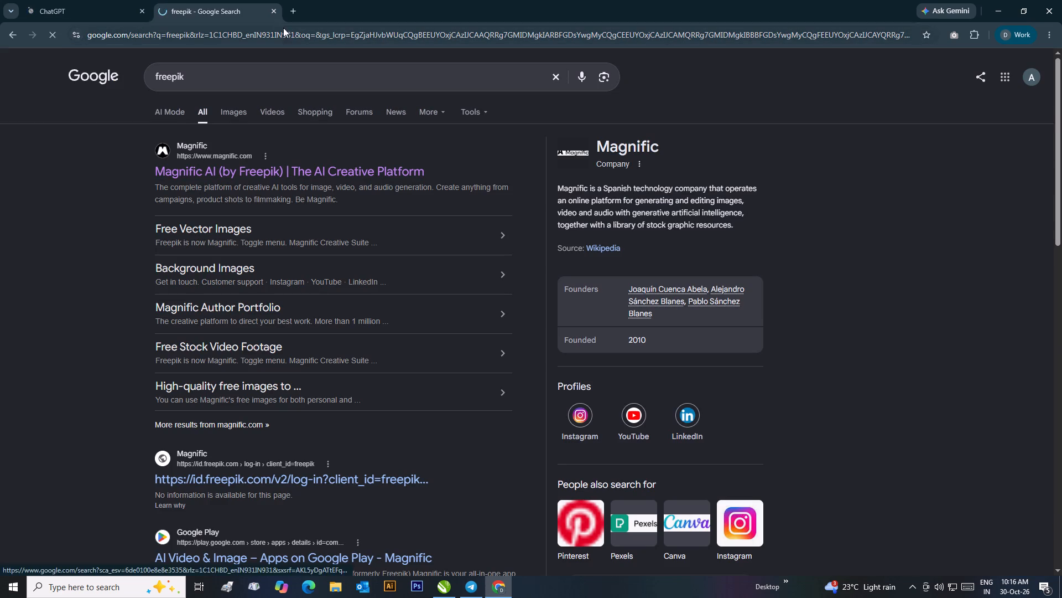
# Search for canva in a new browser tab and open the Canva account login result.
pyautogui.click(294, 15)
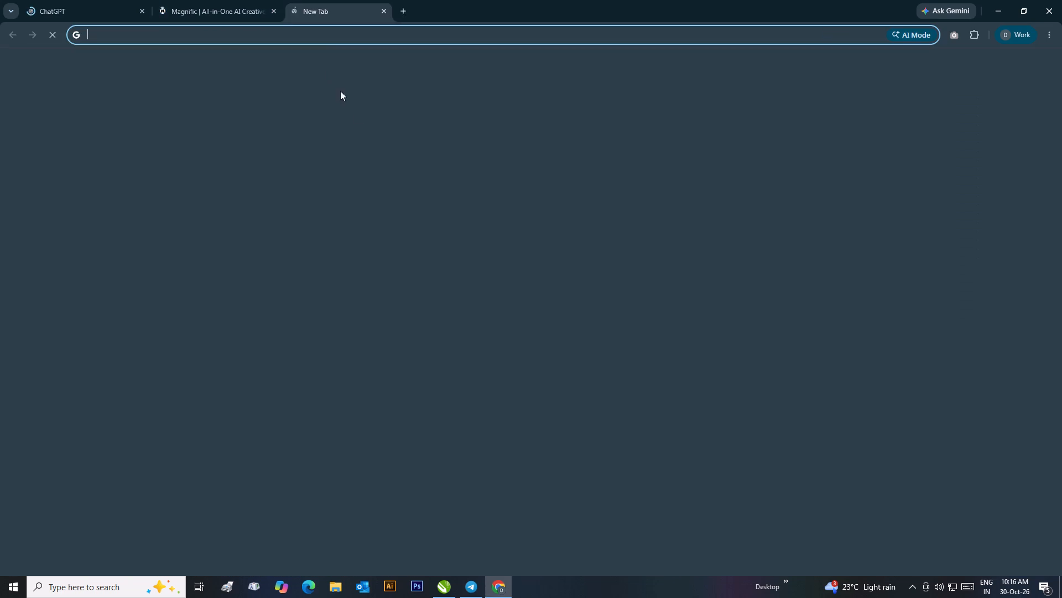
pyautogui.click(393, 200)
pyautogui.click(368, 292)
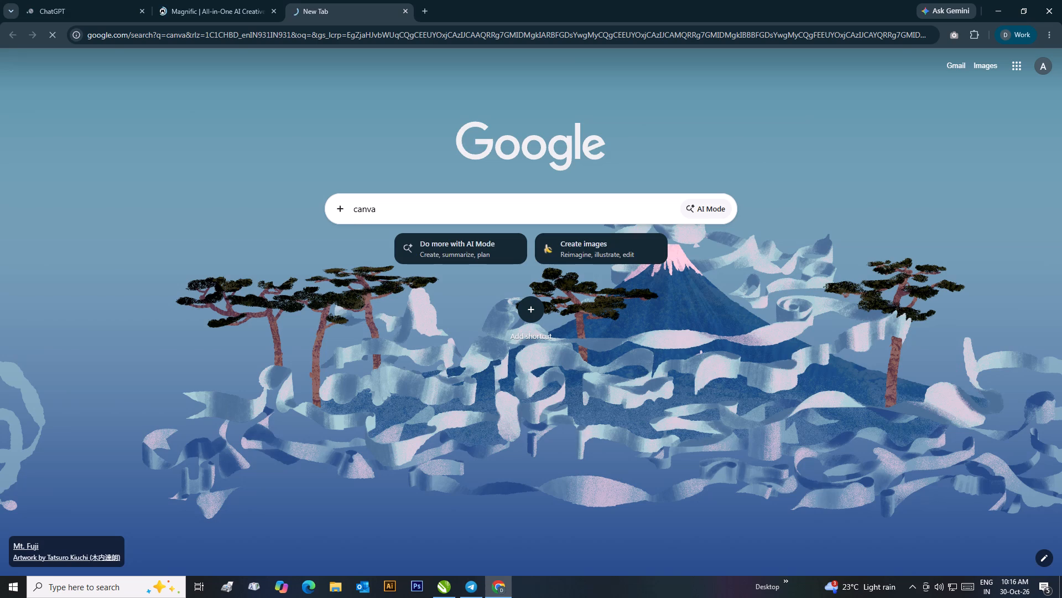
pyautogui.click(263, 169)
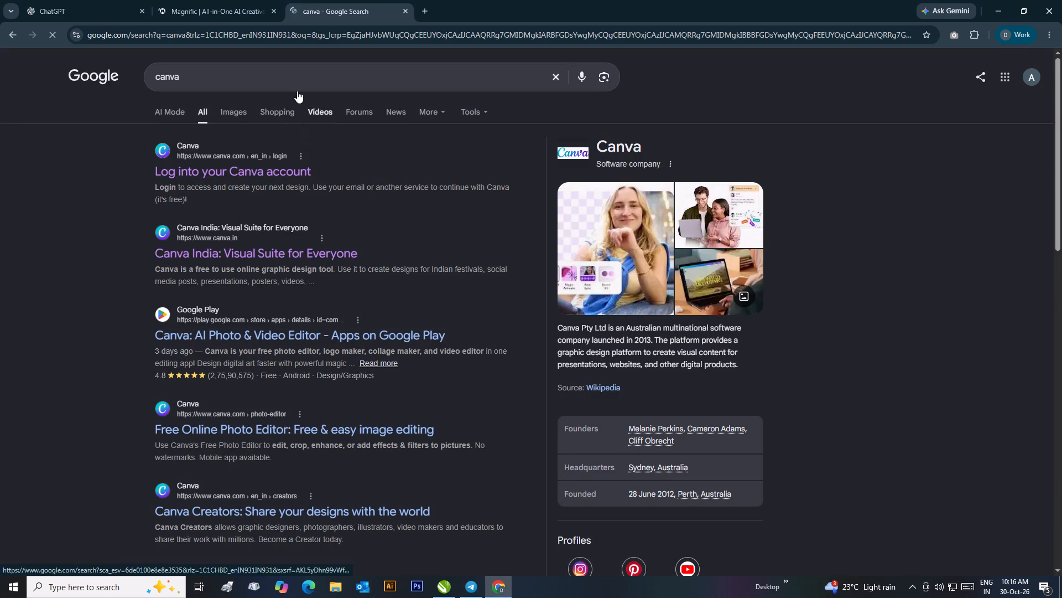
# Bring up the ChatGPT page, and open another blank browser tab.
pyautogui.click(75, 4)
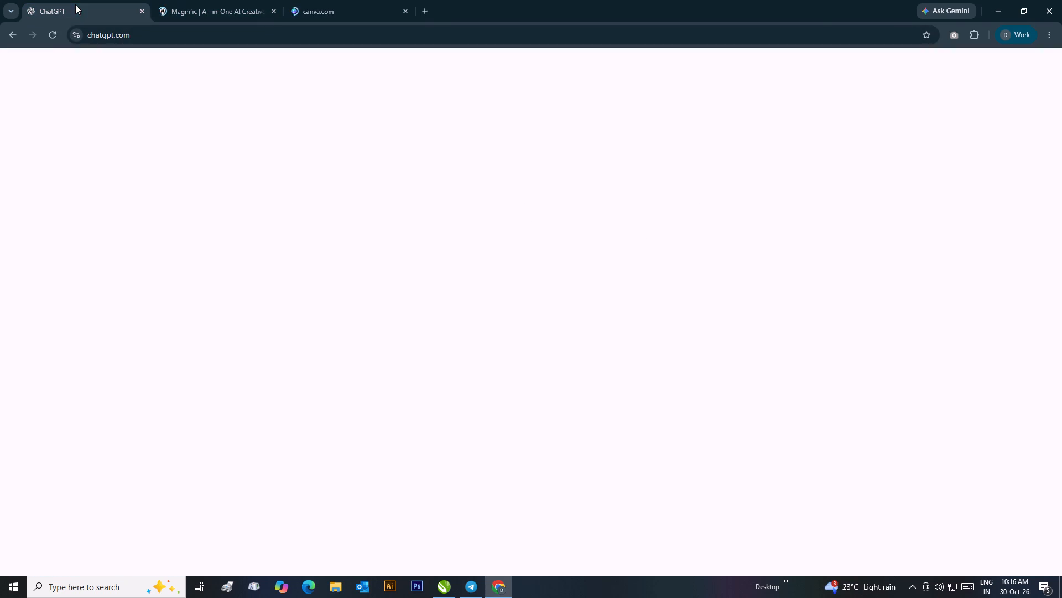
pyautogui.click(424, 14)
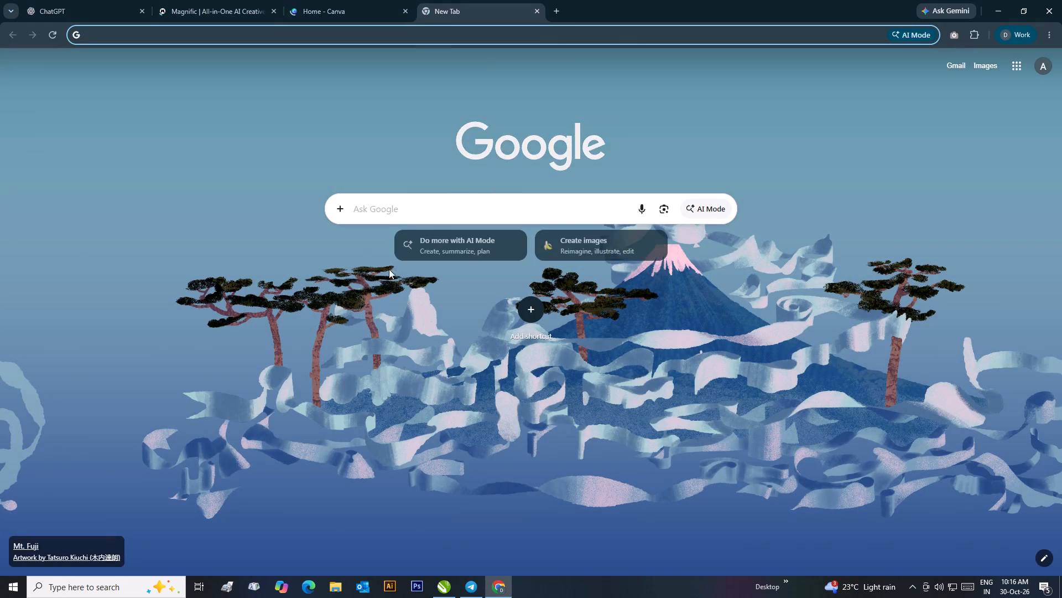
# Switch to CorelDRAW and, while opening a drawing, search the 2025-2026 work folder above branding for "BAG".
pyautogui.click(441, 577)
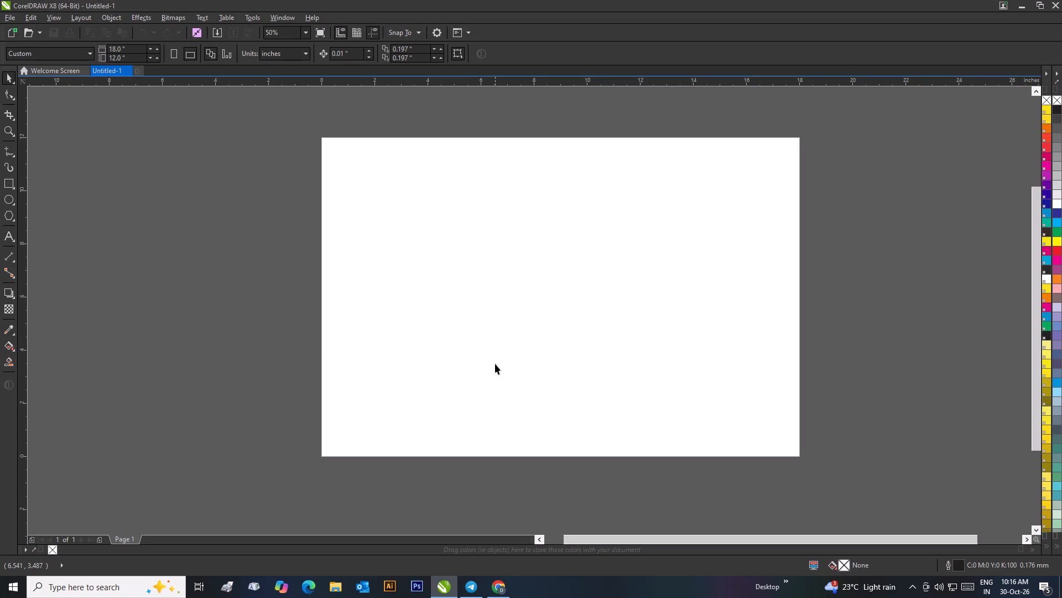
pyautogui.hotkey('ctrl', 'o')
pyautogui.click(59, 27)
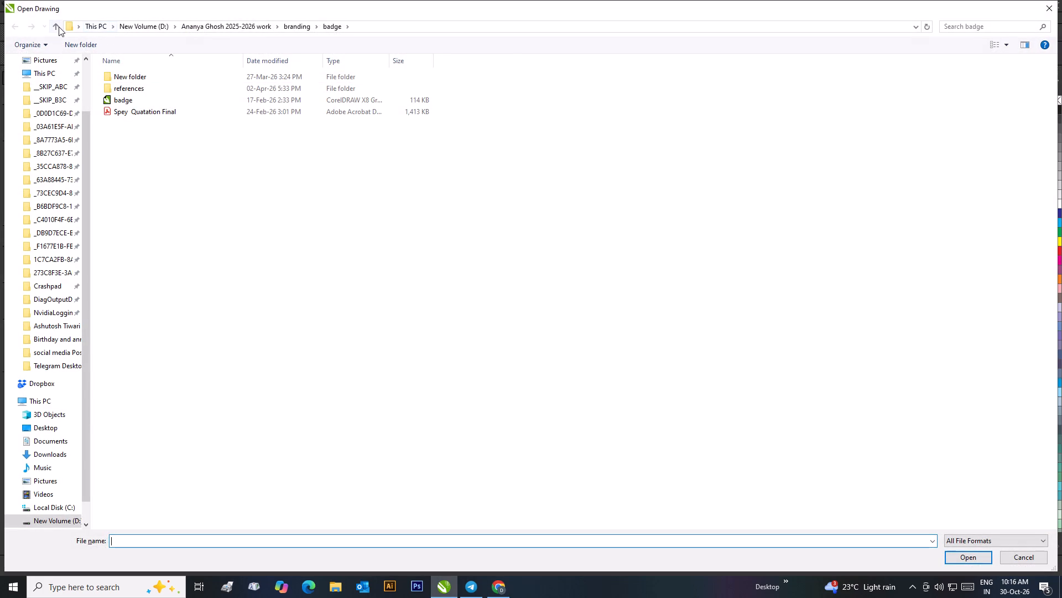
pyautogui.click(59, 27)
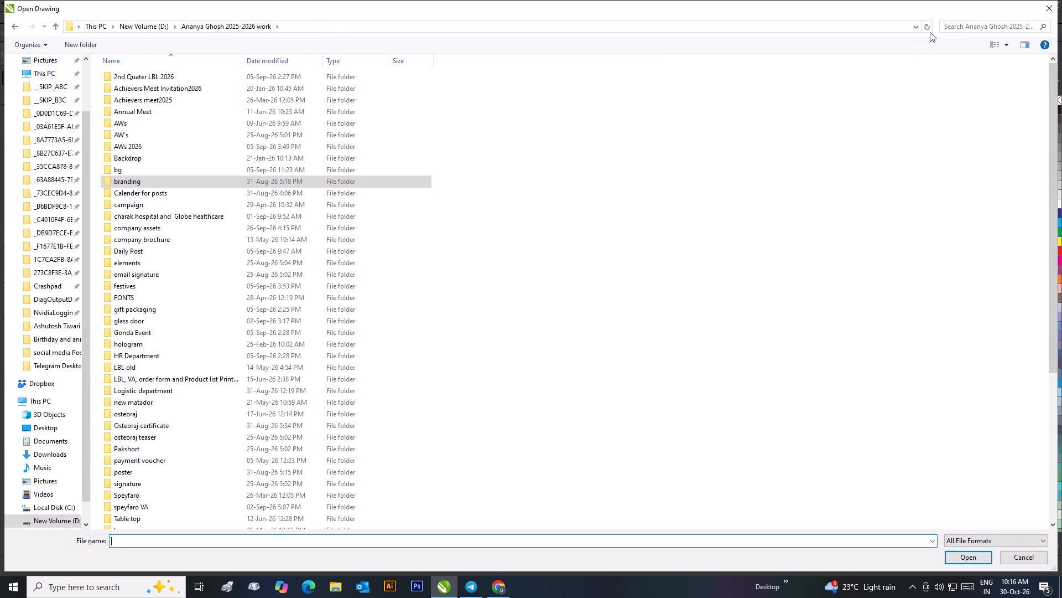
pyautogui.click(961, 28)
pyautogui.write('Bag')
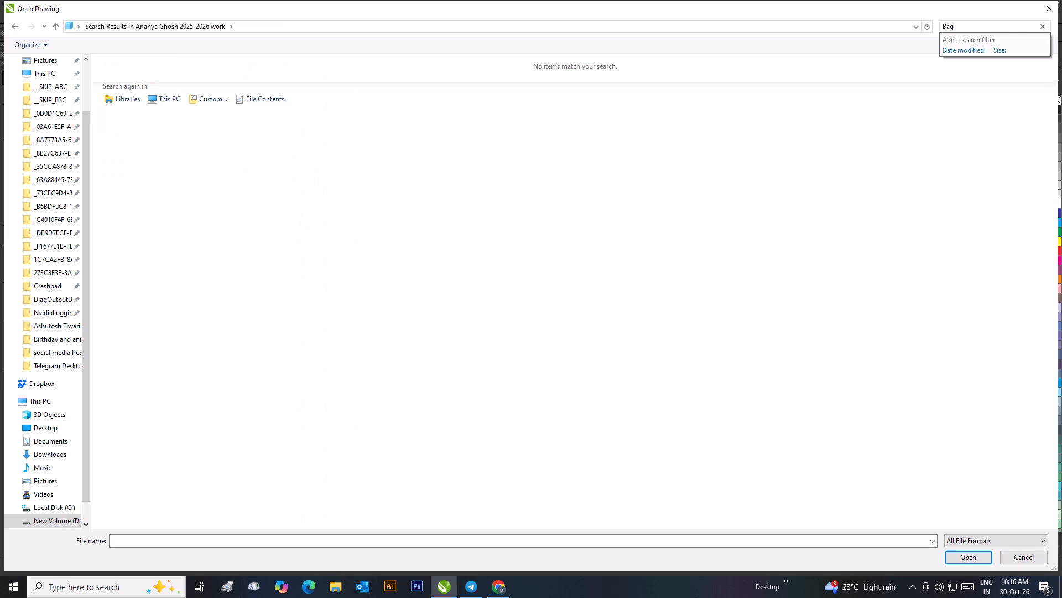
pyautogui.press('BackSpace')
pyautogui.press('BackSpace')
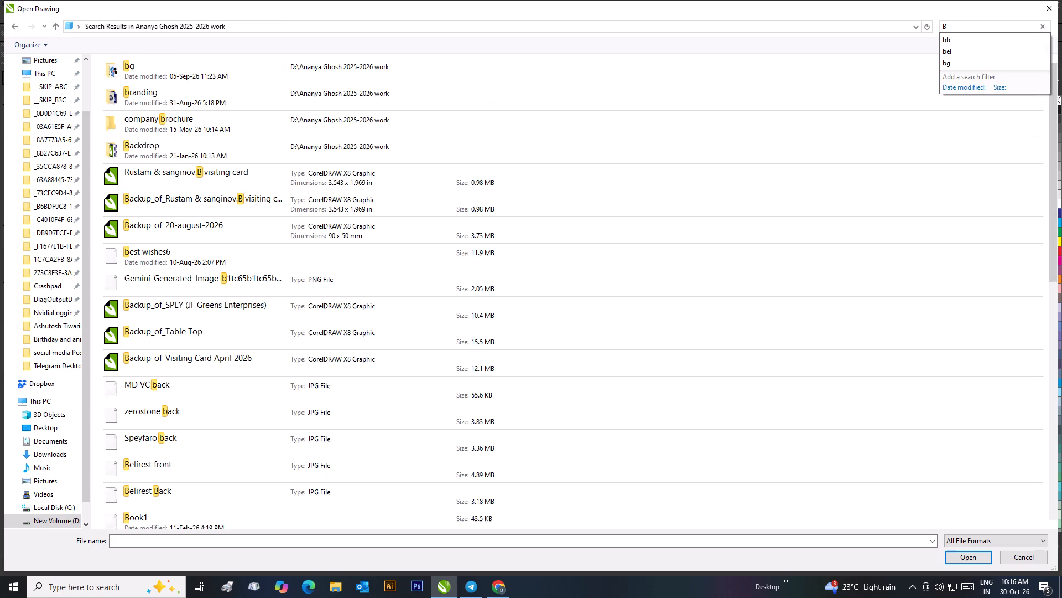
pyautogui.write('AG')
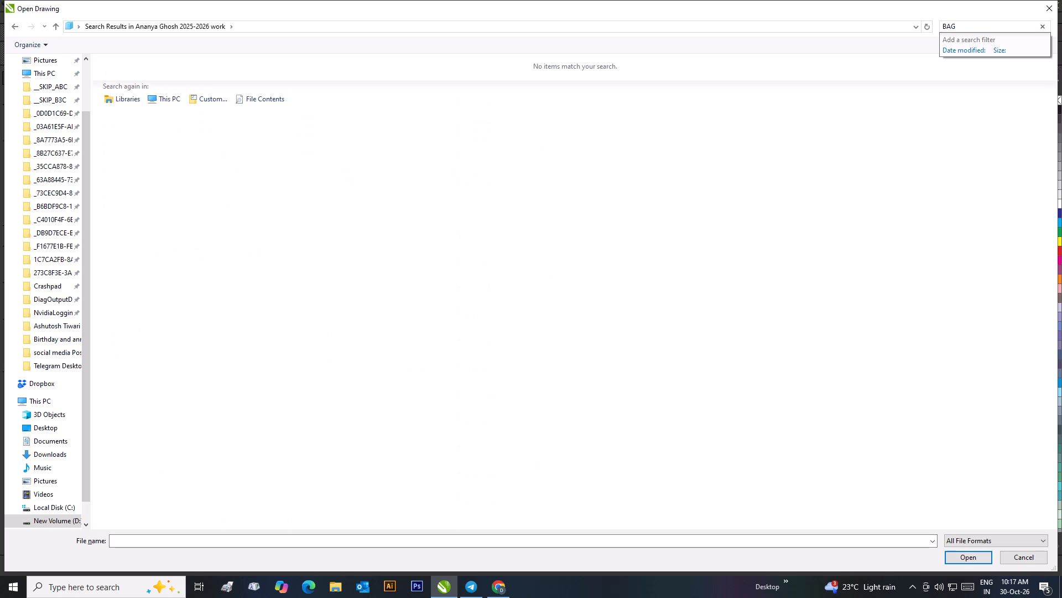
pyautogui.press('BackSpace')
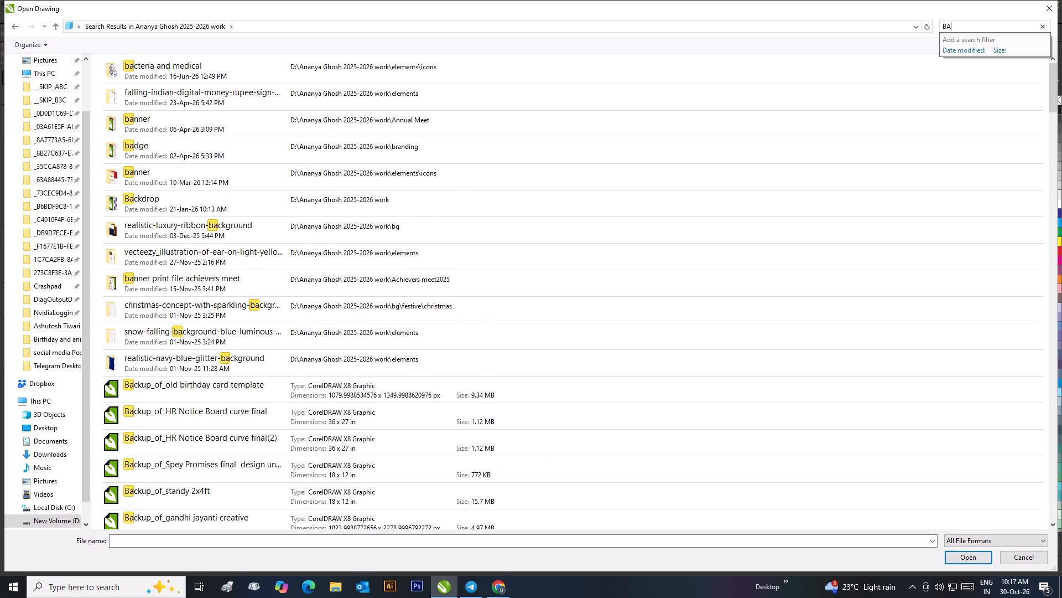
pyautogui.press('BackSpace')
pyautogui.press('BackSpace')
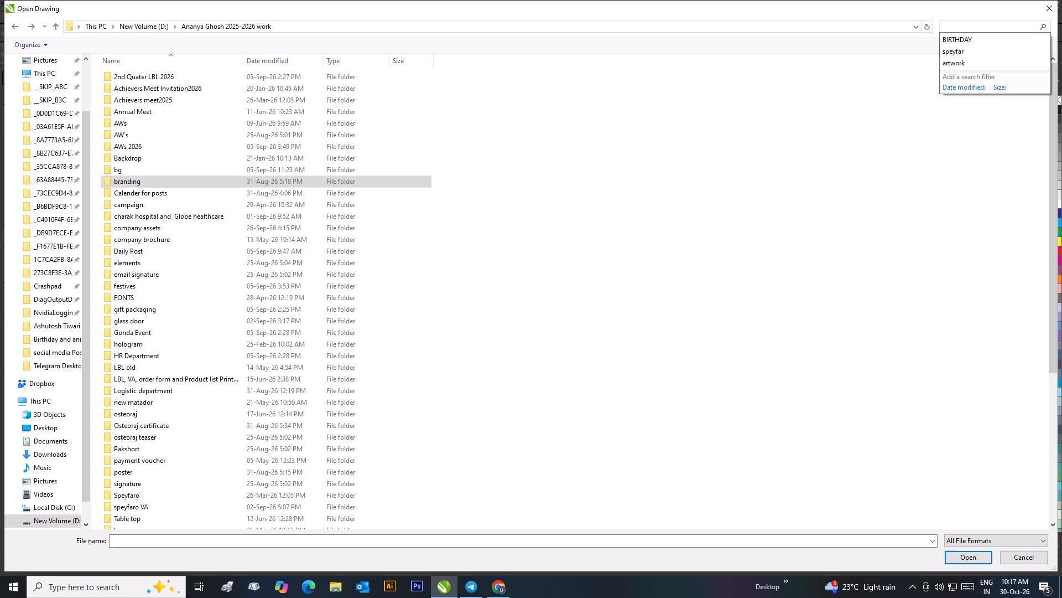
# Search the 2025-2026 work folder for "CANVAS", and clear the search.
pyautogui.write('CANVAS')
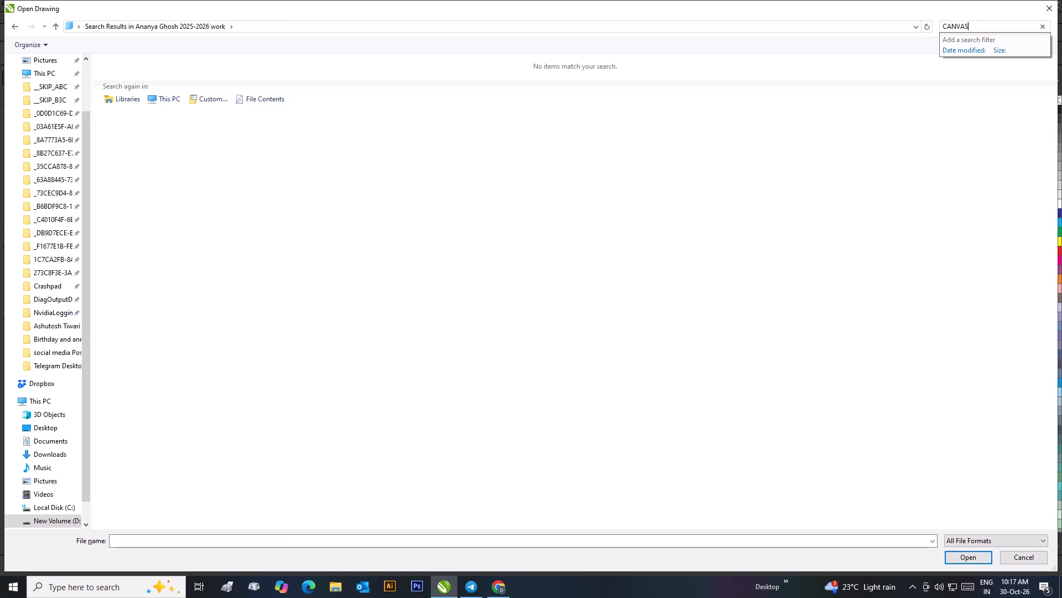
pyautogui.press('BackSpace')
pyautogui.press('BackSpace')
pyautogui.press('BackSpace')
pyautogui.press('BackSpace')
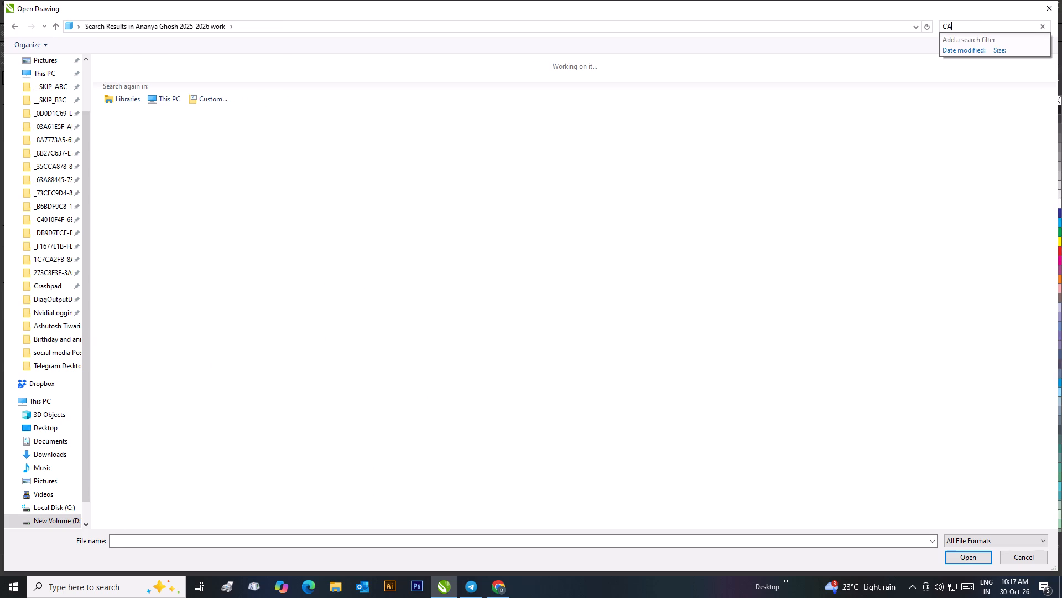
pyautogui.press('BackSpace')
pyautogui.press('BackSpace')
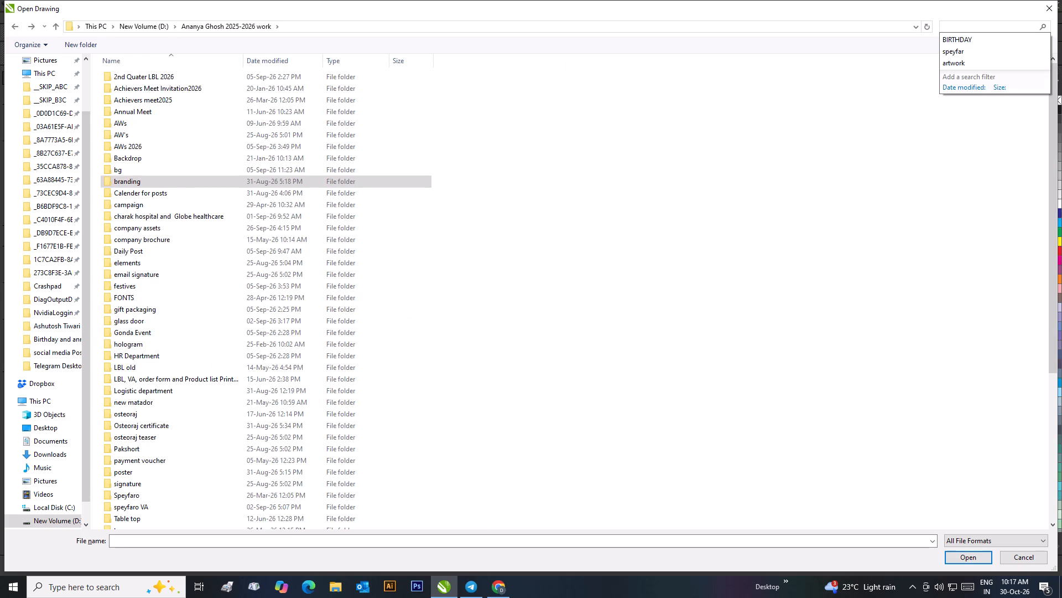
# Search the 2025-2026 work folder for "COVER BAG", and clear the search.
pyautogui.write('COVER')
pyautogui.press('space')
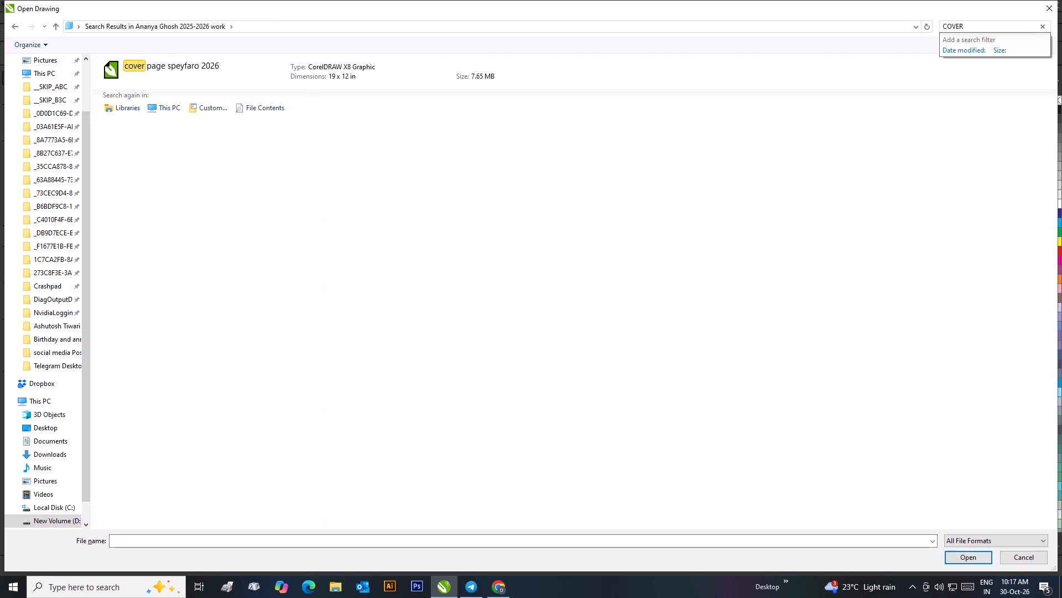
pyautogui.write('BAG')
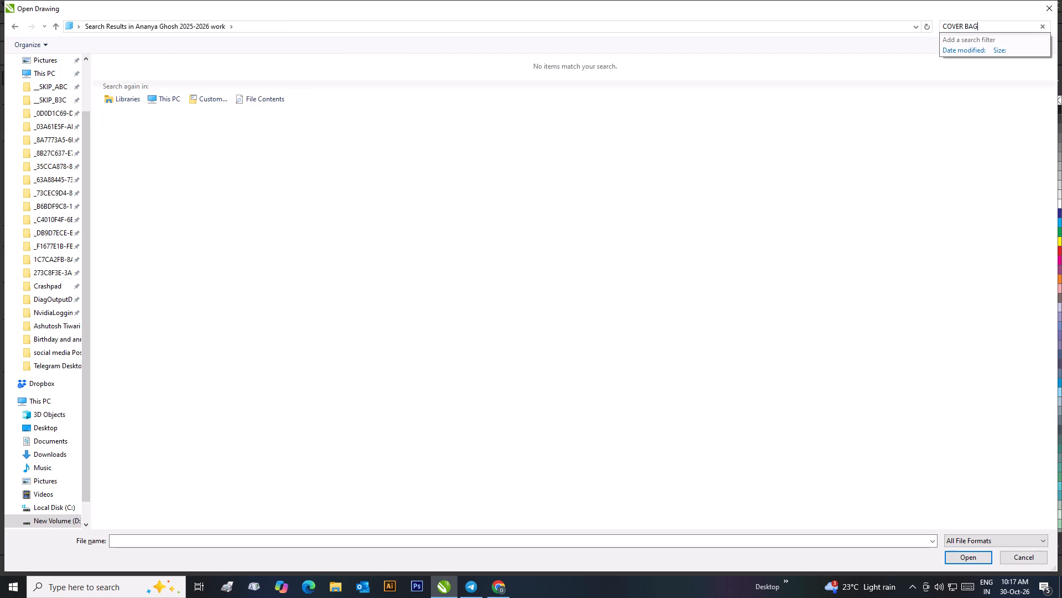
pyautogui.hotkey('shift', 'BackSpace')
pyautogui.hotkey('shift', 'BackSpace')
pyautogui.hotkey('shift', 'BackSpace')
pyautogui.hotkey('shift', 'BackSpace')
pyautogui.hotkey('shift', 'BackSpace')
pyautogui.hotkey('shift', 'BackSpace')
pyautogui.hotkey('shift', 'BackSpace')
pyautogui.hotkey('shift', 'BackSpace')
pyautogui.hotkey('shift', 'BackSpace')
pyautogui.hotkey('shift', 'BackSpace')
pyautogui.hotkey('shift', 'BackSpace')
pyautogui.hotkey('shift', 'BackSpace')
pyautogui.hotkey('shift', 'BackSpace')
pyautogui.hotkey('shift', 'BackSpace')
pyautogui.hotkey('shift', 'BackSpace')
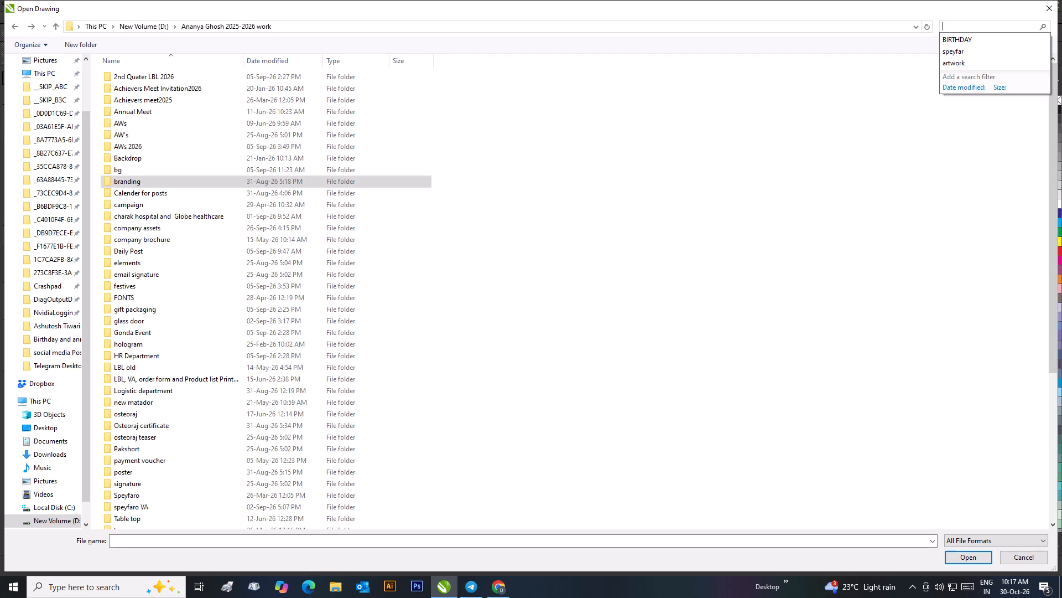
# Search the 2025-2026 work folder for "COVER" alone, and clear the search.
pyautogui.write('COVER')
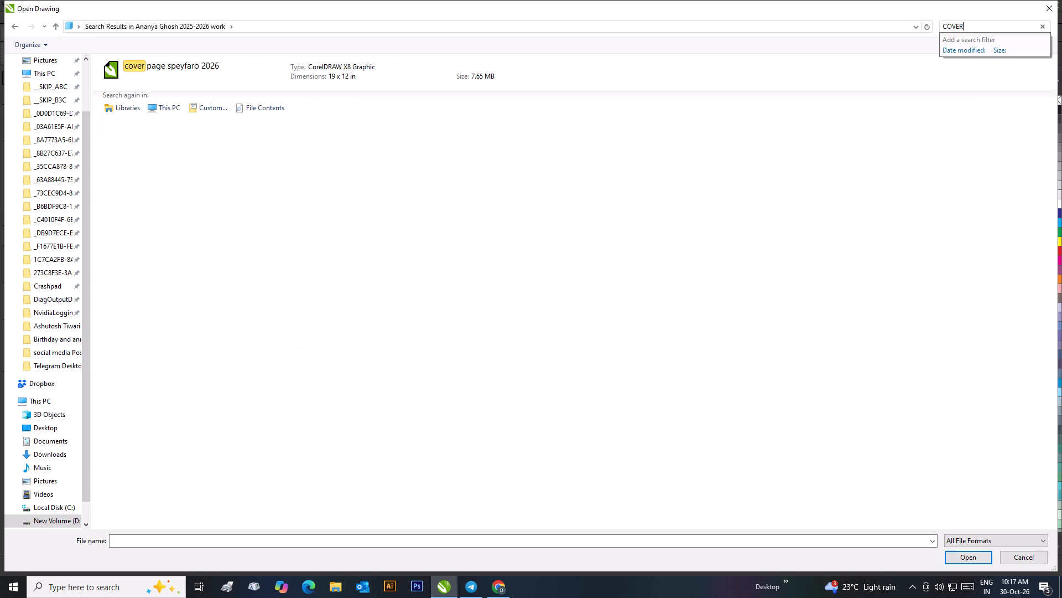
pyautogui.press('BackSpace')
pyautogui.press('BackSpace')
pyautogui.press('BackSpace')
pyautogui.press('BackSpace')
pyautogui.press('BackSpace')
pyautogui.press('BackSpace')
pyautogui.press('BackSpace')
pyautogui.press('BackSpace')
pyautogui.press('BackSpace')
pyautogui.press('BackSpace')
pyautogui.press('BackSpace')
pyautogui.press('BackSpace')
pyautogui.press('BackSpace')
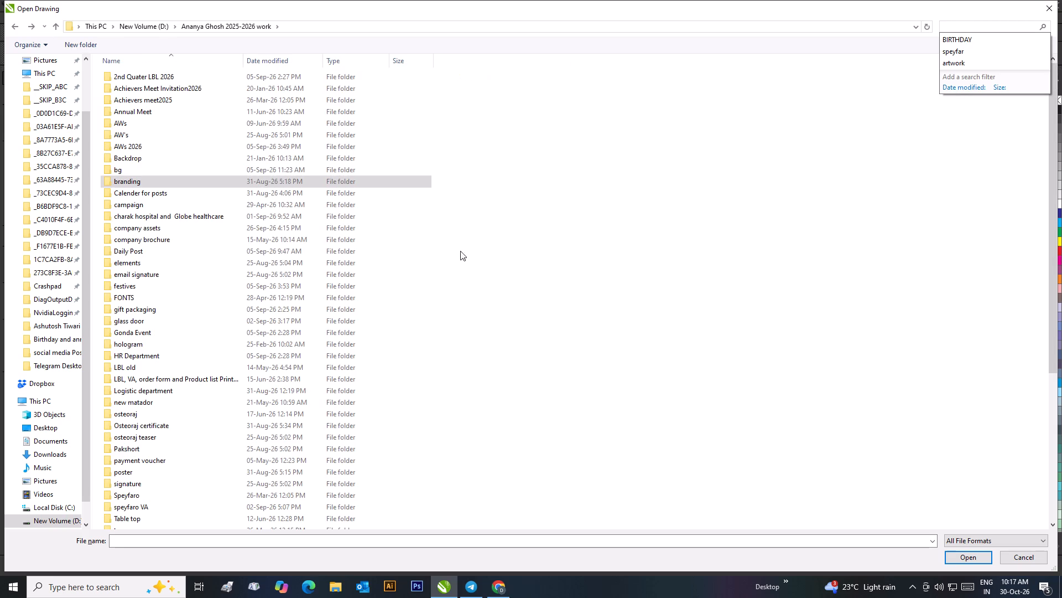
# Go to Abhikash's folder on New Volume (D:) and search it for "bag".
pyautogui.scroll(-11, 0, 584)
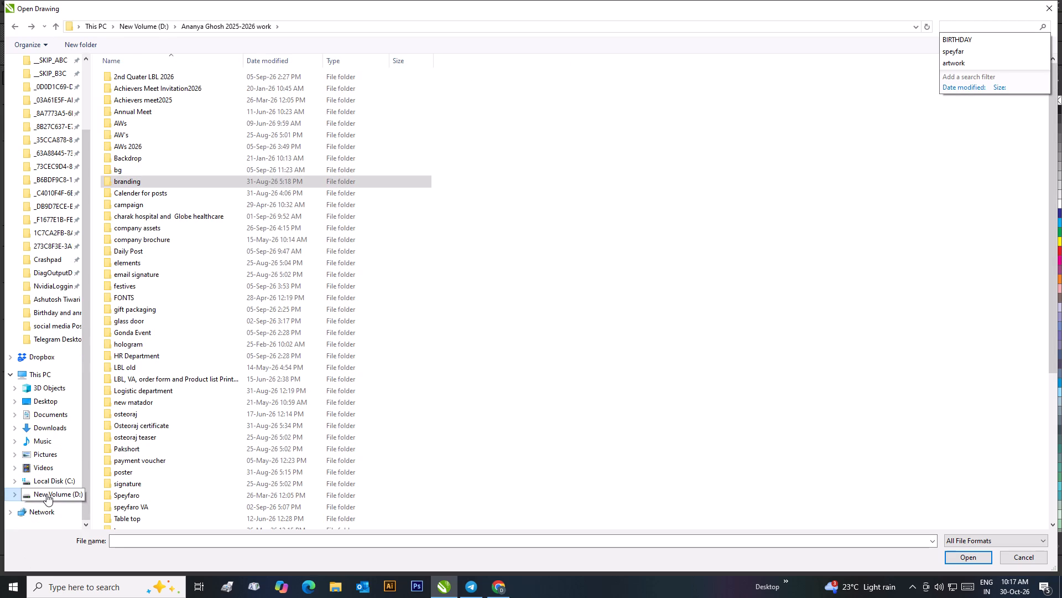
pyautogui.click(55, 494)
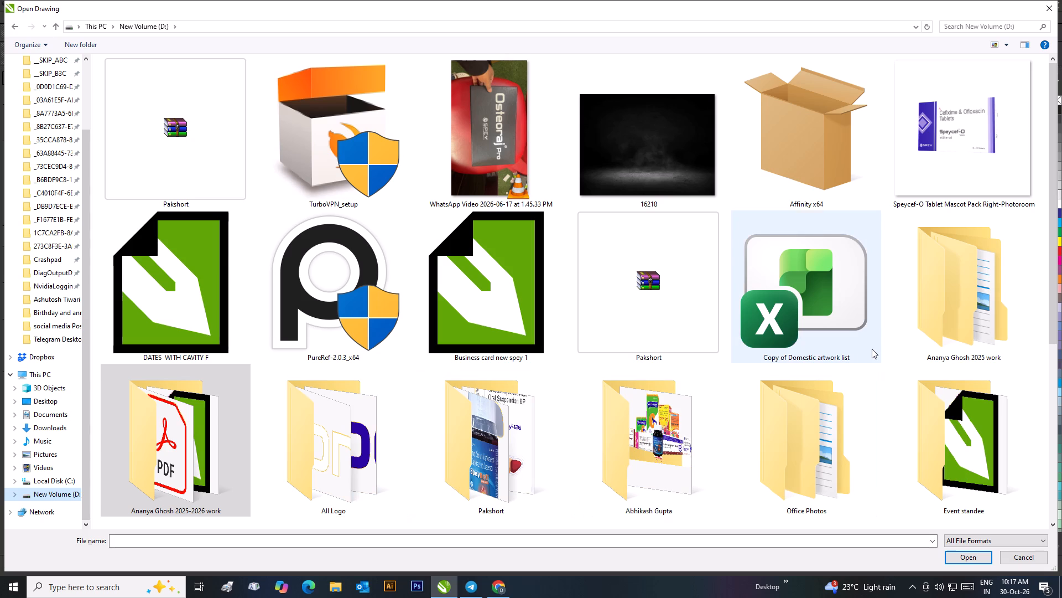
pyautogui.scroll(-4, 465, 325)
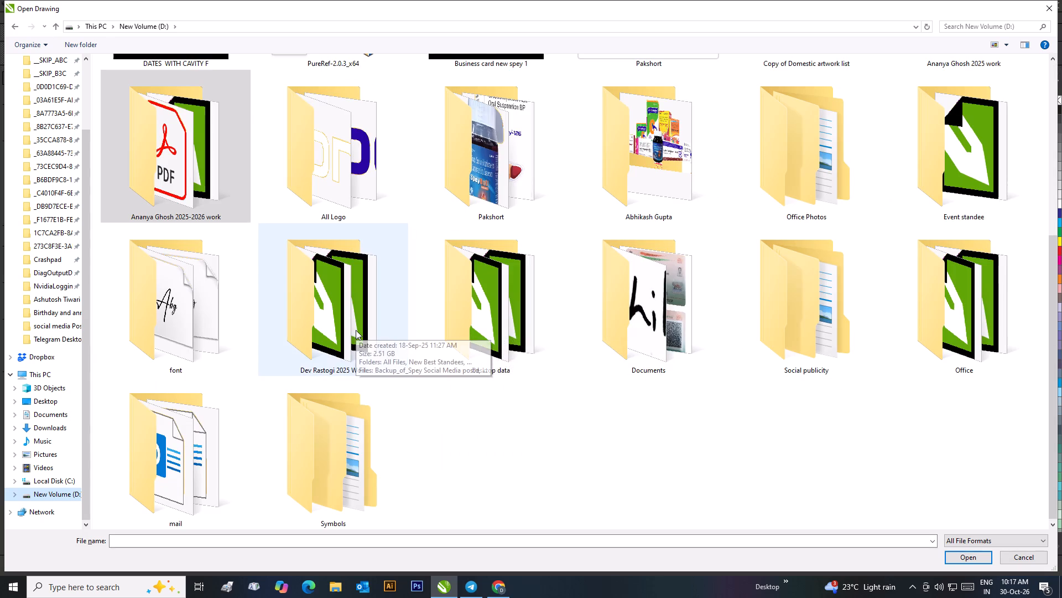
pyautogui.doubleClick(629, 166)
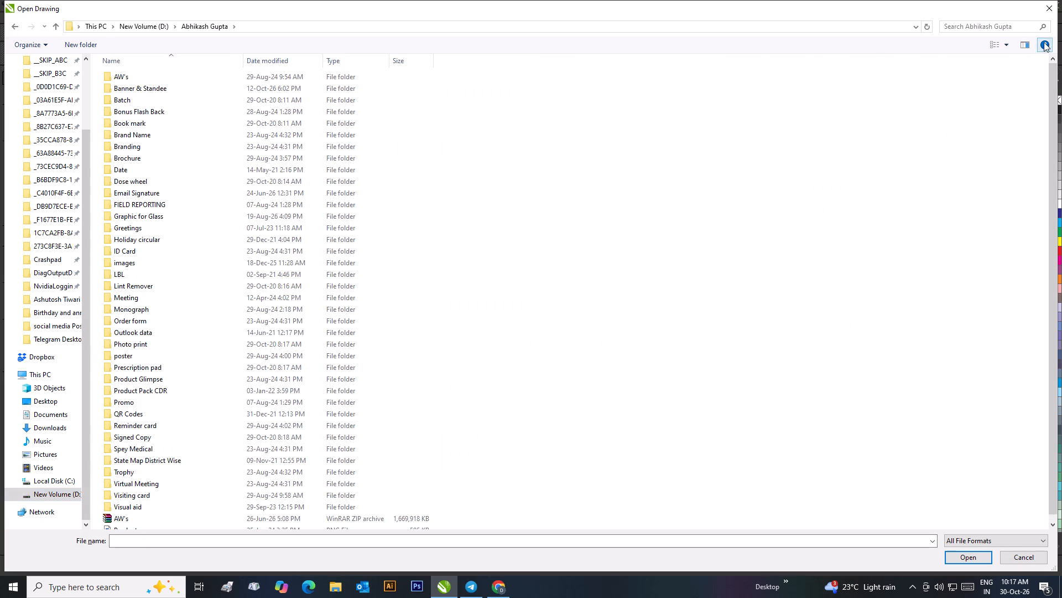
pyautogui.click(1014, 28)
pyautogui.press('b')
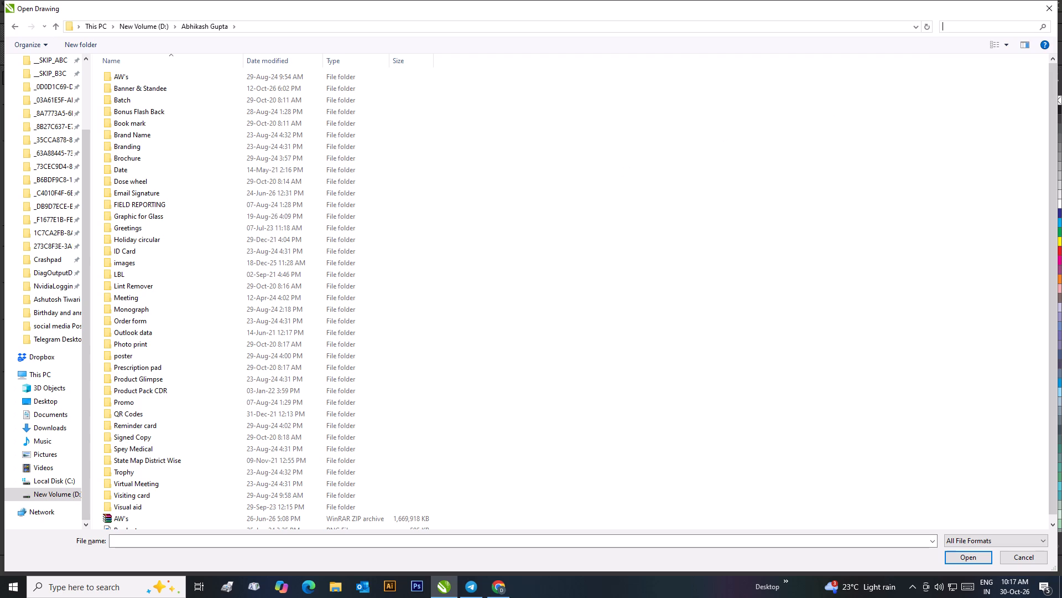
pyautogui.write('ag')
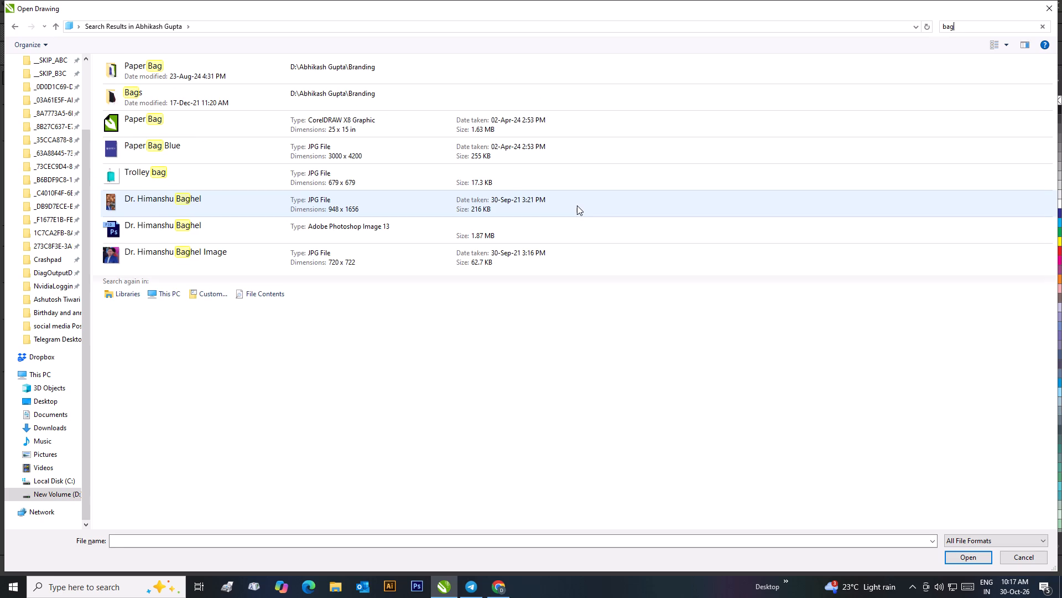
# Look through the Paper Bag and Bags folders found under Branding for usable bag artwork, returning to the search results.
pyautogui.doubleClick(200, 75)
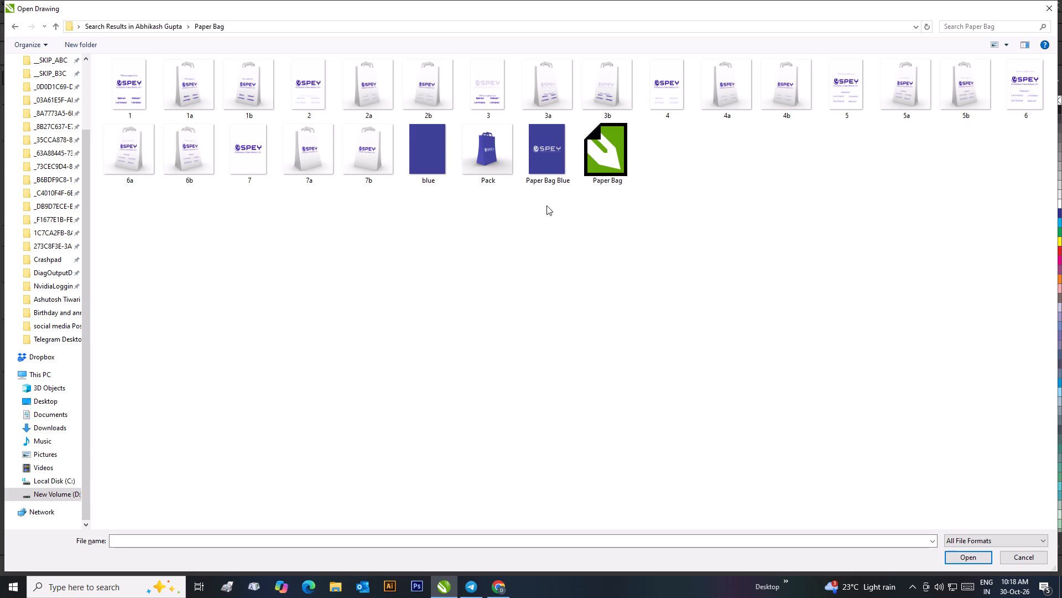
pyautogui.click(51, 23)
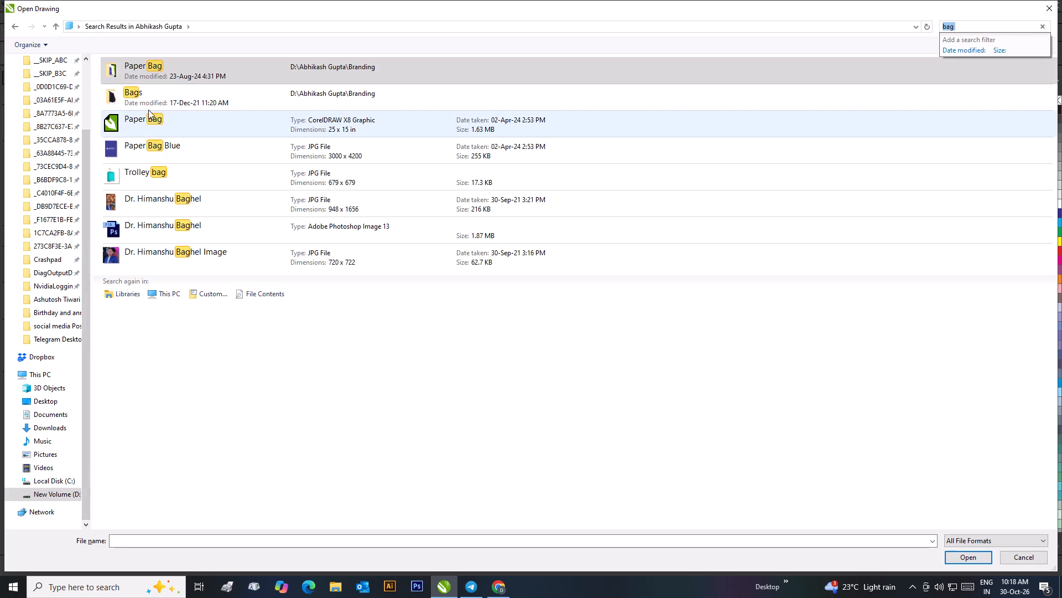
pyautogui.doubleClick(147, 97)
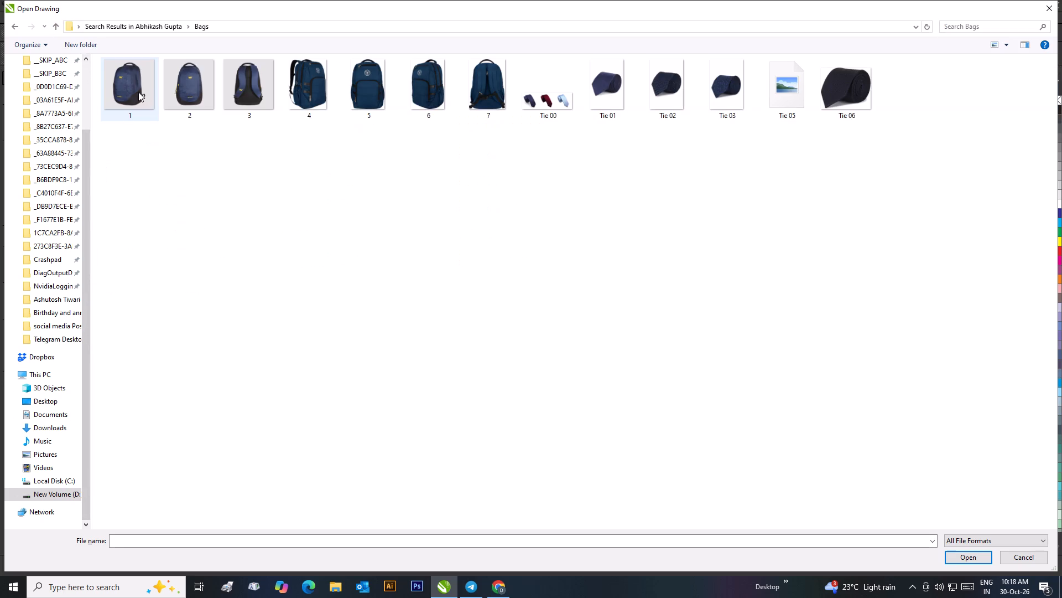
pyautogui.click(55, 25)
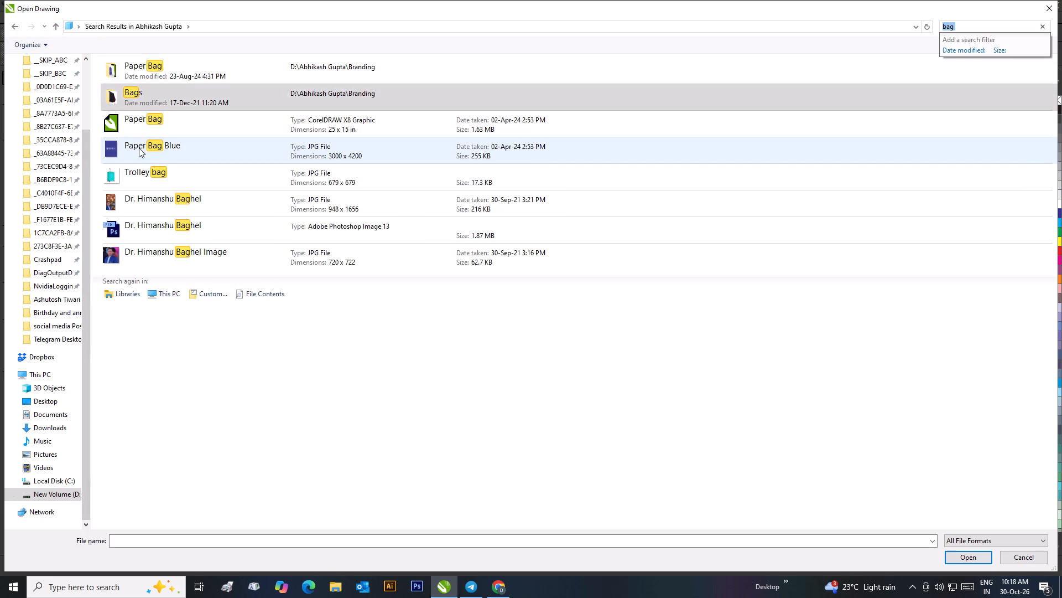
# Open the Paper Bag CorelDRAW drawing from the bag search results.
pyautogui.doubleClick(139, 117)
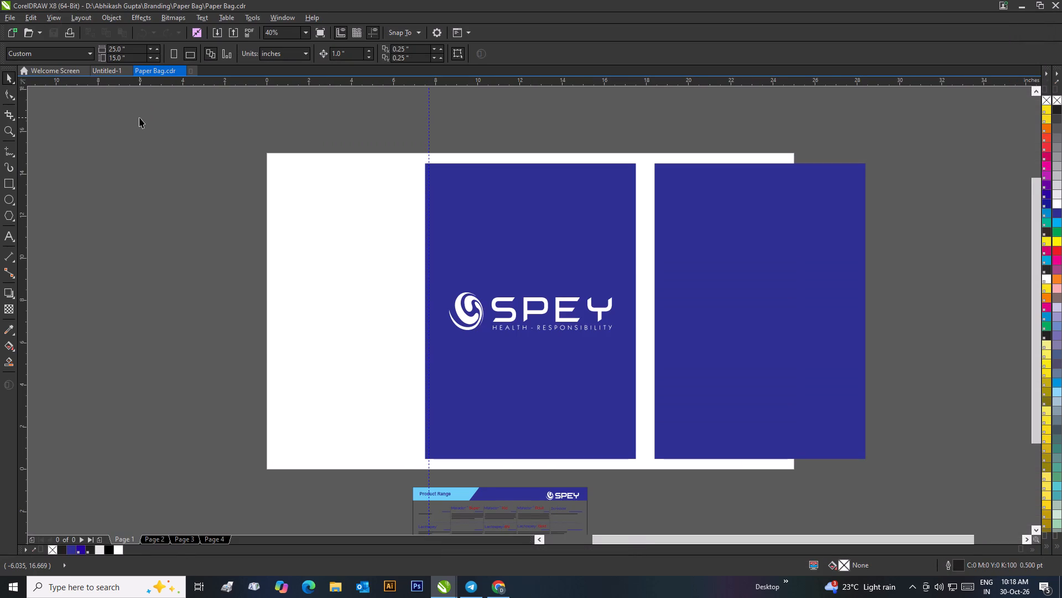
pyautogui.scroll(-3, 164, 110)
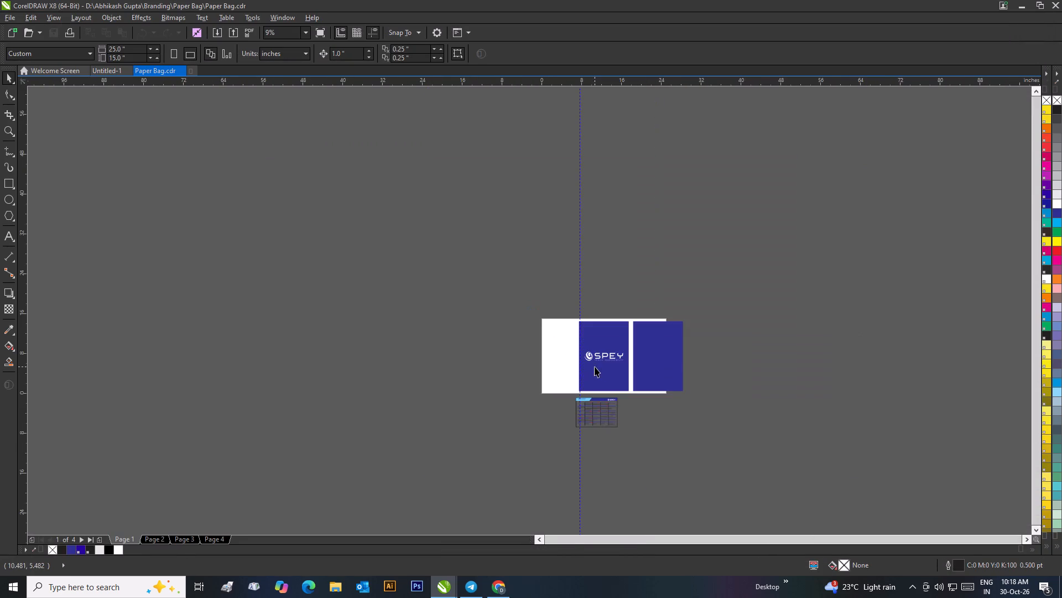
pyautogui.scroll(3, 596, 367)
pyautogui.scroll(-3, 539, 349)
pyautogui.scroll(2, 558, 368)
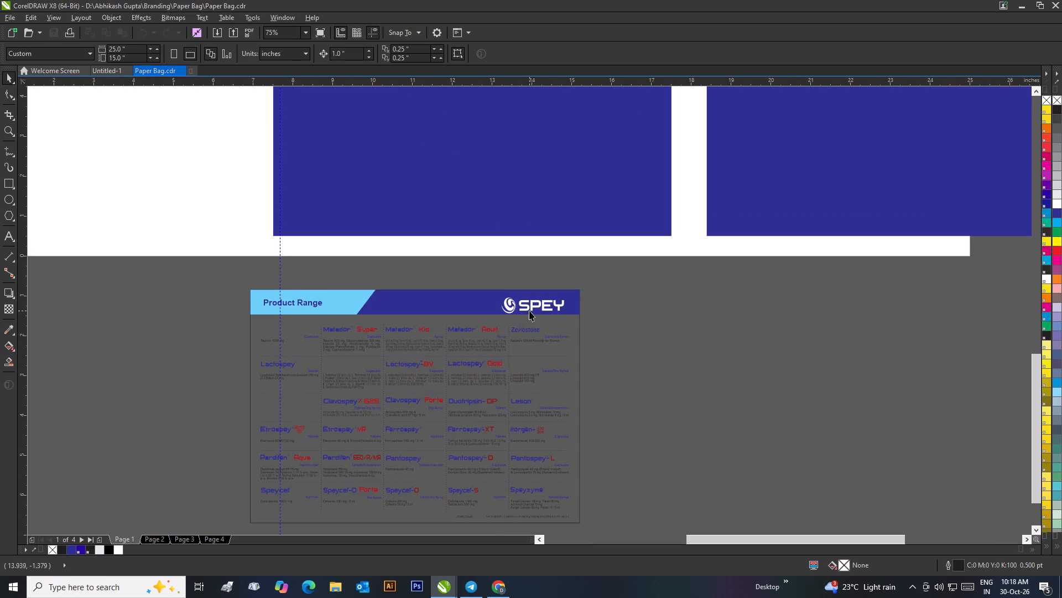
# Look through the four pages of the Paper Bag drawing for usable bag artwork, and close the drawing.
pyautogui.scroll(-4, 529, 311)
pyautogui.scroll(1, 580, 267)
pyautogui.scroll(-2, 529, 311)
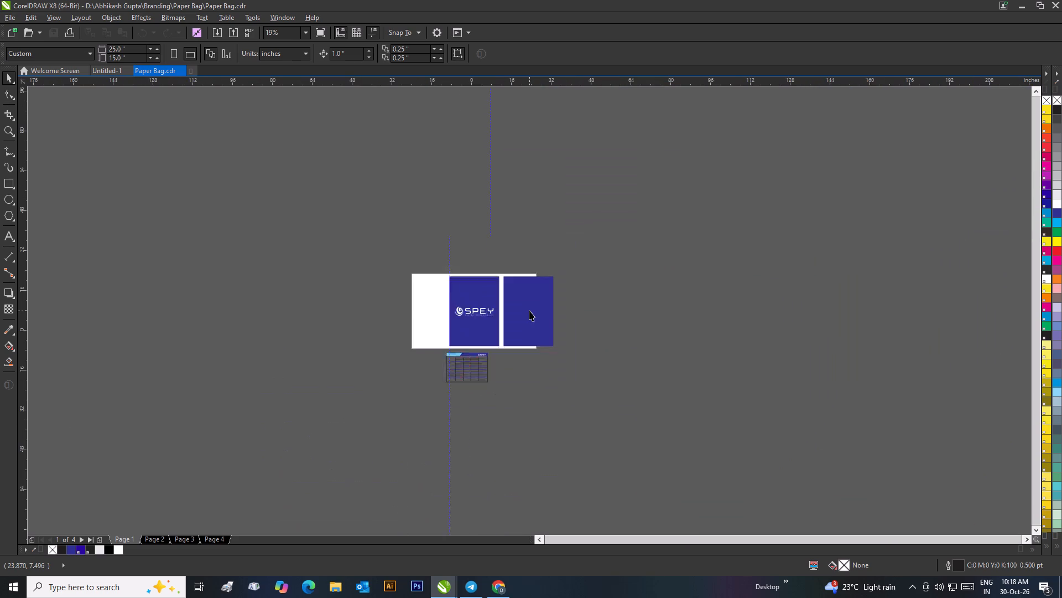
pyautogui.click(153, 539)
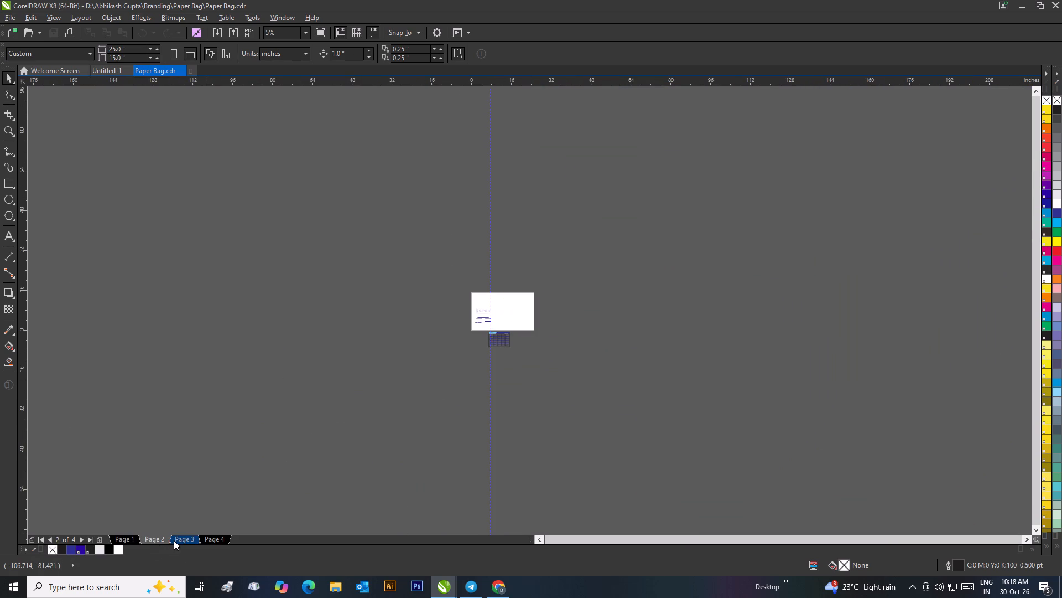
pyautogui.click(174, 540)
pyautogui.click(207, 540)
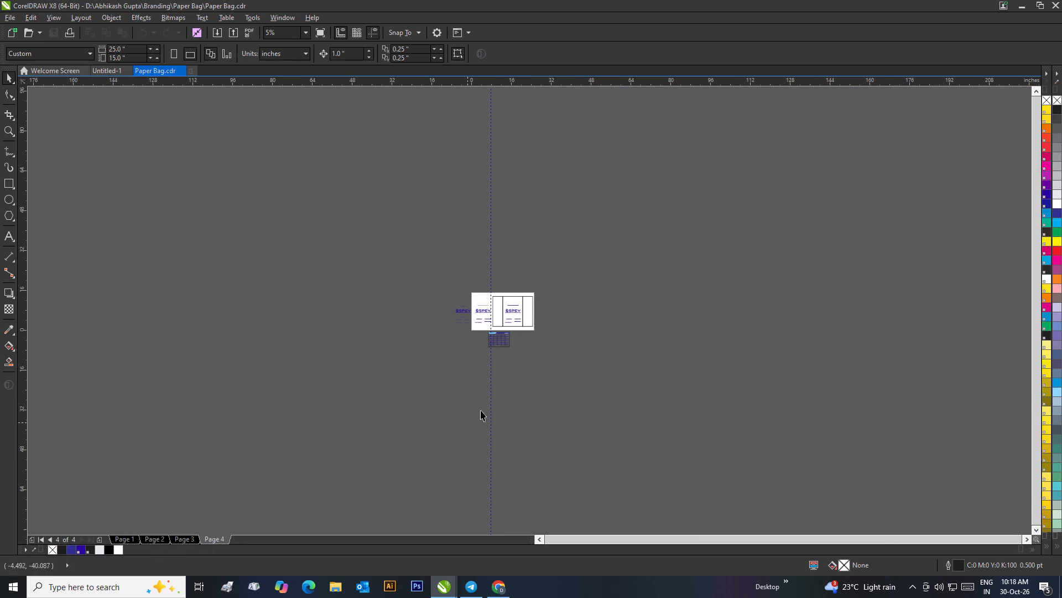
pyautogui.click(182, 541)
pyautogui.scroll(3, 522, 311)
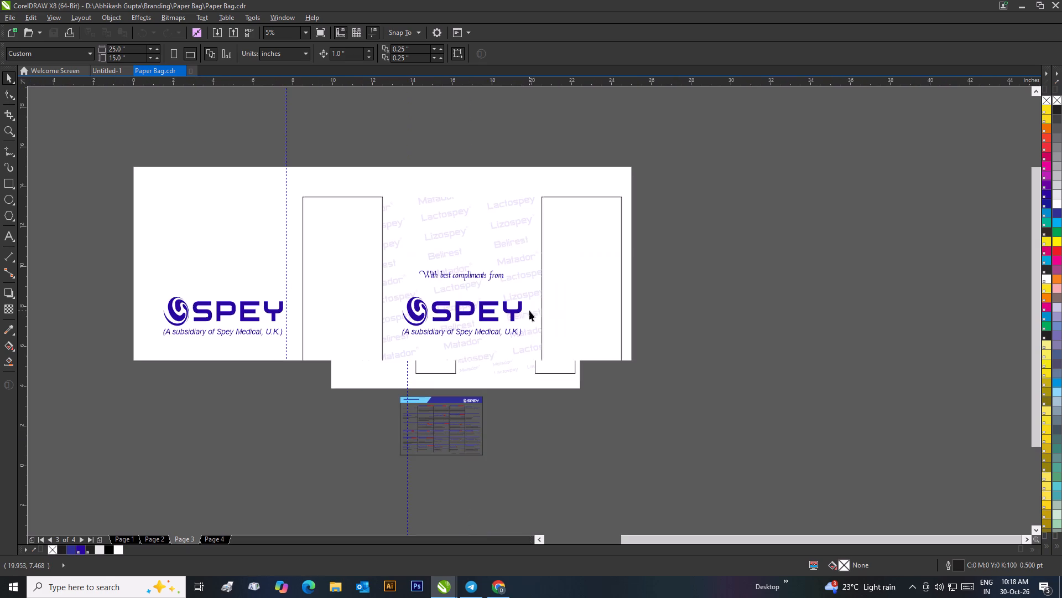
pyautogui.scroll(-2, 529, 311)
pyautogui.scroll(1, 460, 404)
pyautogui.scroll(-1, 455, 350)
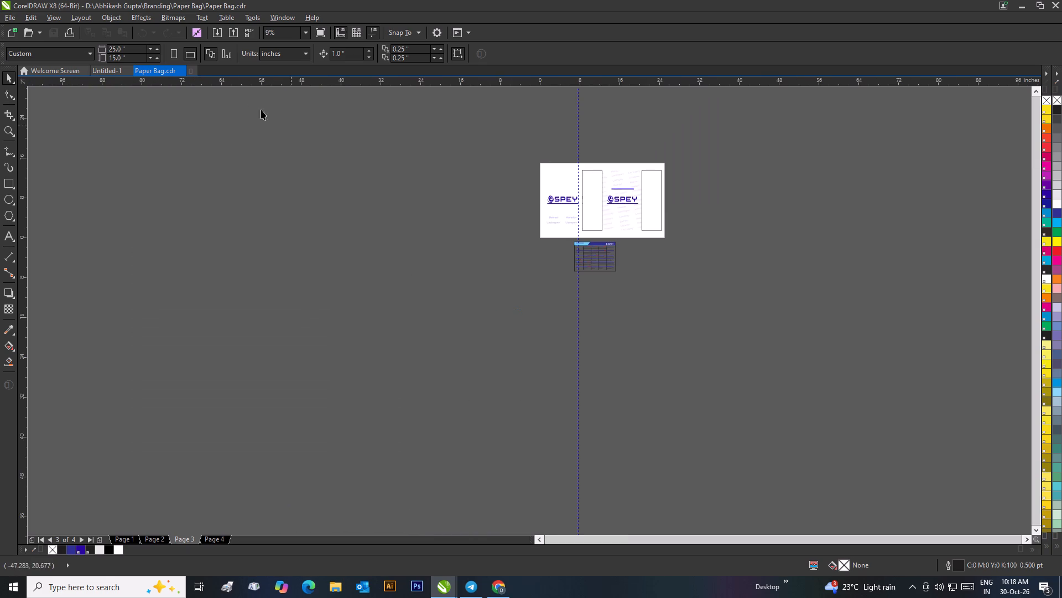
pyautogui.click(180, 71)
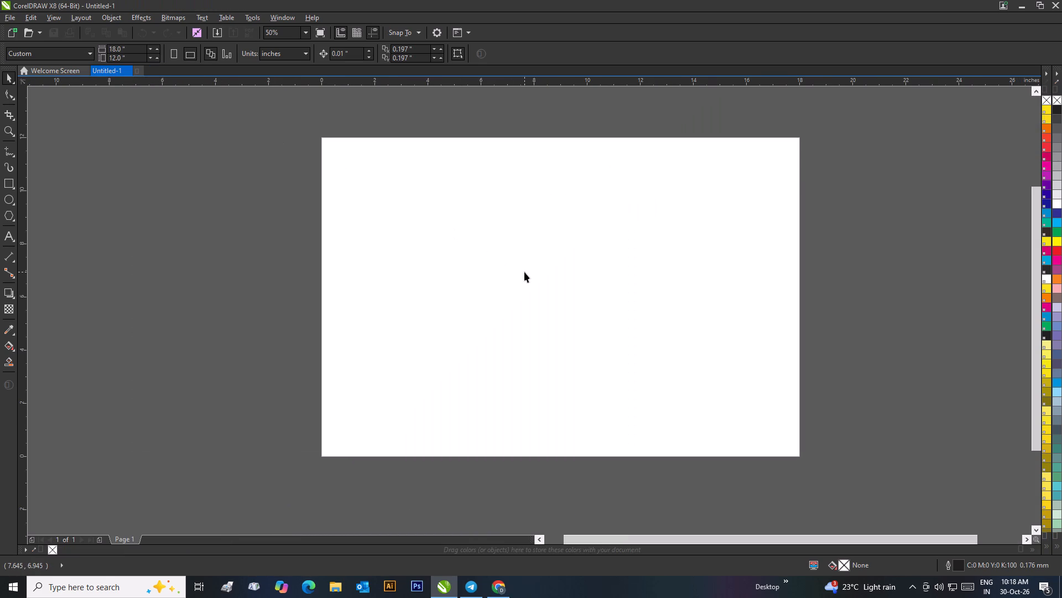
# Reopen the Paper Bag CorelDRAW drawing from the Paper Bag folder under Branding.
pyautogui.hotkey('ctrl', 'o')
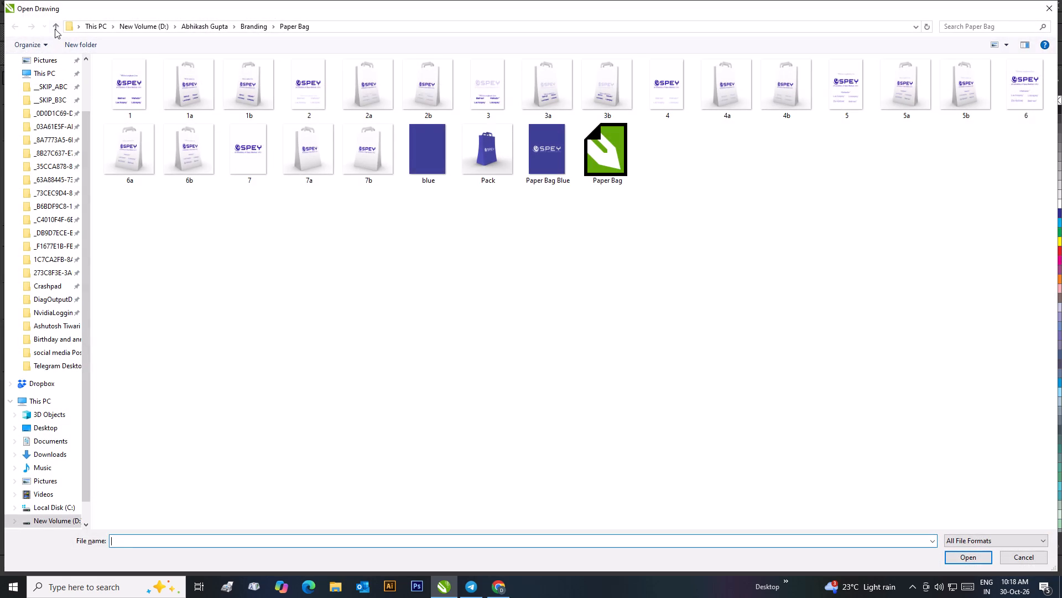
pyautogui.click(55, 28)
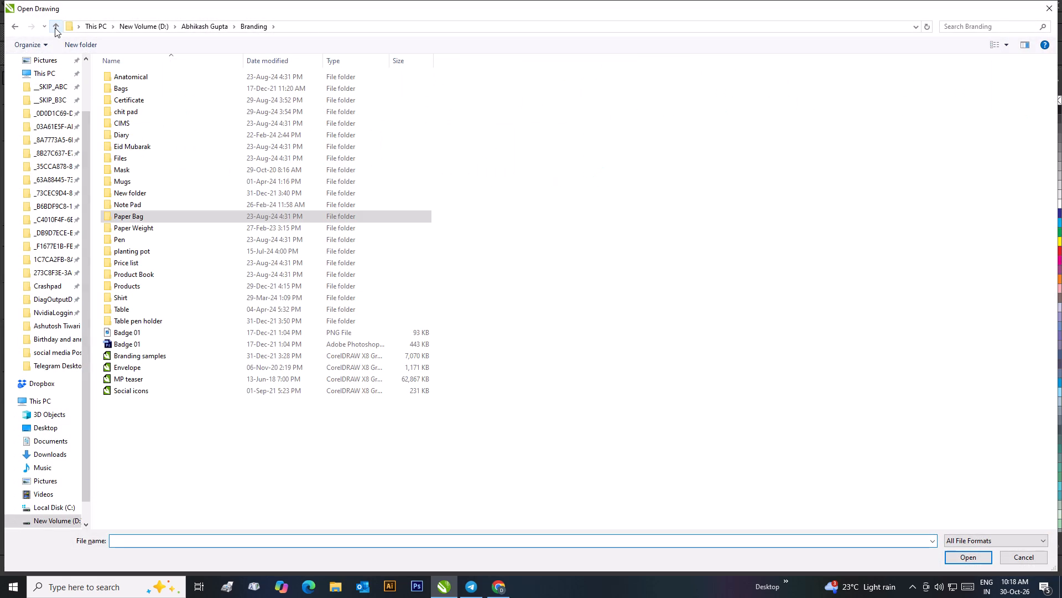
pyautogui.doubleClick(138, 215)
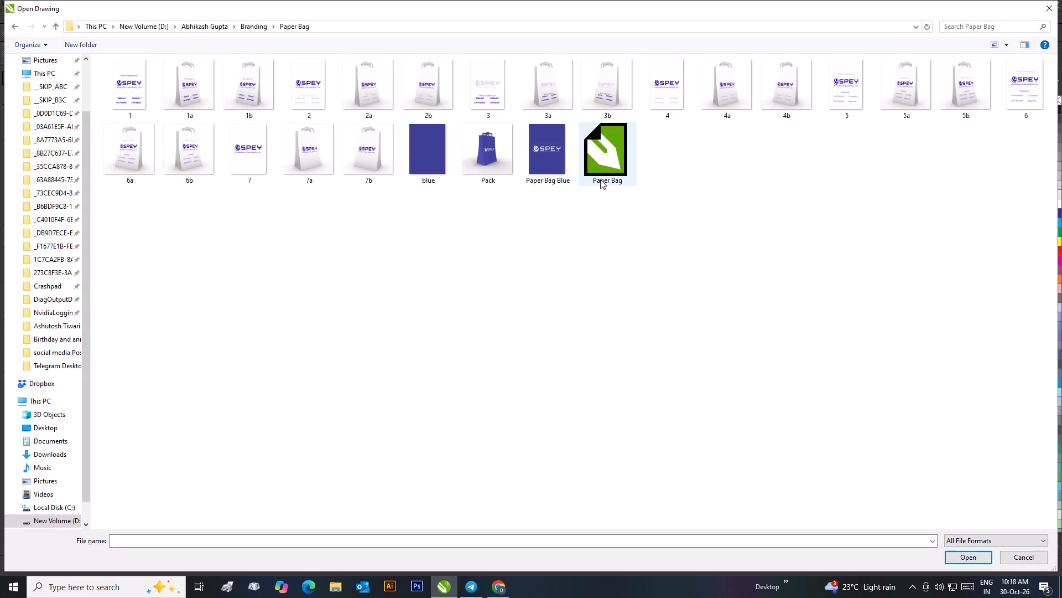
pyautogui.doubleClick(604, 164)
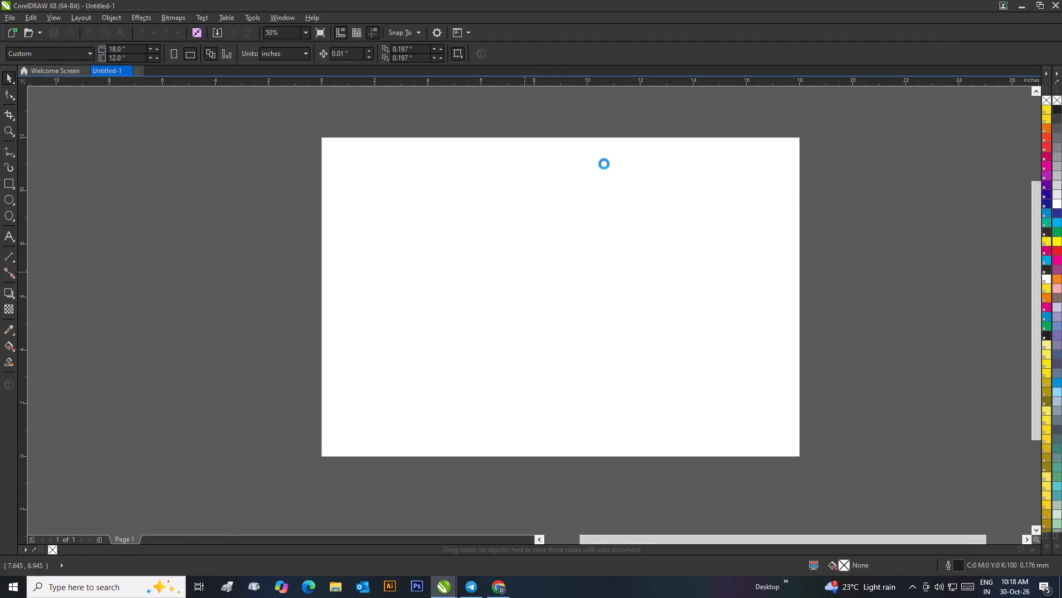
# Select the plain blue bag panel beside the Spey logo panel on Page 1.
pyautogui.scroll(-3, 604, 164)
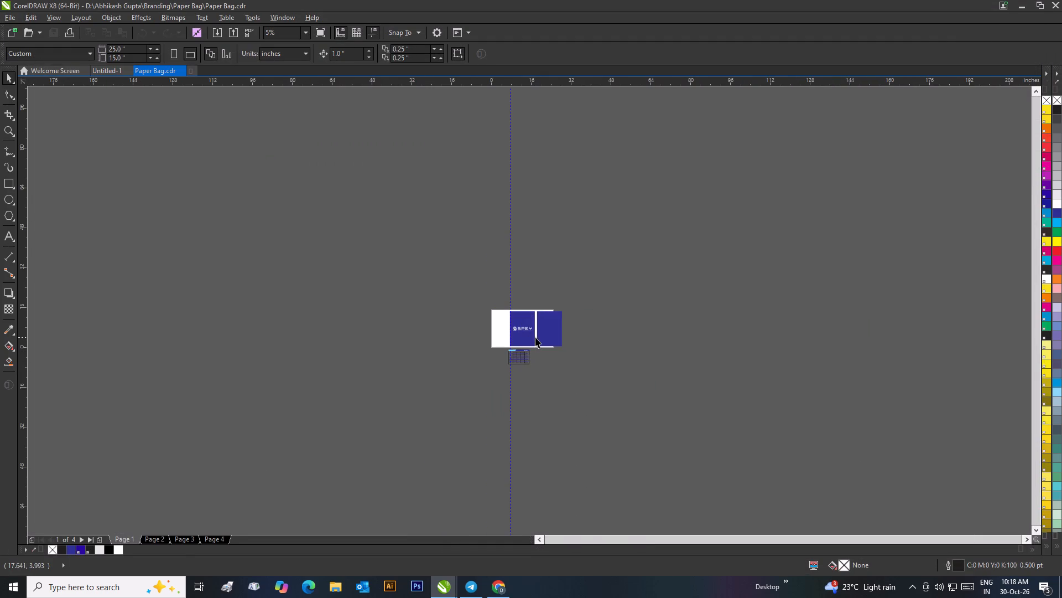
pyautogui.scroll(-2, 535, 337)
pyautogui.scroll(8, 529, 311)
pyautogui.scroll(-1, 531, 307)
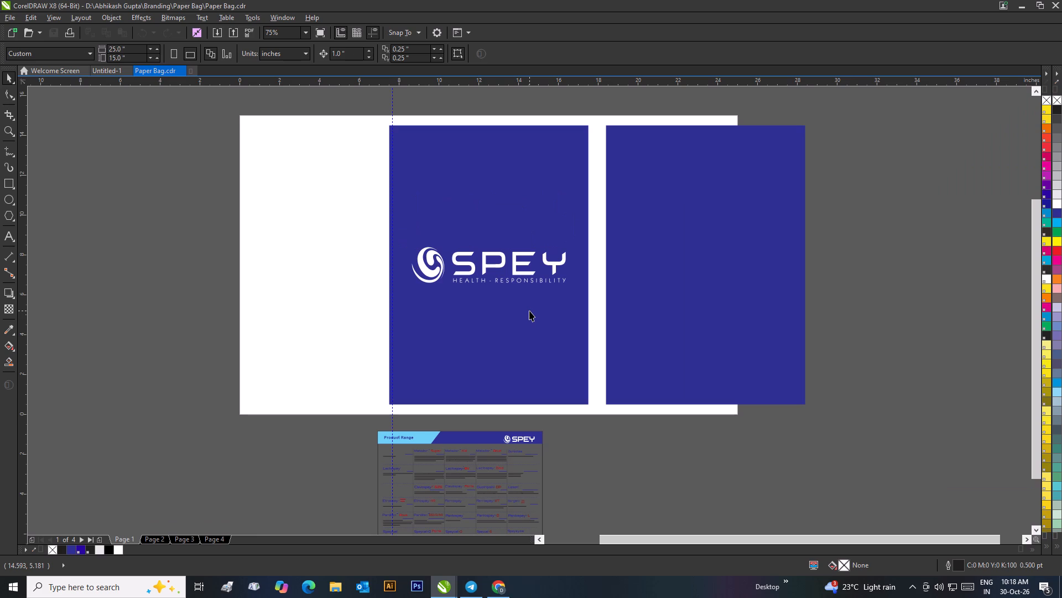
pyautogui.scroll(-1, 529, 311)
pyautogui.click(221, 290)
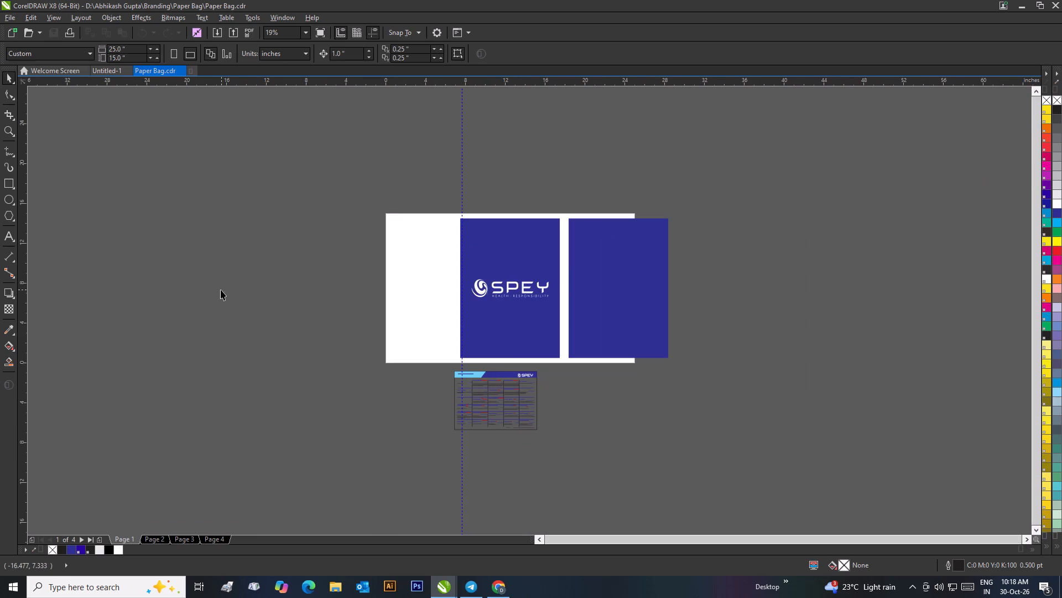
pyautogui.moveTo(406, 192); pyautogui.dragTo(603, 369)
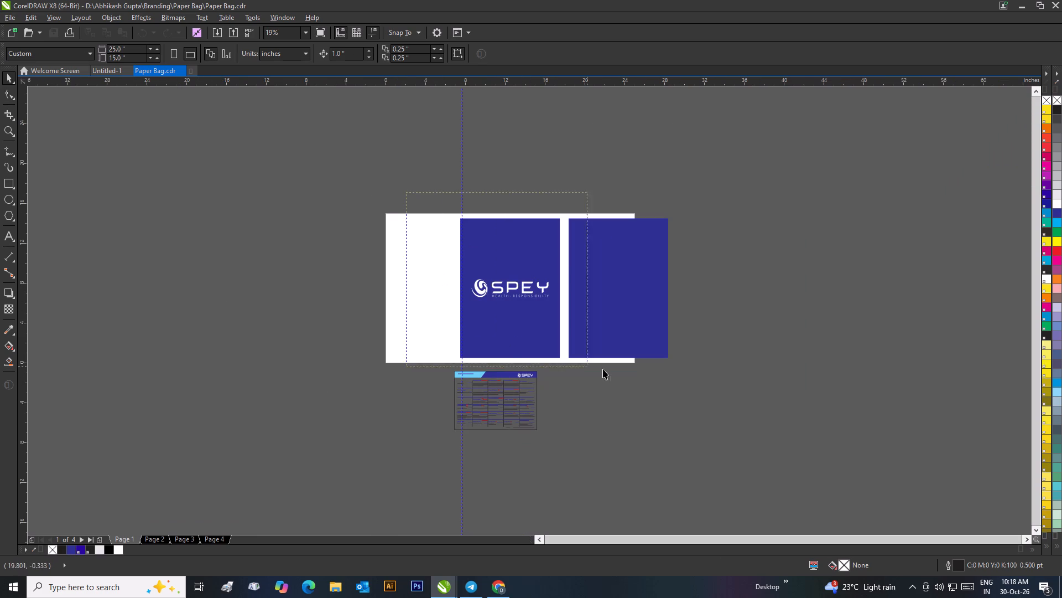
pyautogui.moveTo(603, 369); pyautogui.dragTo(619, 367)
pyautogui.click(714, 330)
pyautogui.click(631, 306)
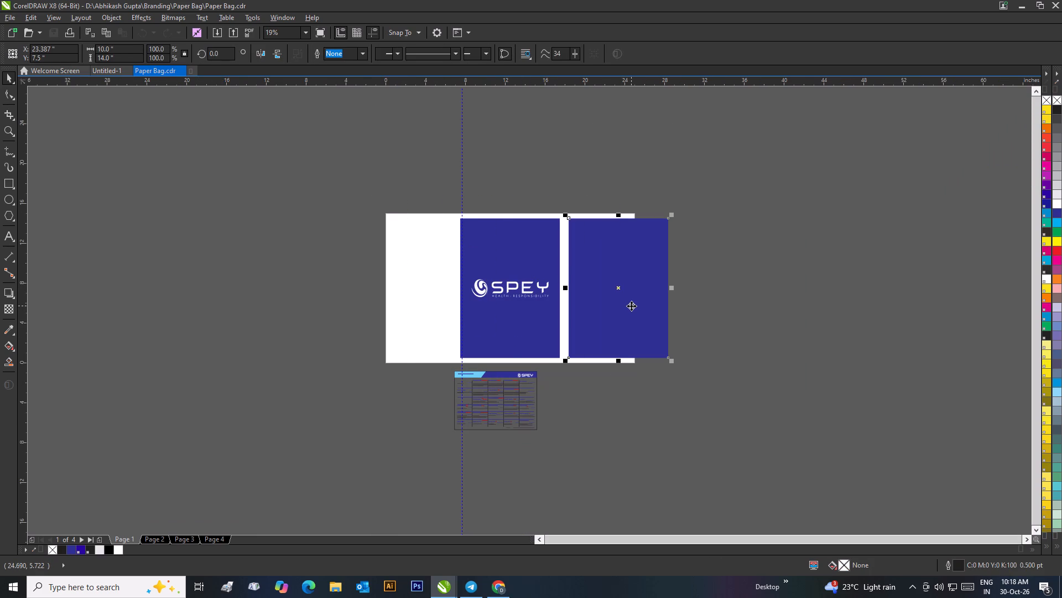
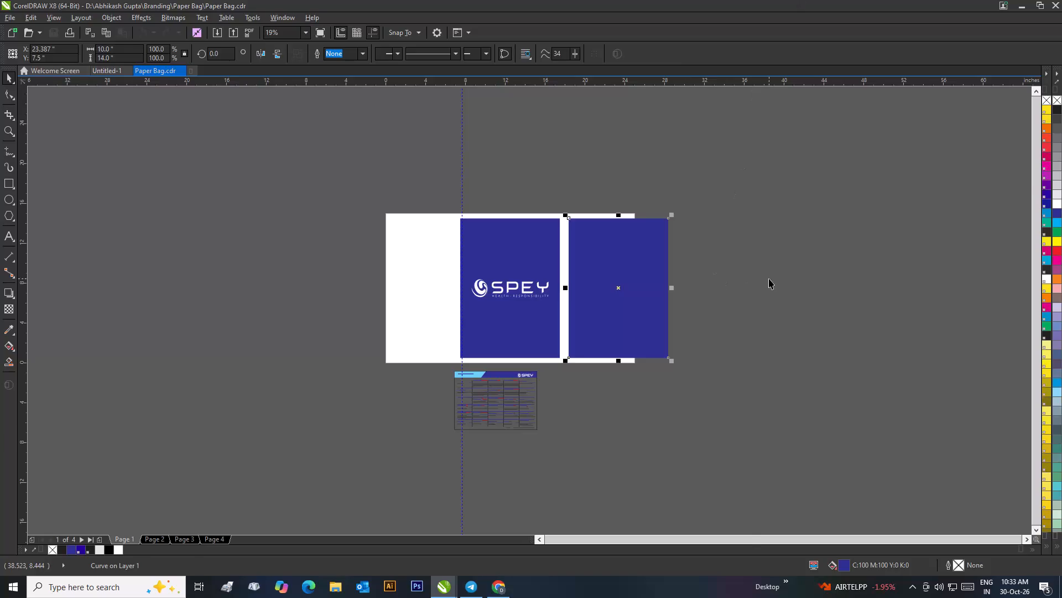
# Examine the plain blue bag panel beside the Spey logo panel on Page 1, leaving nothing selected.
pyautogui.click(769, 279)
pyautogui.scroll(2, 604, 250)
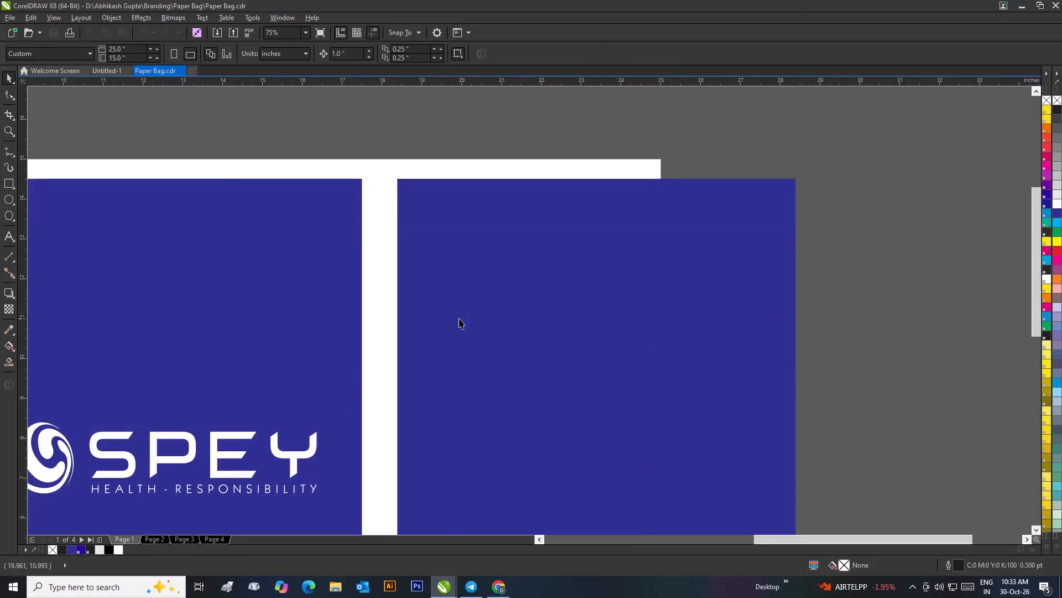
pyautogui.scroll(-3, 459, 318)
pyautogui.scroll(1, 533, 358)
pyautogui.click(549, 291)
pyautogui.scroll(-1, 554, 282)
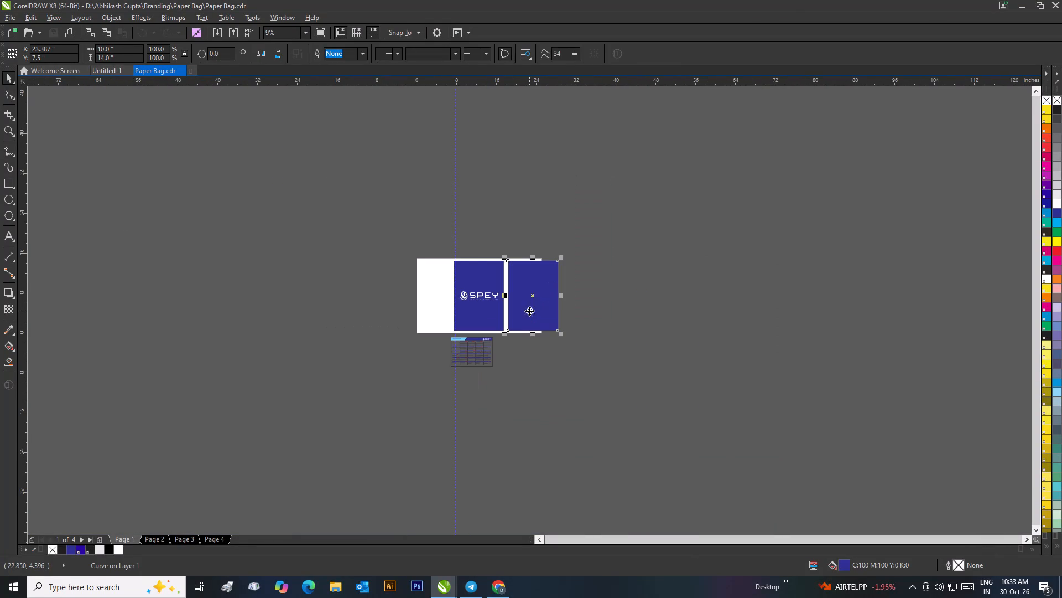
pyautogui.moveTo(446, 312); pyautogui.dragTo(435, 314)
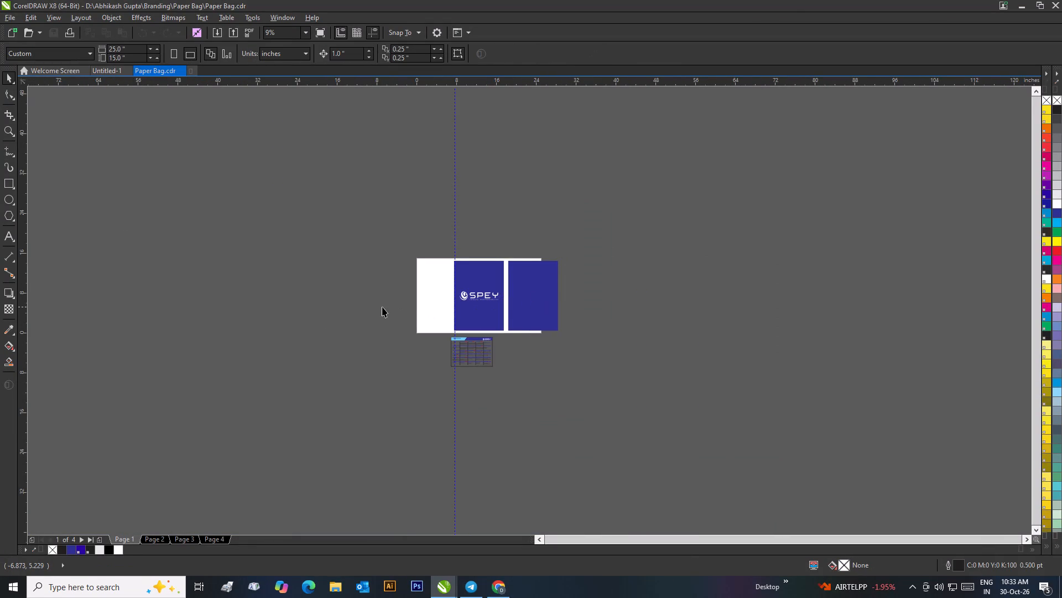
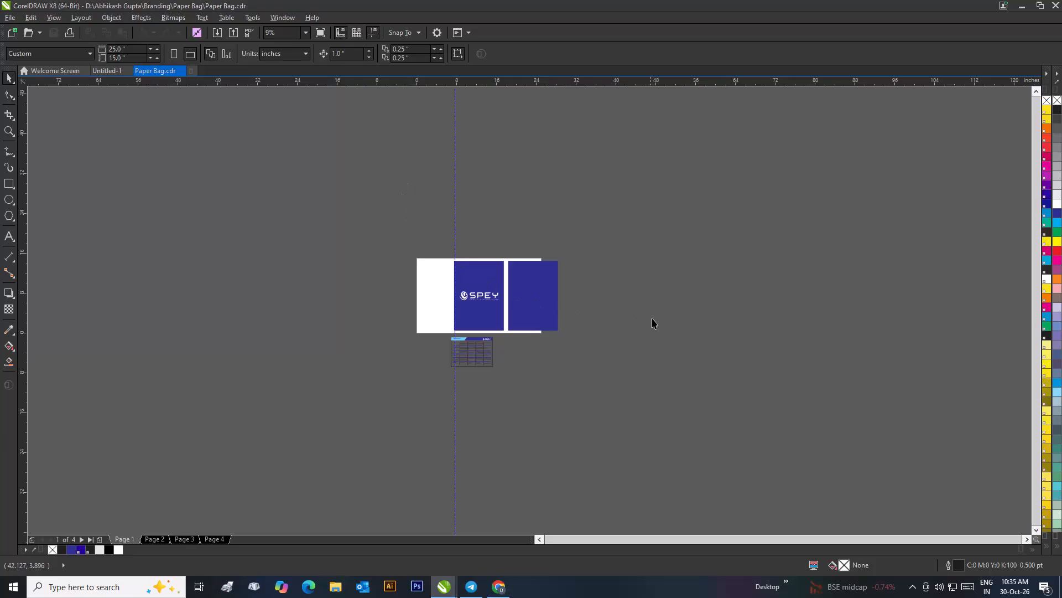
# Move the plain blue panel off Page 1 onto the empty pasteboard left of the page.
pyautogui.click(653, 319)
pyautogui.click(521, 295)
pyautogui.moveTo(526, 290); pyautogui.dragTo(223, 285)
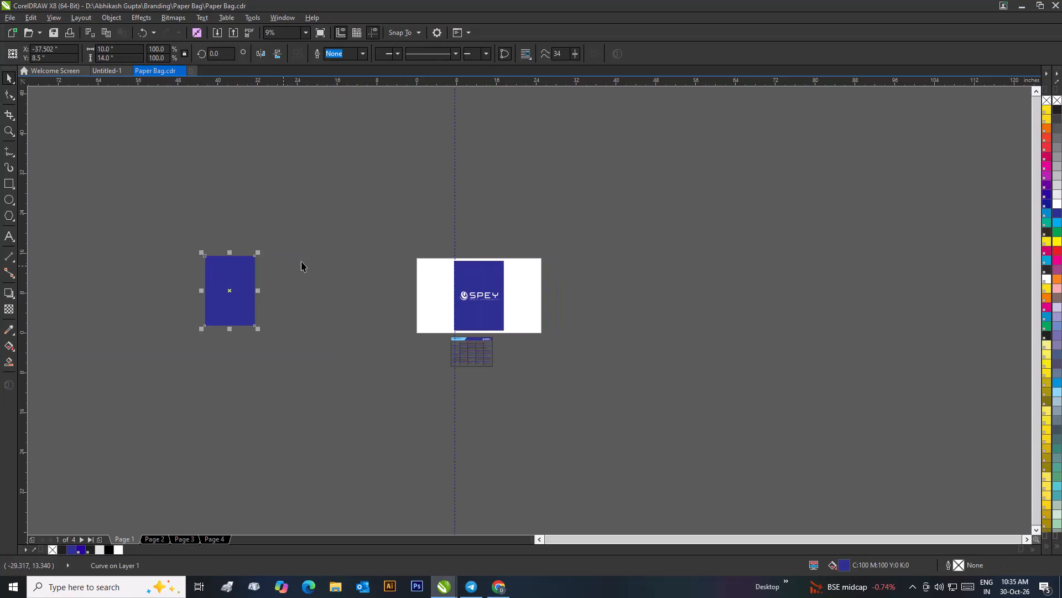
pyautogui.click(301, 261)
# Create a new blank document and draw a rectangle about 5.05 × 2.97 inches across the page's left edge.
pyautogui.hotkey('ctrl', 'n')
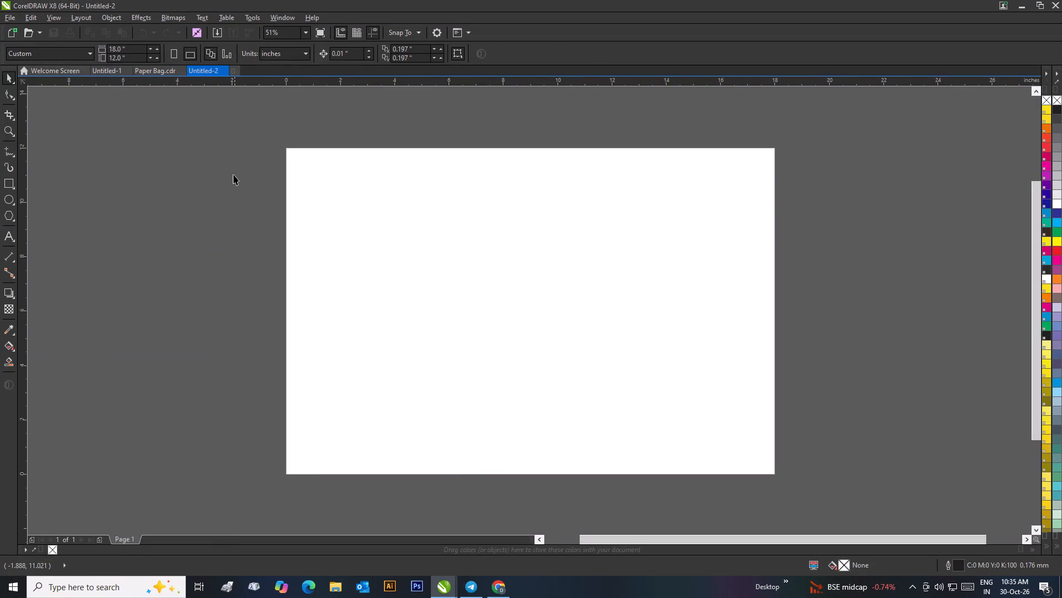
pyautogui.click(1, 183)
pyautogui.click(11, 181)
pyautogui.moveTo(207, 203); pyautogui.dragTo(345, 284)
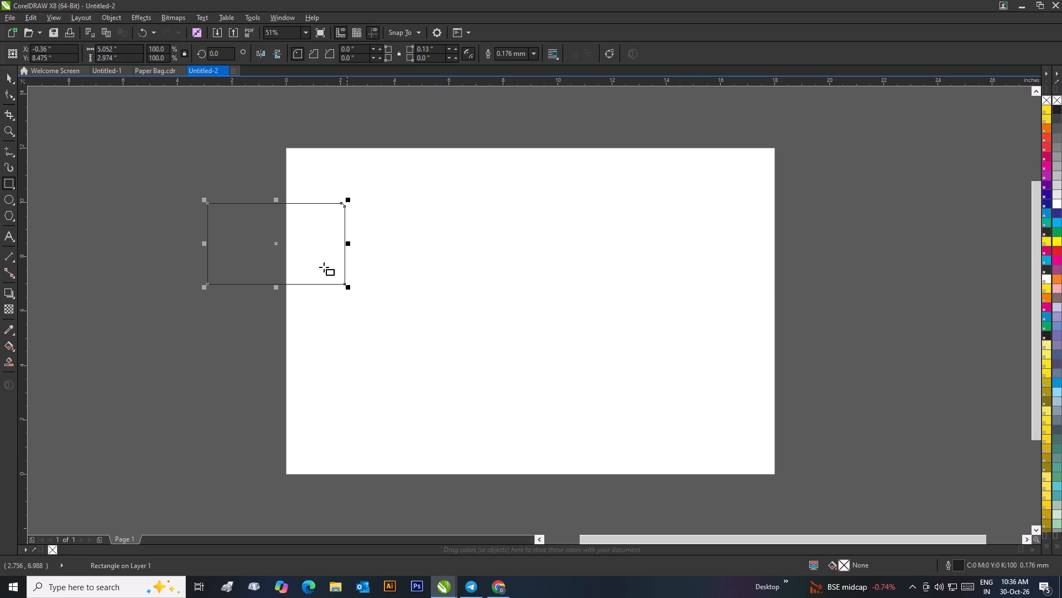
pyautogui.click(3, 73)
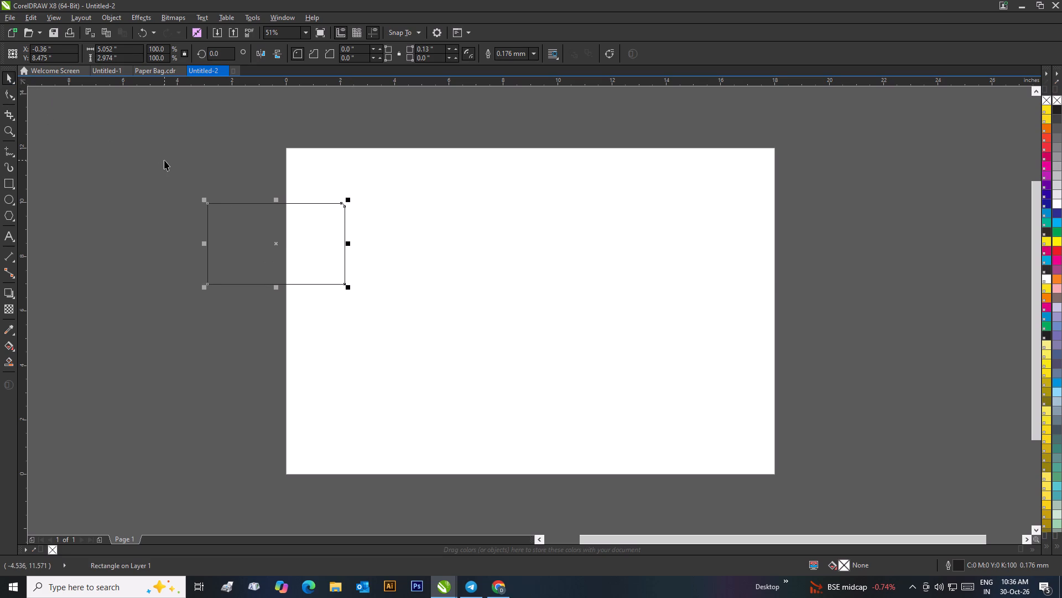
pyautogui.click(165, 160)
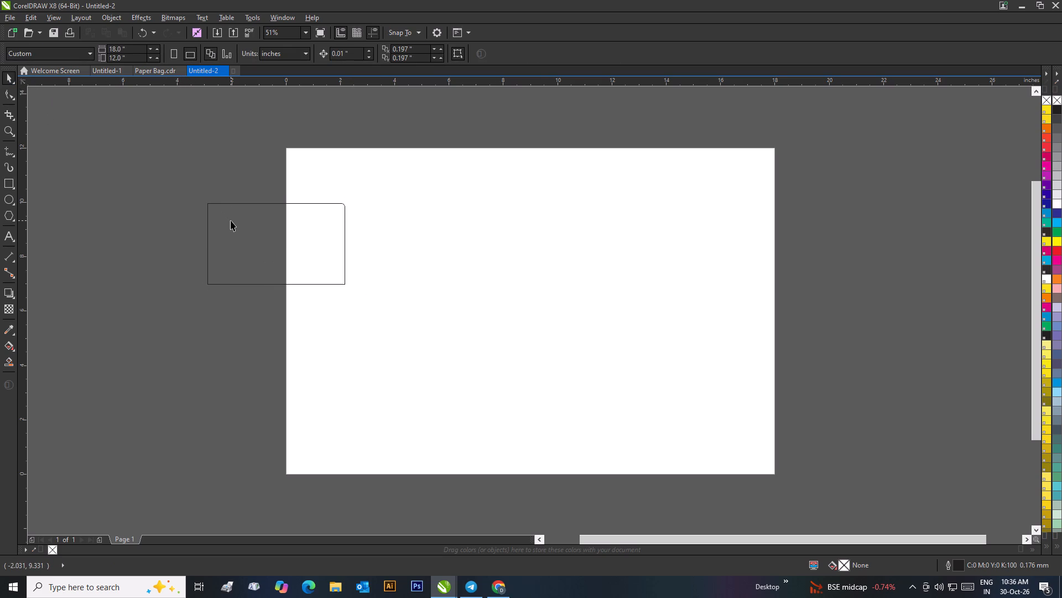
# Set the corner radius of the rectangle's rounded top-right corner to 0.
pyautogui.click(236, 220)
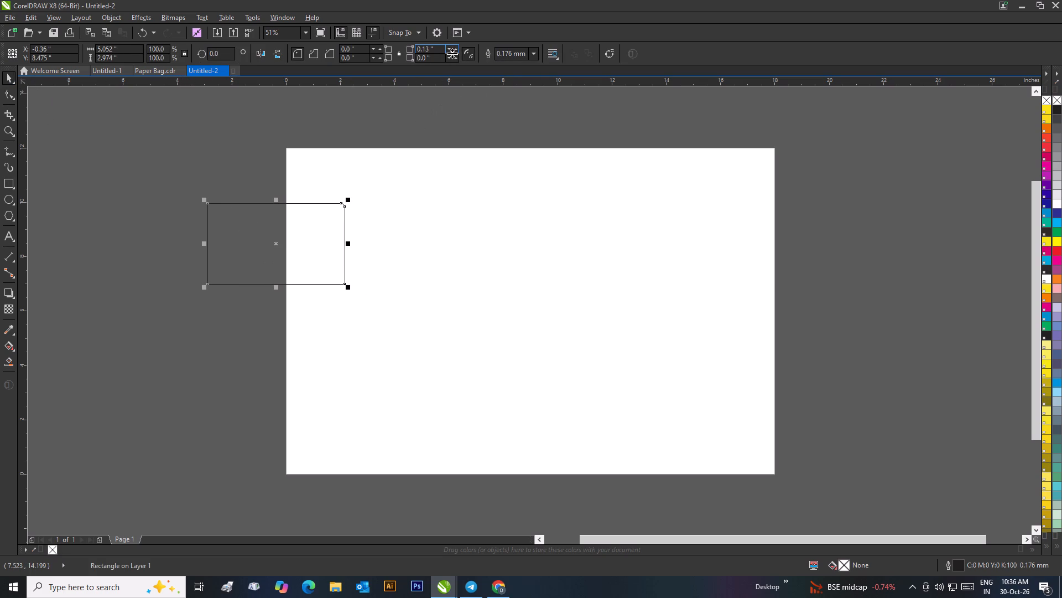
pyautogui.moveTo(440, 49); pyautogui.dragTo(417, 51)
pyautogui.press('BackSpace')
pyautogui.write('00')
pyautogui.press('Return')
pyautogui.click(331, 115)
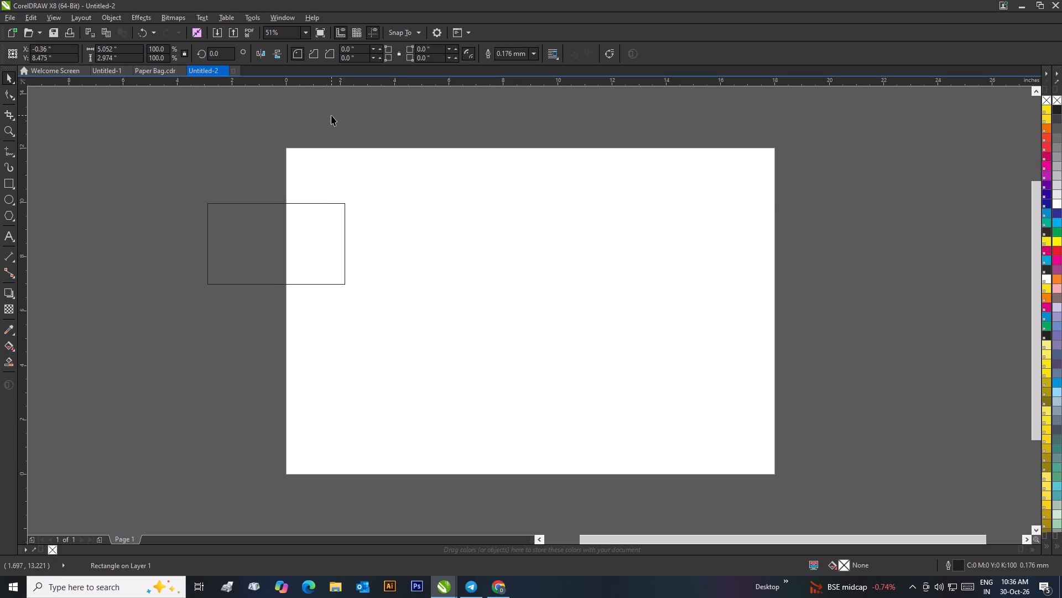
# Open the Spey Promises final design curve drawing from the Office Branding folder.
pyautogui.hotkey('ctrl', 'o')
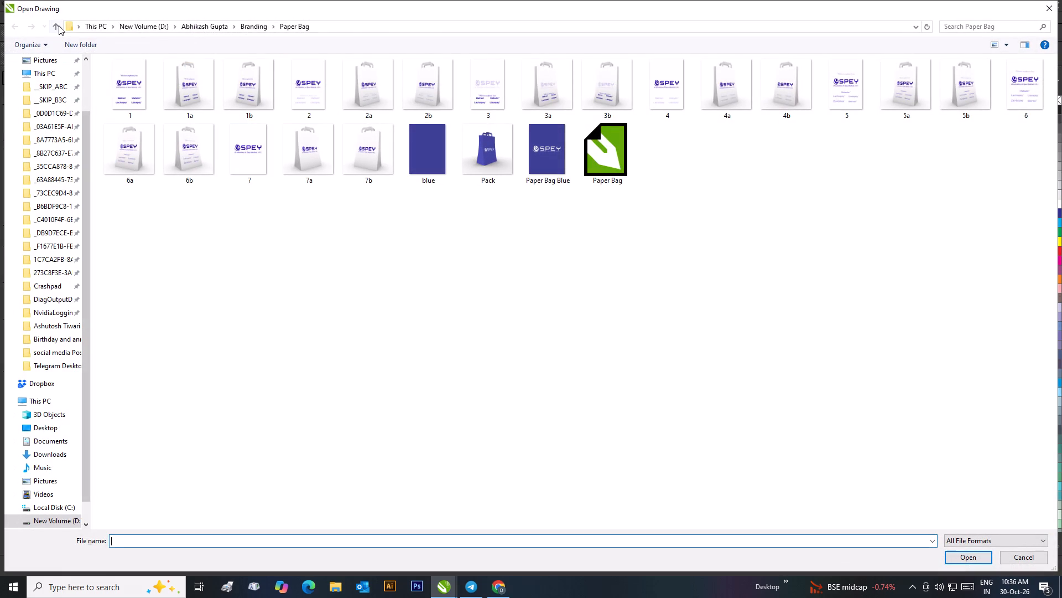
pyautogui.click(59, 24)
pyautogui.click(56, 20)
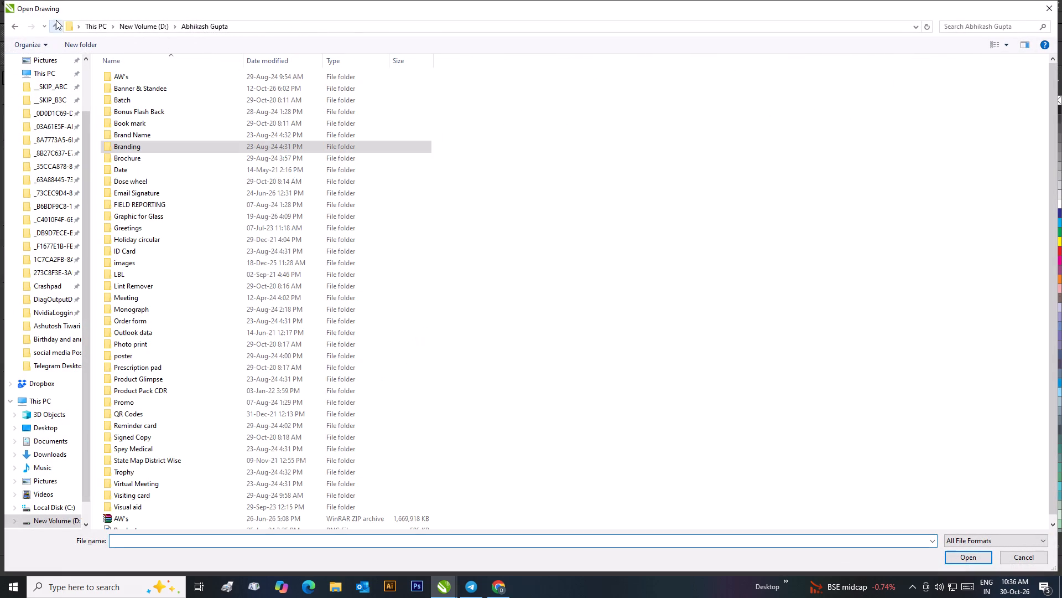
pyautogui.click(54, 19)
pyautogui.click(54, 22)
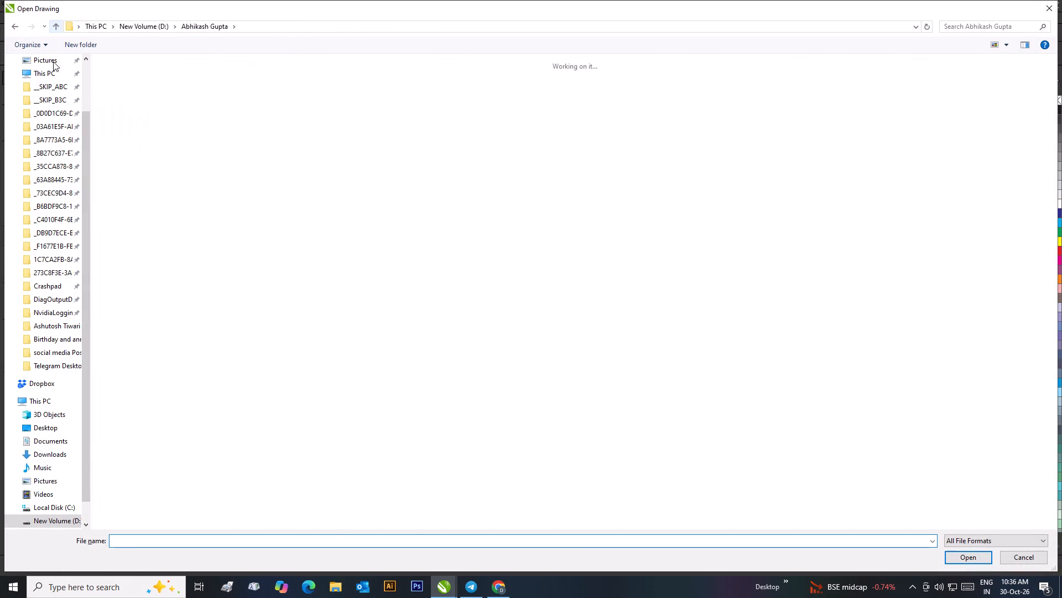
pyautogui.click(52, 326)
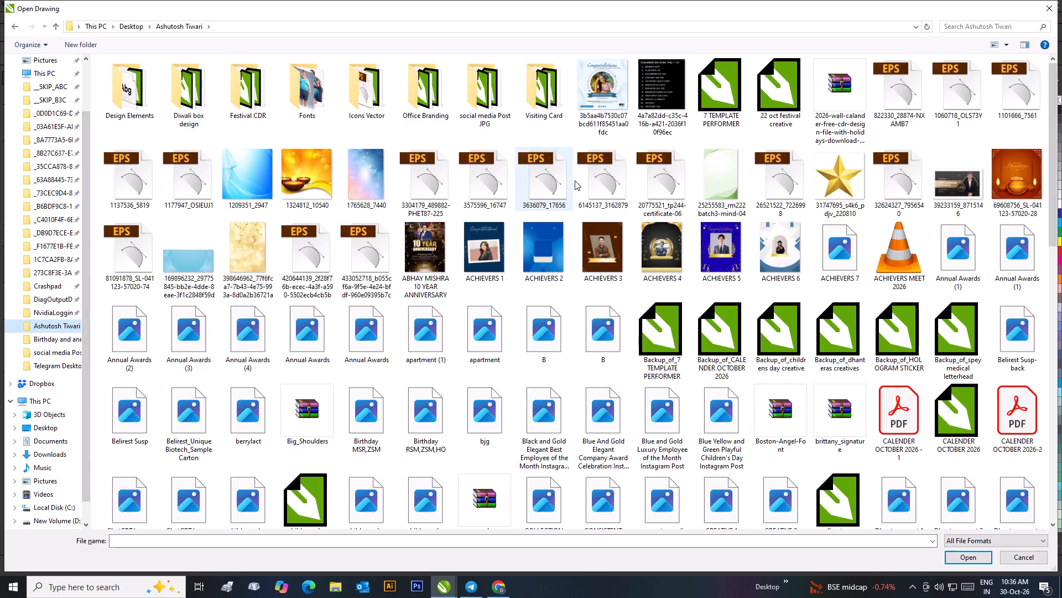
pyautogui.doubleClick(425, 95)
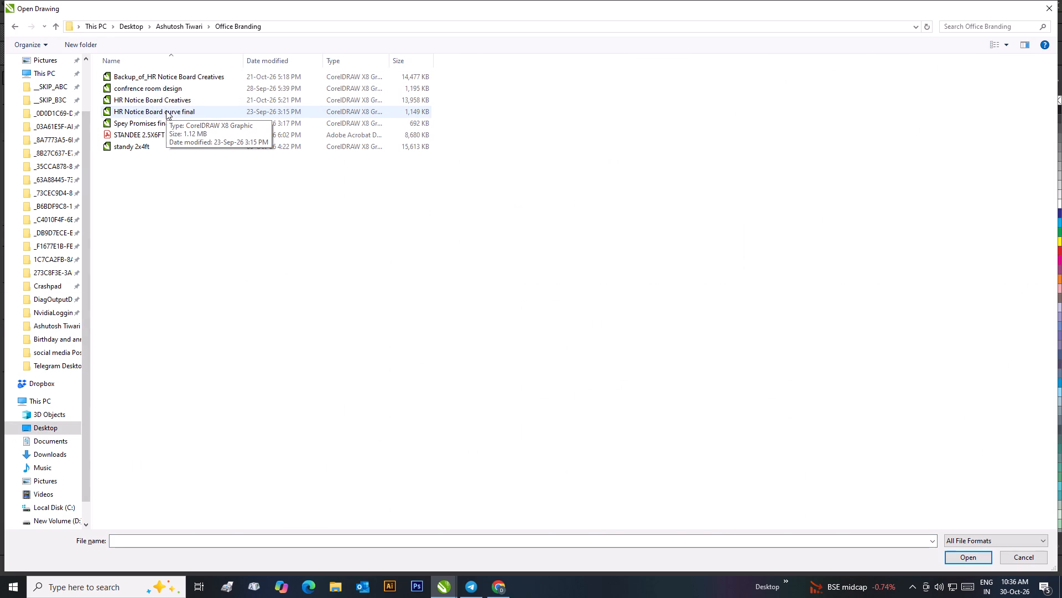
pyautogui.doubleClick(147, 119)
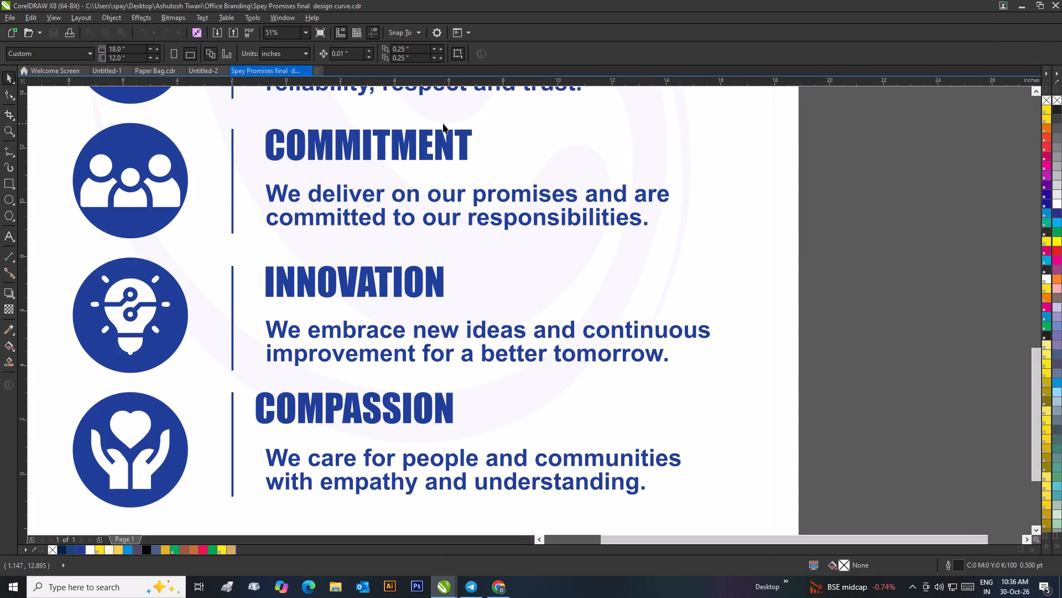
# Shift the Spey Promises poster left, ungroup all its objects, and move the blue-header panel off to its right.
pyautogui.scroll(-2, 416, 152)
pyautogui.scroll(1, 518, 189)
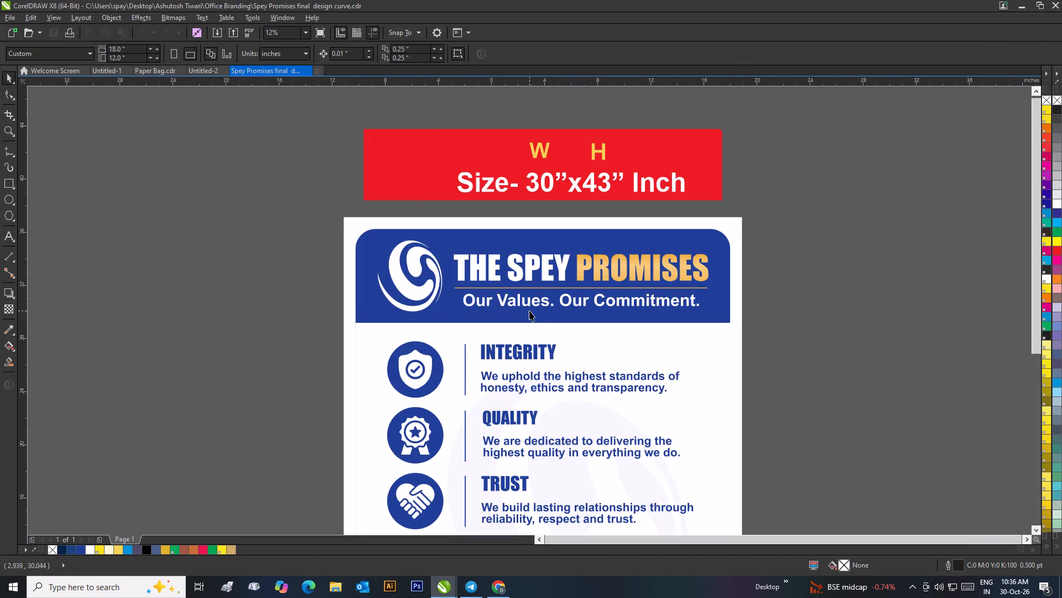
pyautogui.moveTo(368, 262); pyautogui.dragTo(138, 278)
pyautogui.rightClick(154, 274)
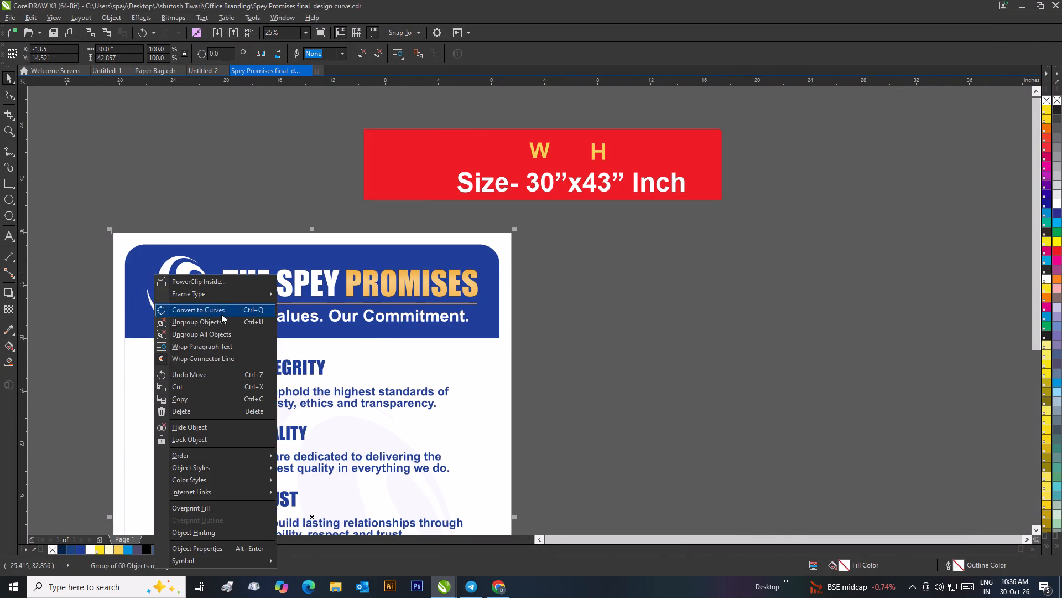
pyautogui.click(218, 331)
pyautogui.click(636, 328)
pyautogui.moveTo(490, 266); pyautogui.dragTo(824, 275)
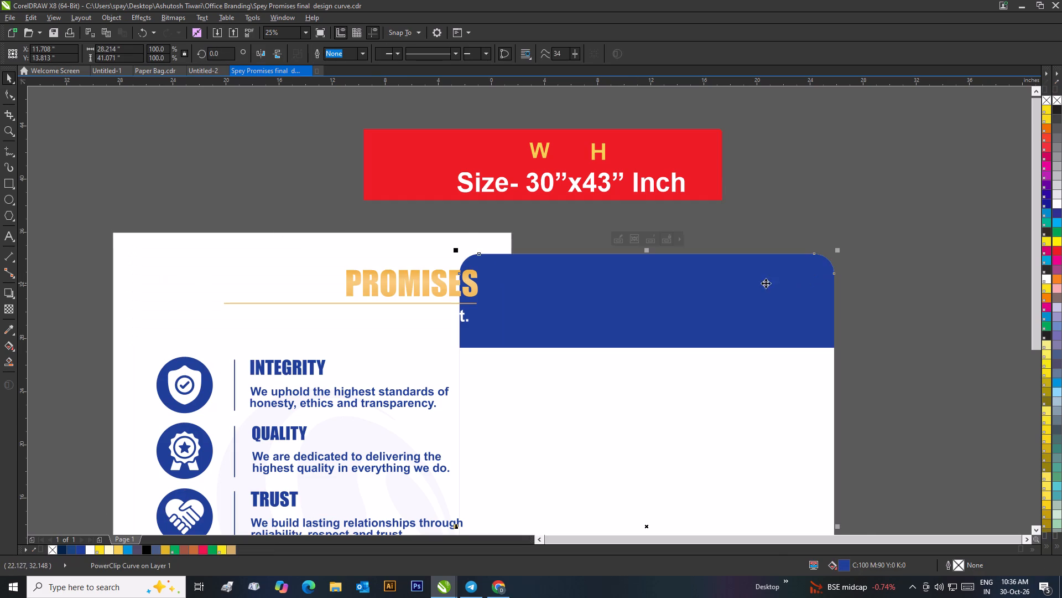
# Edit the contents of the panel's PowerClip, copy the blue header rectangle inside it, and finish editing the PowerClip.
pyautogui.rightClick(738, 283)
pyautogui.click(782, 271)
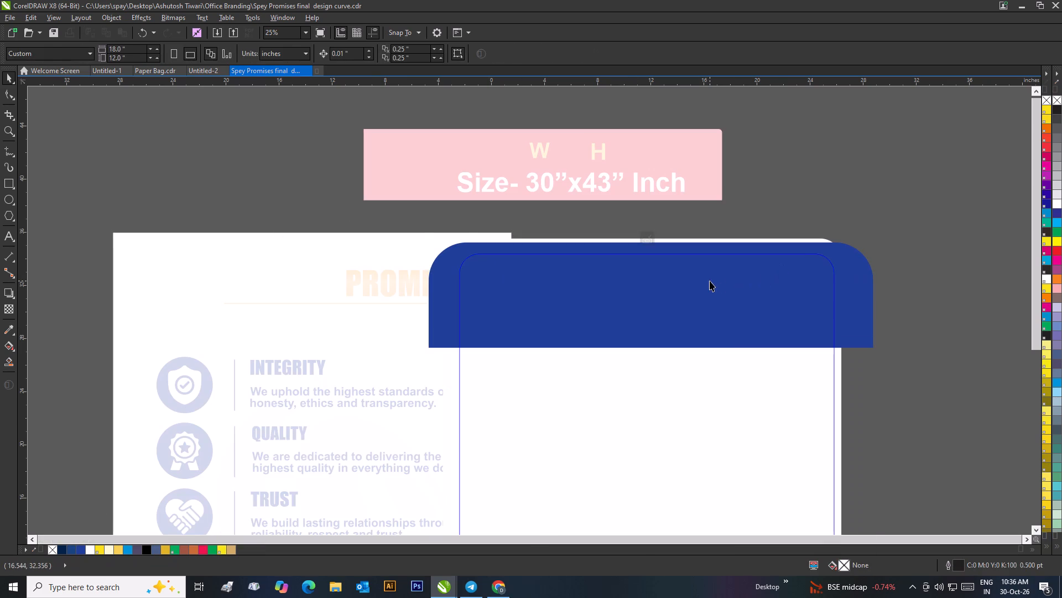
pyautogui.click(710, 281)
pyautogui.rightClick(710, 281)
pyautogui.click(741, 384)
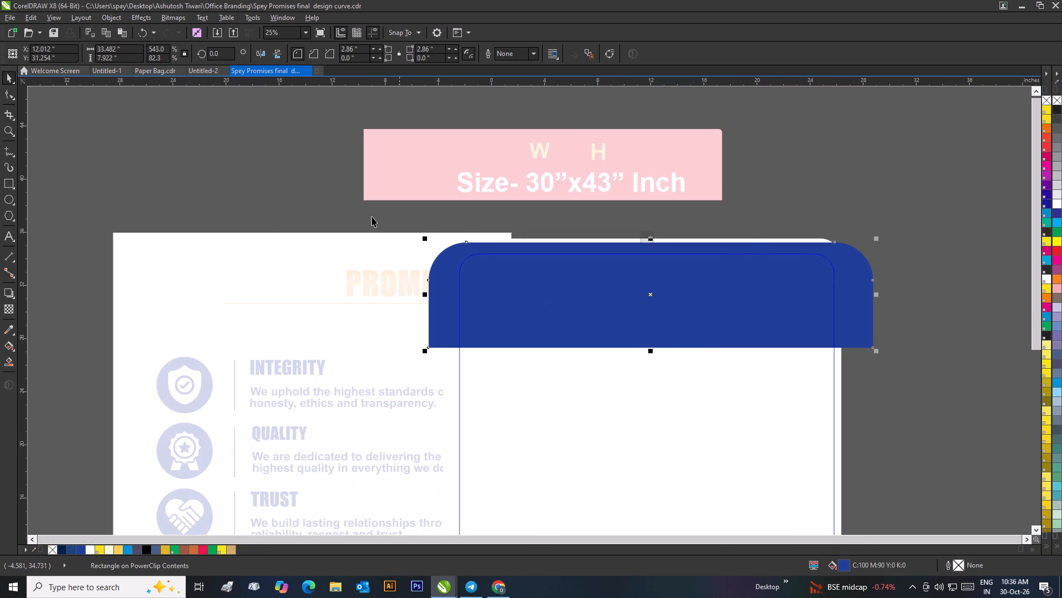
pyautogui.click(317, 185)
pyautogui.scroll(-2, 329, 200)
pyautogui.click(607, 470)
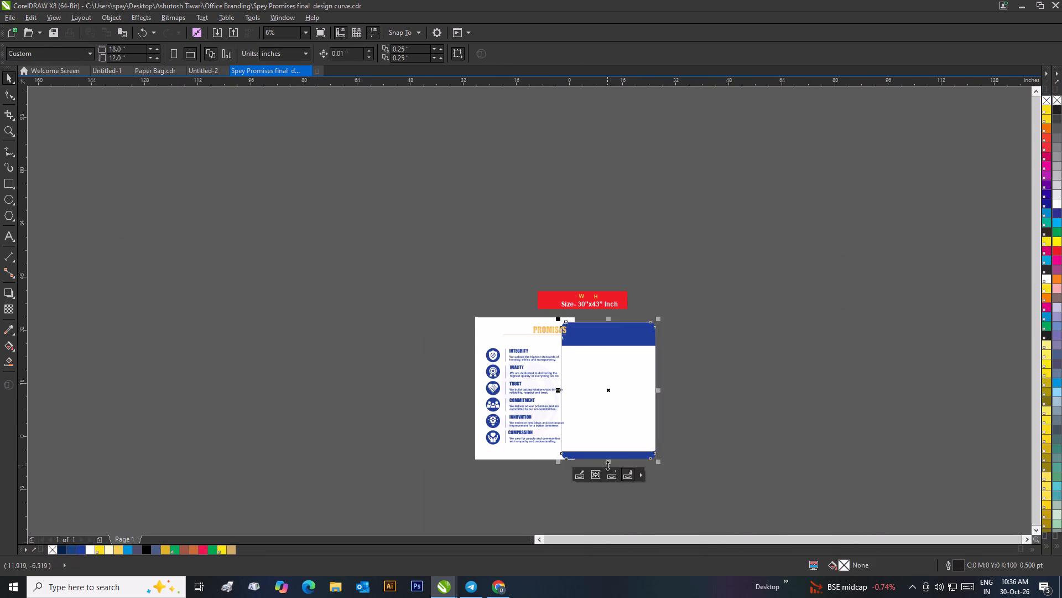
pyautogui.click(719, 430)
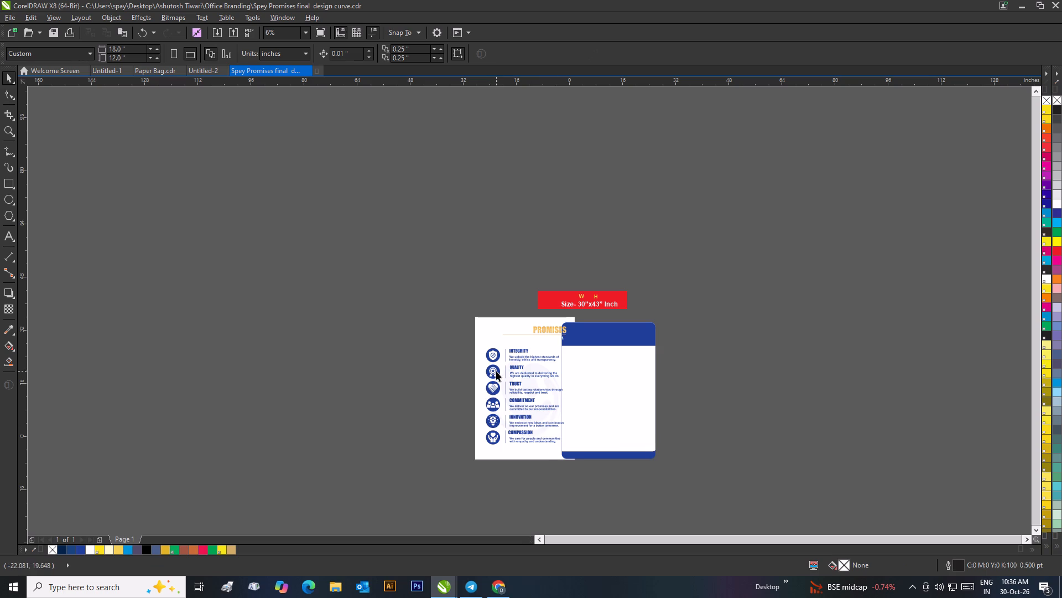
pyautogui.click(499, 372)
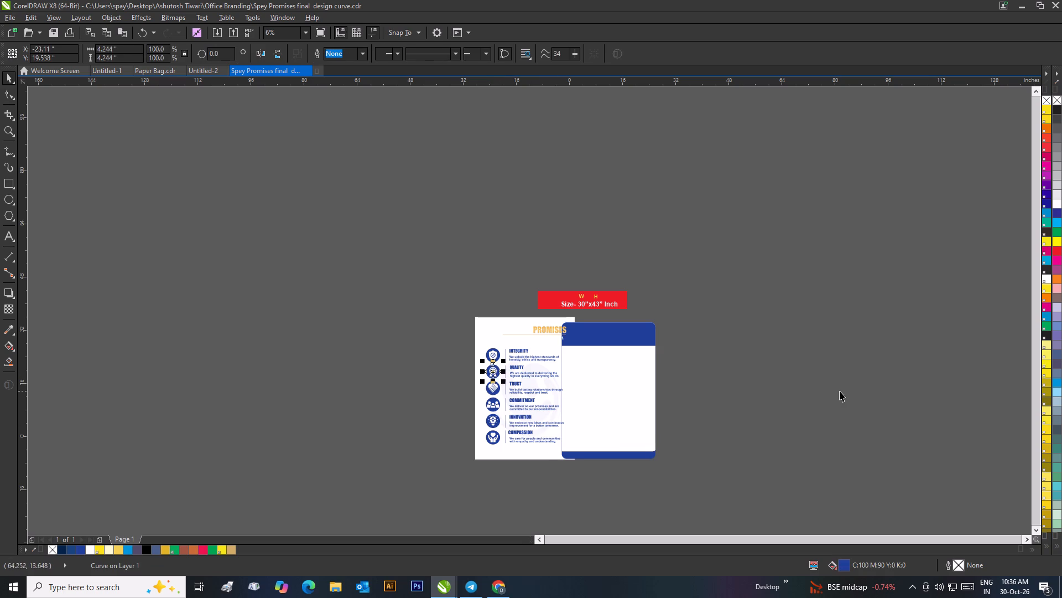
pyautogui.click(840, 391)
# Paste the copied blue header shape into the Untitled-2 document and place it just above the page.
pyautogui.click(201, 70)
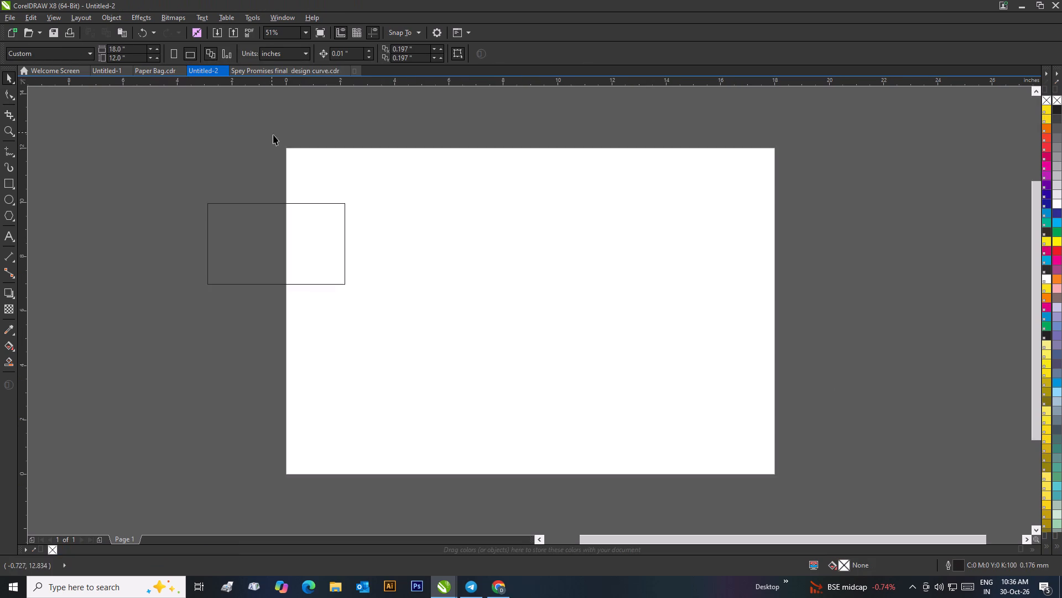
pyautogui.scroll(-1, 277, 143)
pyautogui.hotkey('ctrl', 'v')
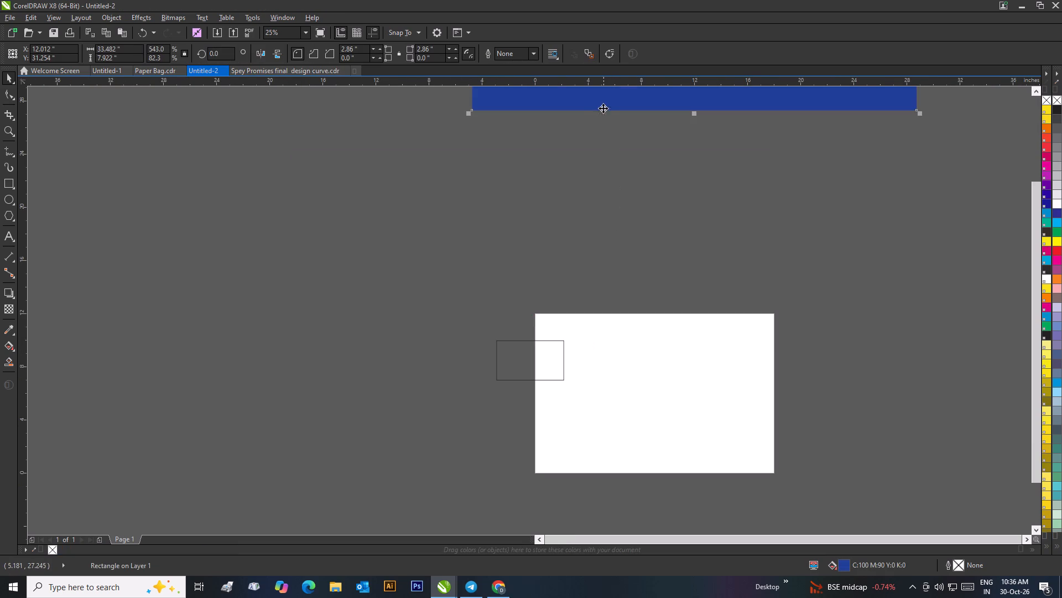
pyautogui.moveTo(603, 104); pyautogui.dragTo(498, 259)
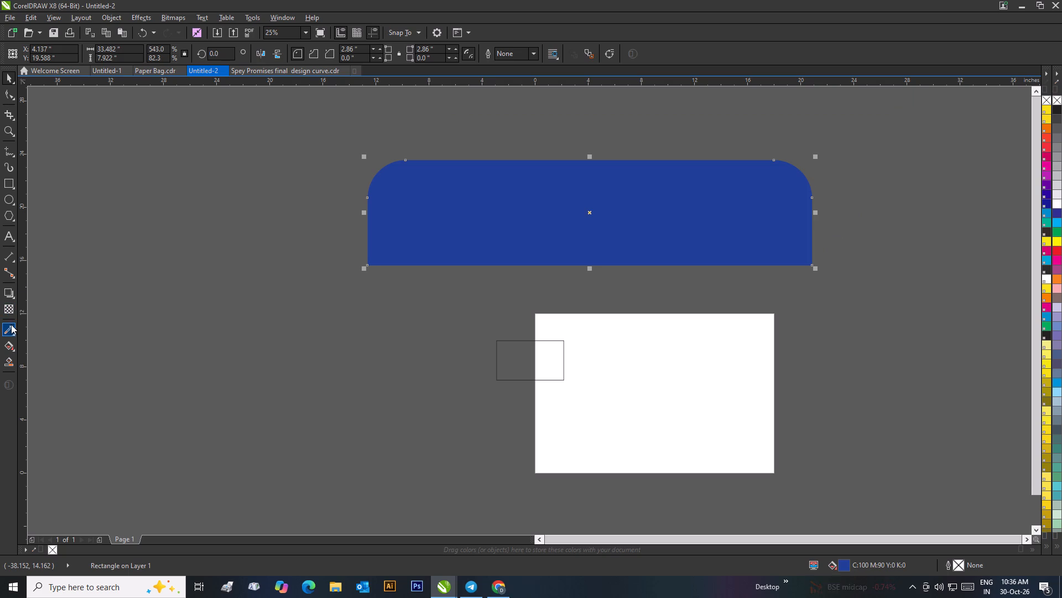
# Sample the pasted header's blue with the Color Eyedropper and fill the small rectangle with it.
pyautogui.click(11, 324)
pyautogui.click(461, 187)
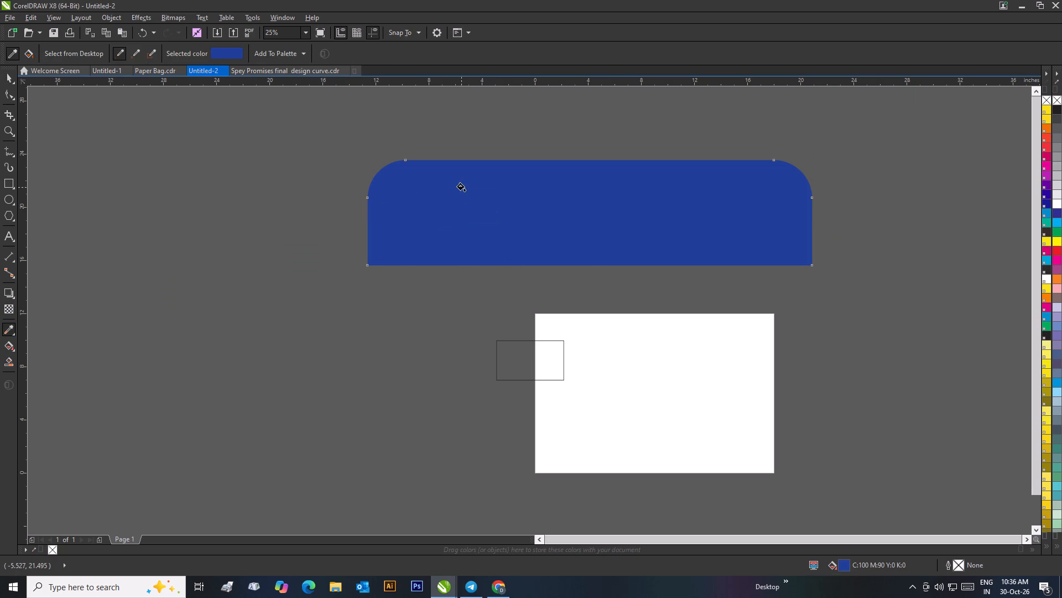
pyautogui.click(522, 350)
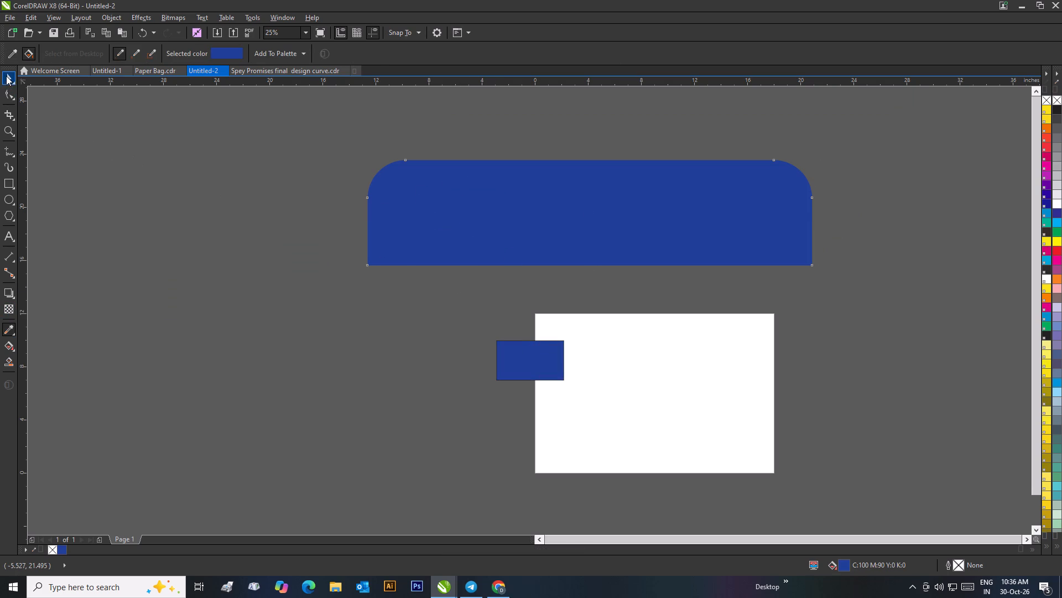
pyautogui.click(6, 76)
pyautogui.click(189, 146)
# Delete the pasted blue header shape above the page.
pyautogui.click(466, 197)
pyautogui.press('Delete')
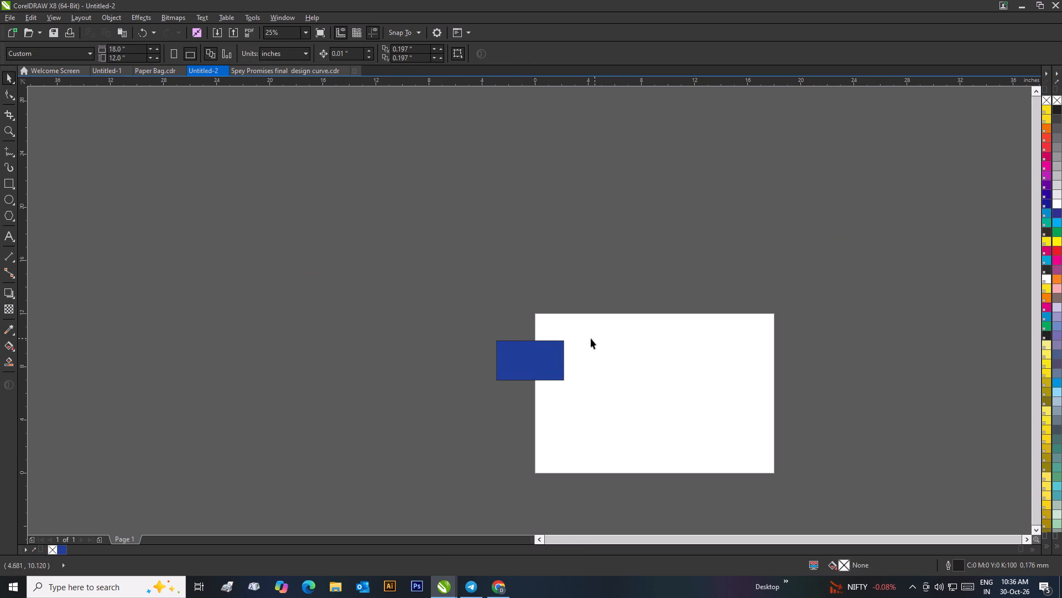
# Set the outline width of the small blue rectangle to None.
pyautogui.click(546, 353)
pyautogui.click(533, 56)
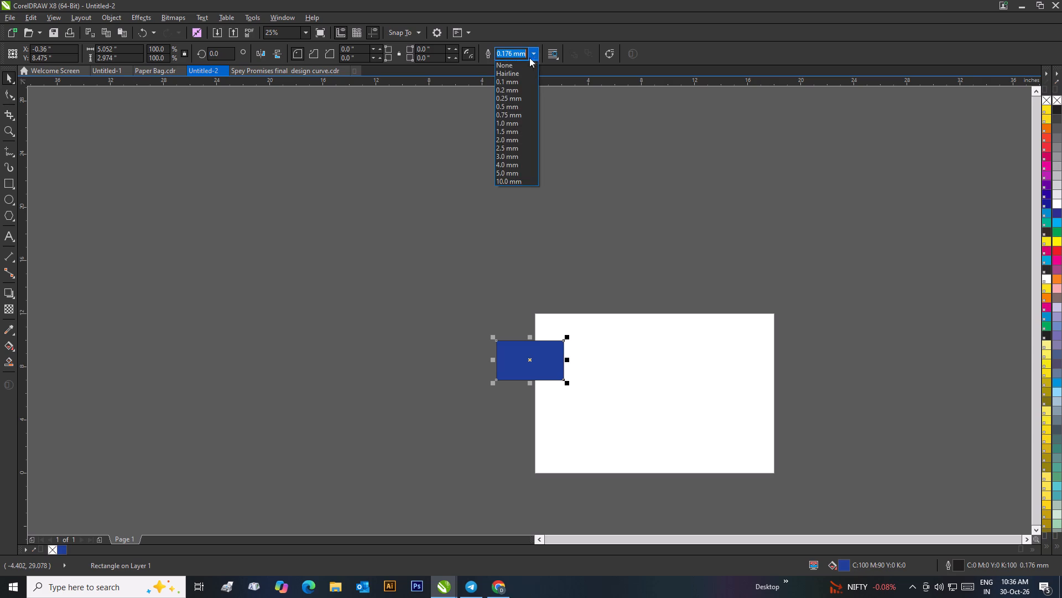
pyautogui.click(521, 66)
pyautogui.click(553, 175)
# Enter 25 inches for the blue rectangle's width and 25 inches for its height.
pyautogui.scroll(1, 558, 363)
pyautogui.click(512, 311)
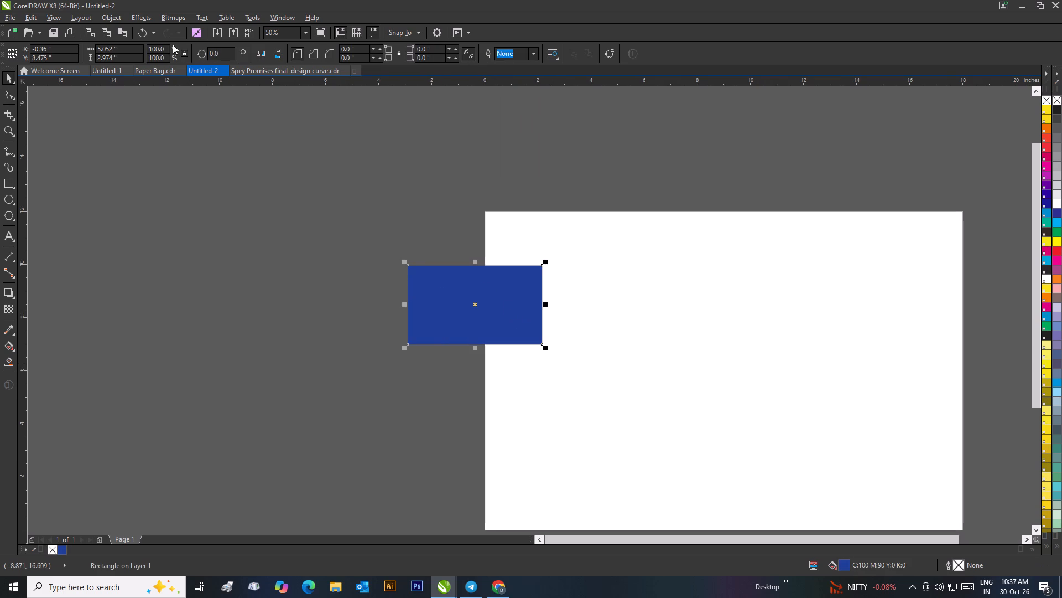
pyautogui.moveTo(120, 49); pyautogui.dragTo(94, 53)
pyautogui.press('BackSpace')
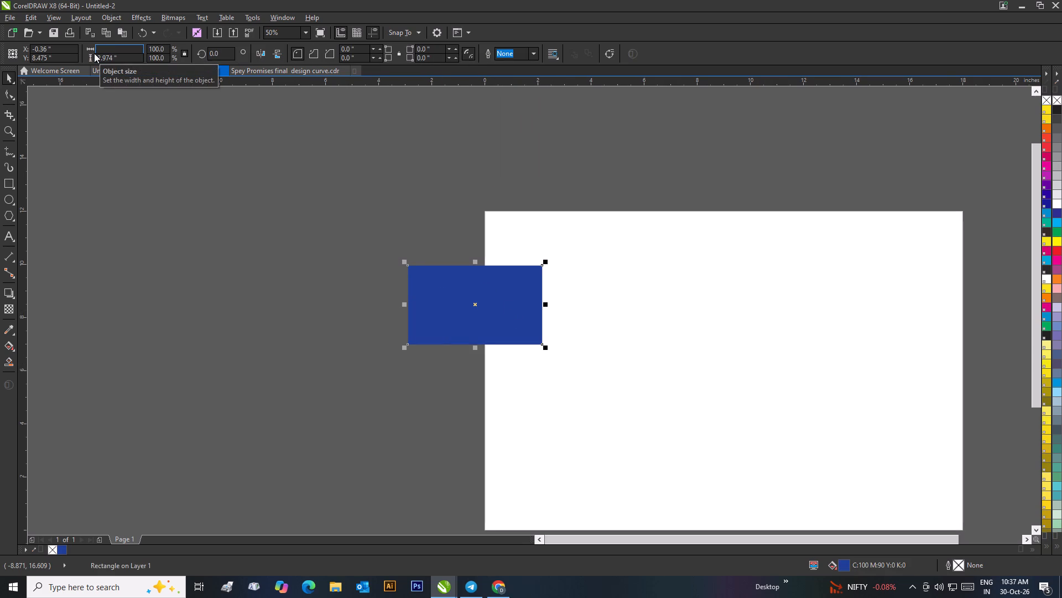
pyautogui.press('BackSpace')
pyautogui.write('25')
pyautogui.press('Tab')
pyautogui.press('BackSpace')
pyautogui.write('25')
pyautogui.press('Return')
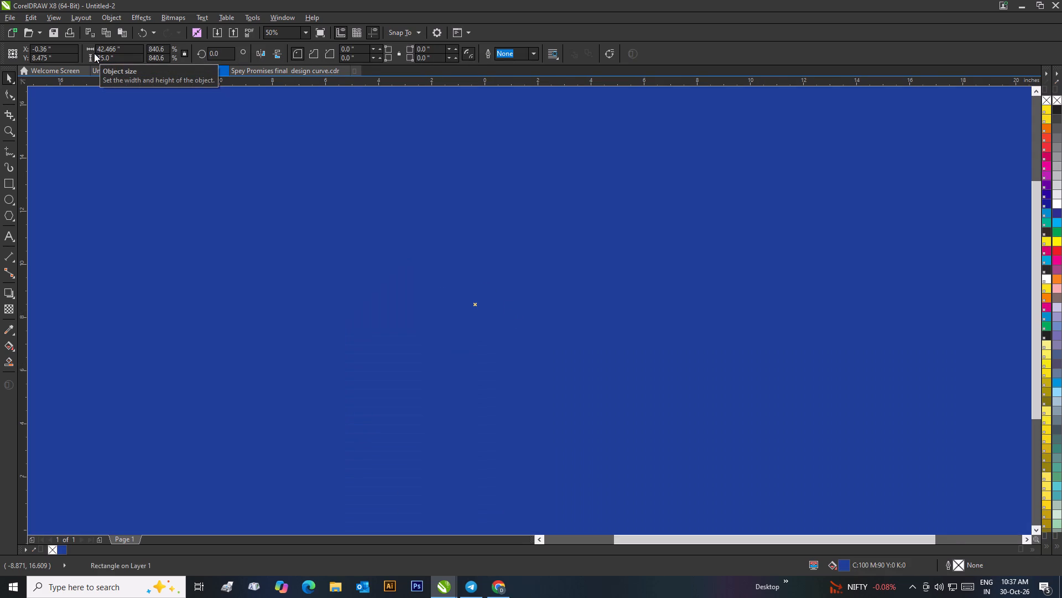
pyautogui.scroll(-4, 120, 103)
pyautogui.click(524, 308)
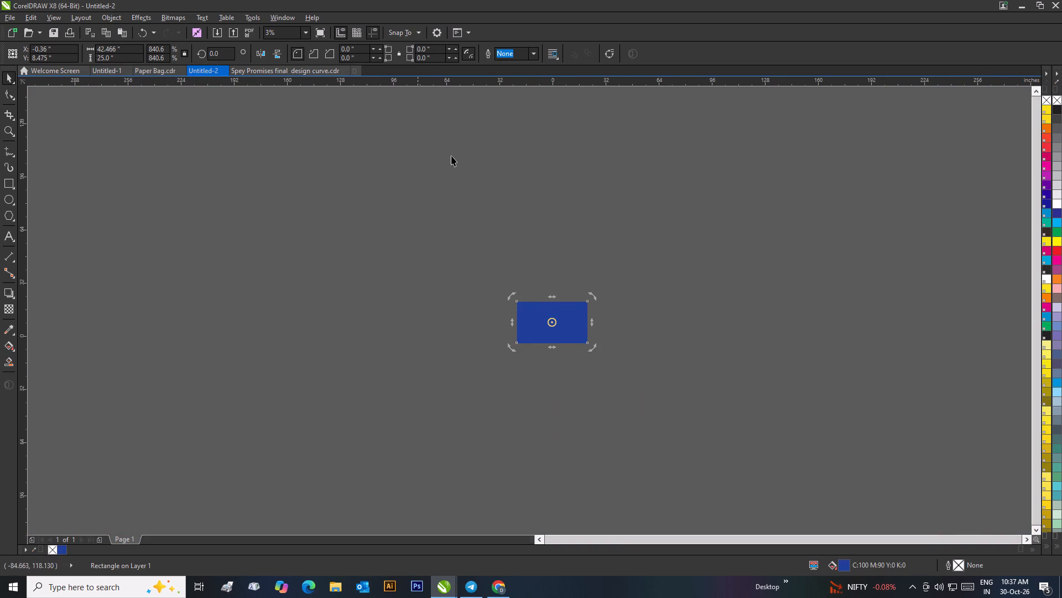
# Change the document's drawing units to centimeters and select the blue rectangle again.
pyautogui.click(633, 263)
pyautogui.click(283, 50)
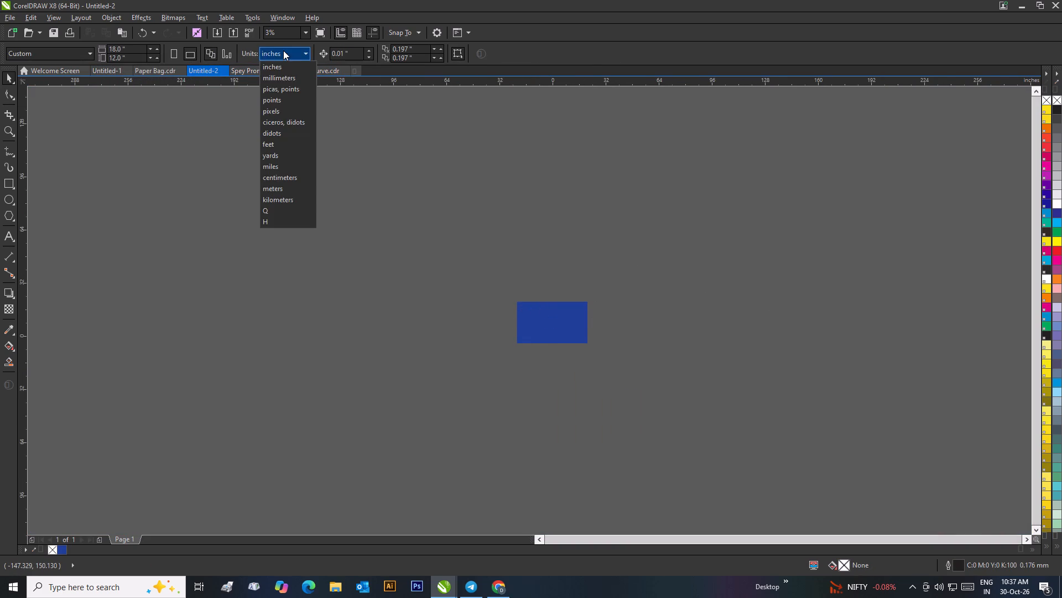
pyautogui.click(279, 178)
pyautogui.click(533, 318)
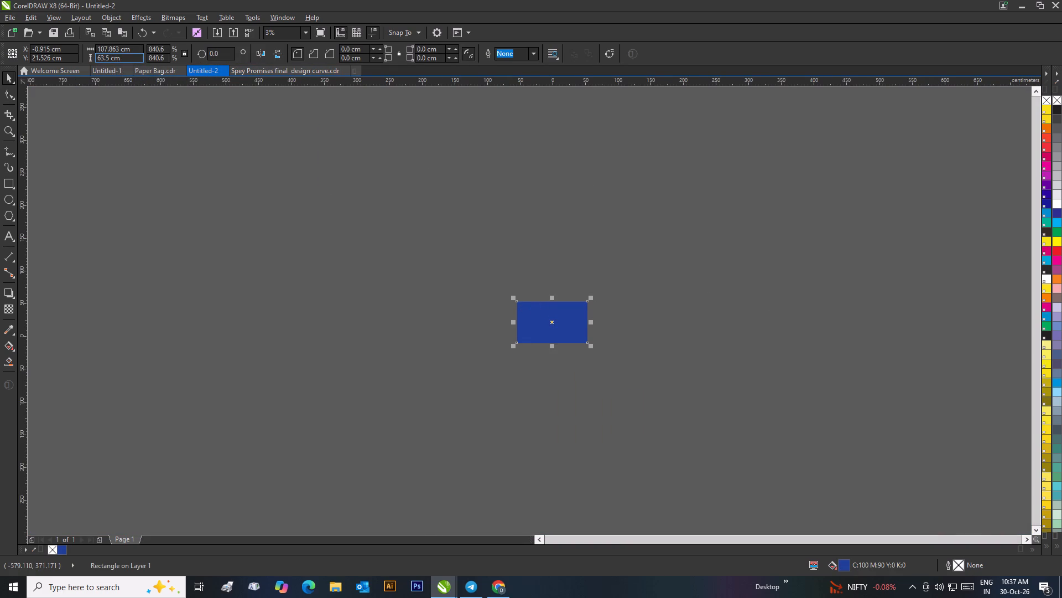
# Set the blue rectangle to 25 cm wide and 25 cm high with its proportions unlocked.
pyautogui.moveTo(127, 48); pyautogui.dragTo(93, 52)
pyautogui.hotkey('ctrl', 'a')
pyautogui.press('BackSpace')
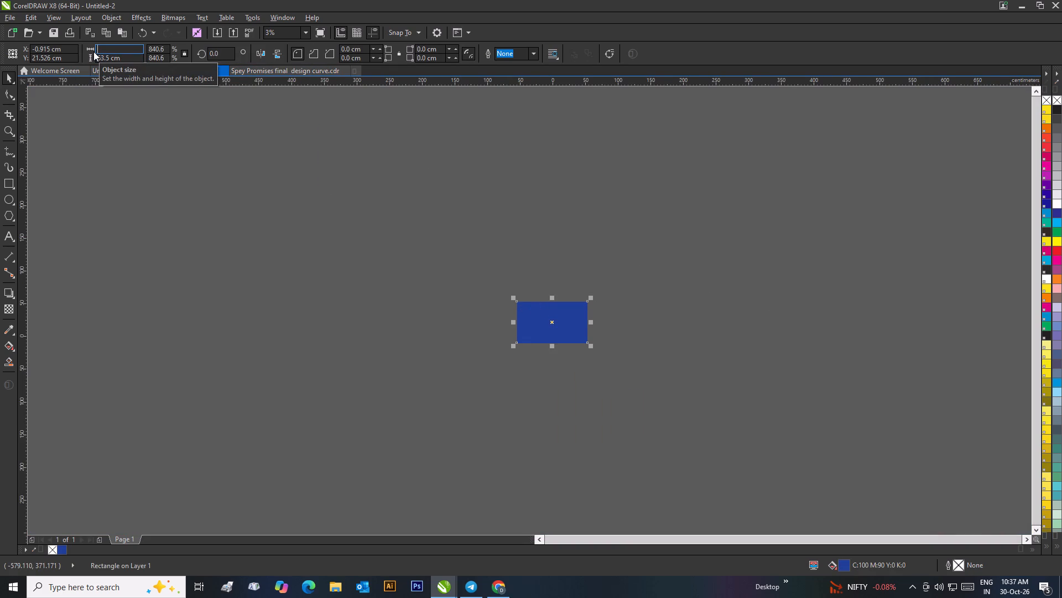
pyautogui.press('2')
pyautogui.press('5')
pyautogui.press('Tab')
pyautogui.press('BackSpace')
pyautogui.write('25')
pyautogui.press('Return')
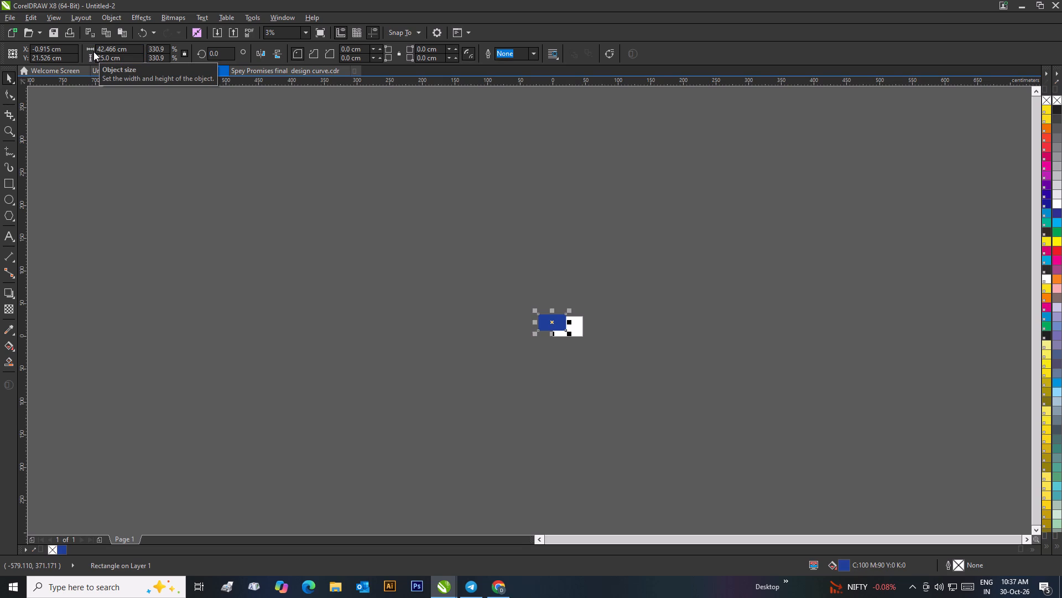
pyautogui.click(183, 53)
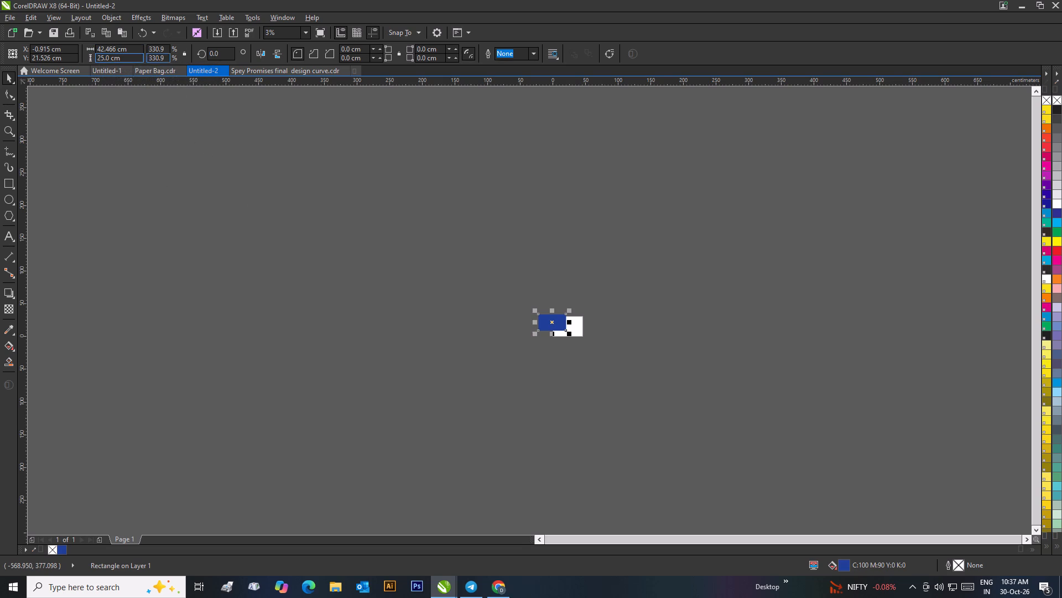
pyautogui.moveTo(127, 50); pyautogui.dragTo(97, 53)
pyautogui.press('BackSpace')
pyautogui.write('25')
pyautogui.press('Return')
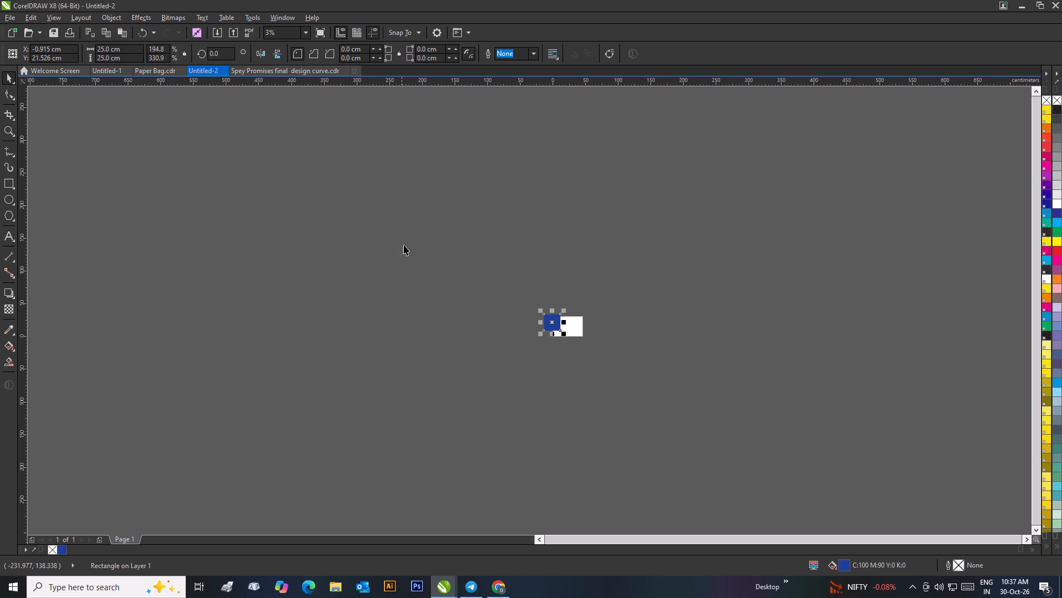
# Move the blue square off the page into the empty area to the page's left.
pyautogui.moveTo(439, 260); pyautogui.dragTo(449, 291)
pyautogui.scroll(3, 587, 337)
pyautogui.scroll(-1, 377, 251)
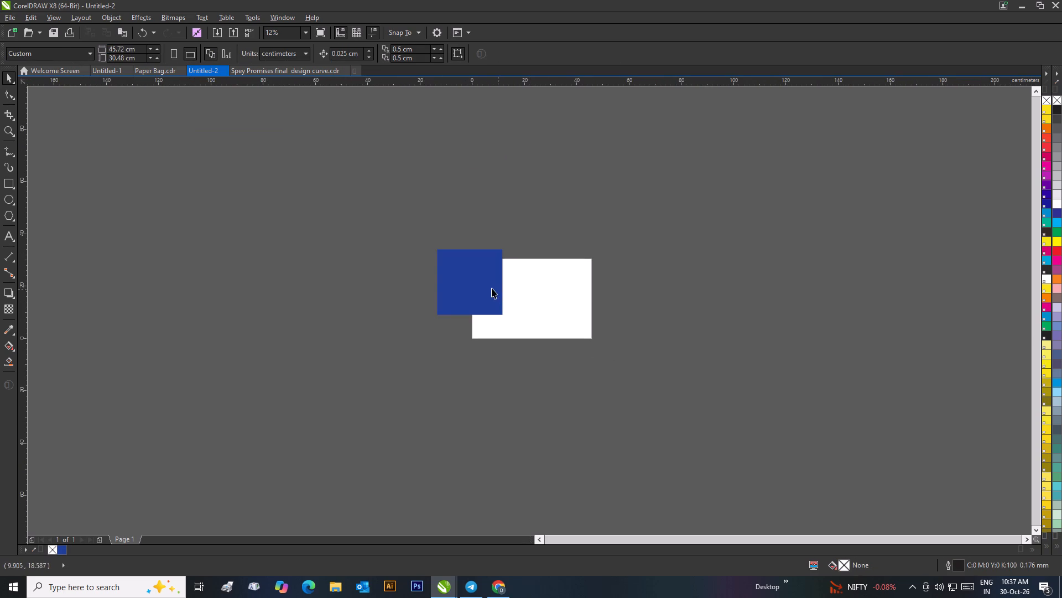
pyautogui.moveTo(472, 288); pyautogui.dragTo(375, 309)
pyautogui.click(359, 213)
# Set the page dimensions to 25 cm wide and 25 cm high.
pyautogui.moveTo(138, 49); pyautogui.dragTo(115, 50)
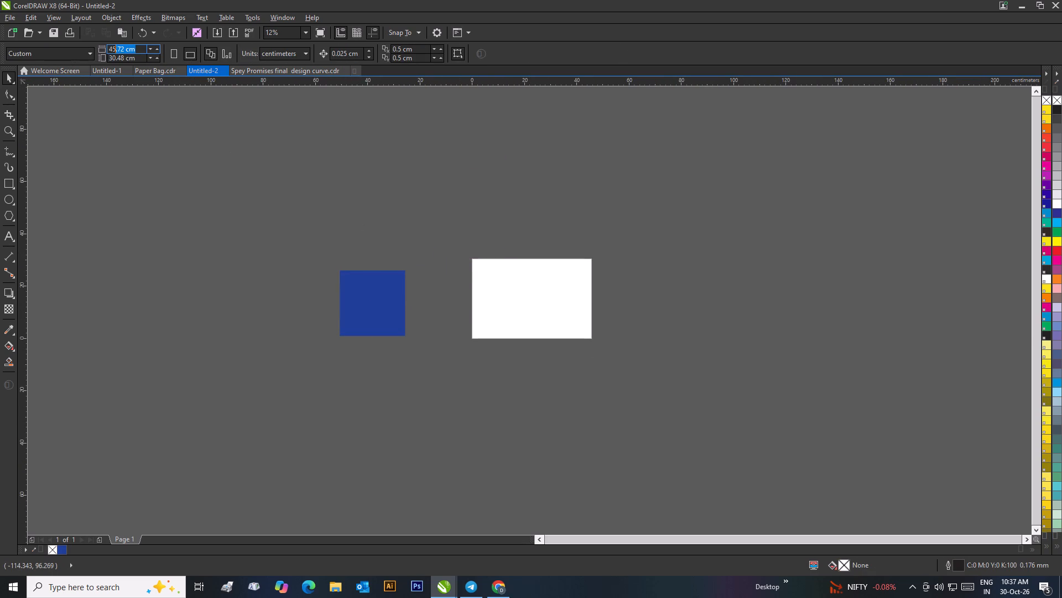
pyautogui.moveTo(115, 50); pyautogui.dragTo(105, 54)
pyautogui.press('BackSpace')
pyautogui.write('25')
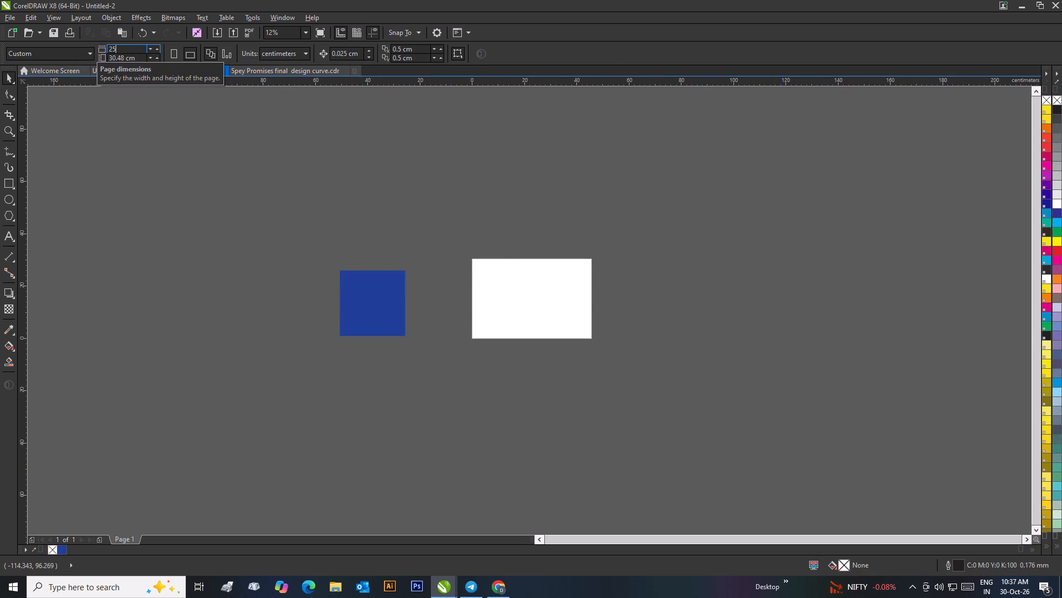
pyautogui.press('Tab')
pyautogui.press('BackSpace')
pyautogui.write('25')
pyautogui.press('Return')
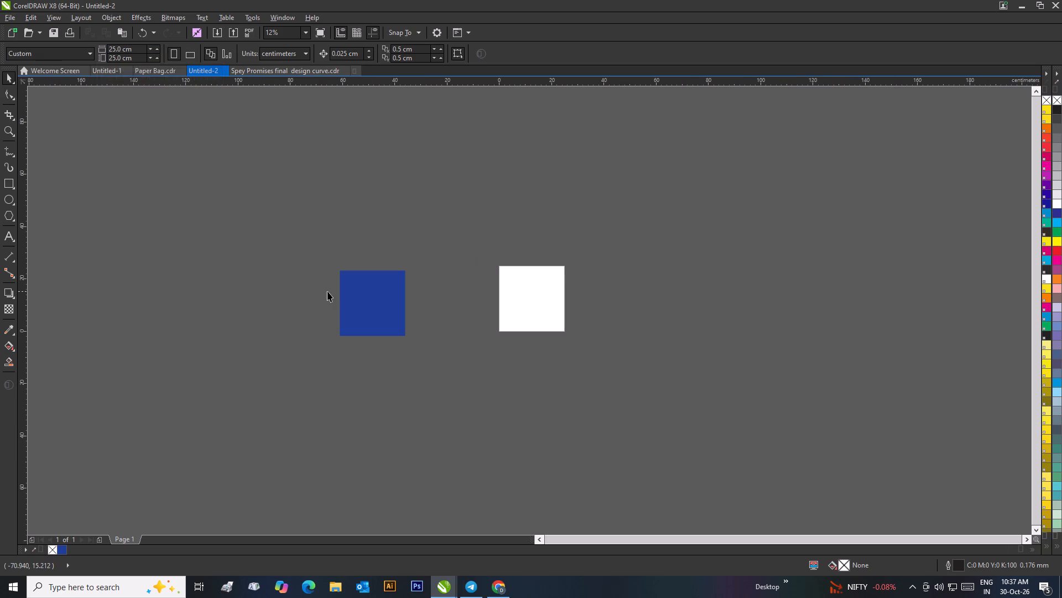
# Center the blue square on the page and check that it covers the page edges.
pyautogui.click(388, 295)
pyautogui.press('p')
pyautogui.click(634, 346)
pyautogui.scroll(2, 524, 301)
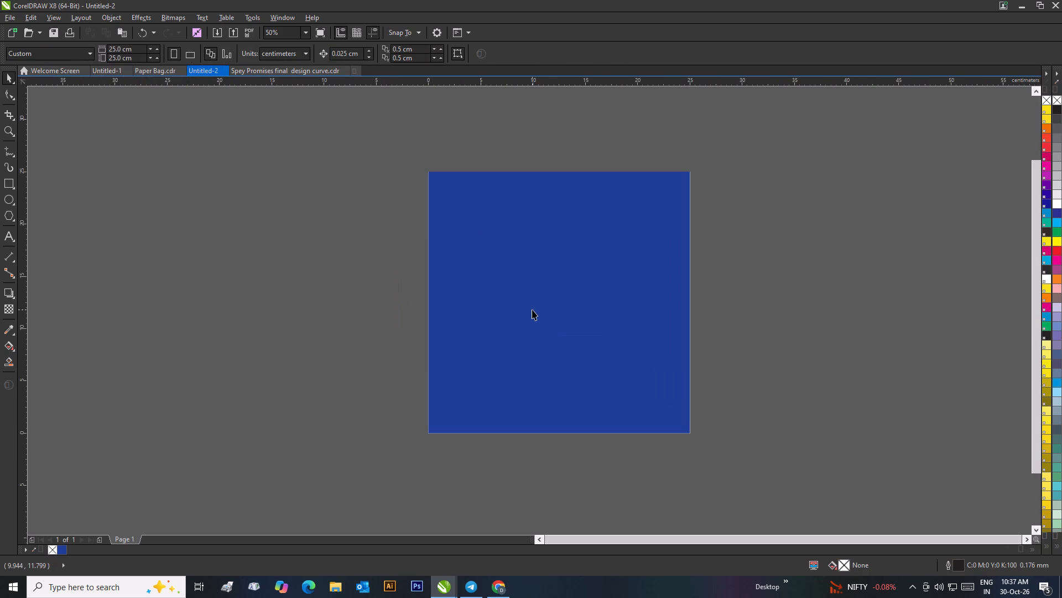
pyautogui.scroll(-1, 525, 294)
pyautogui.click(638, 303)
pyautogui.scroll(1, 603, 297)
pyautogui.scroll(-1, 504, 305)
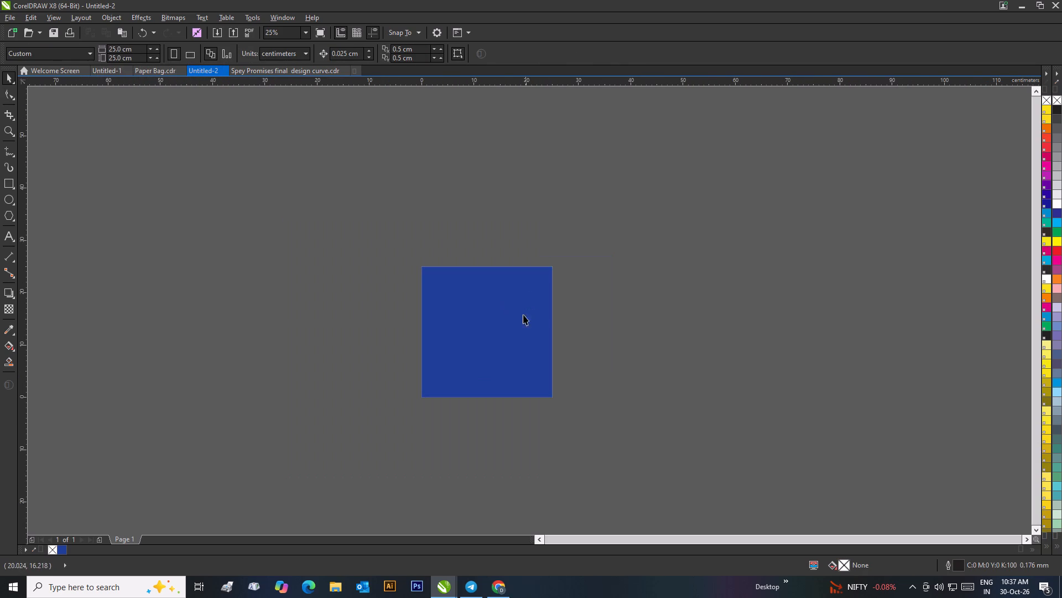
pyautogui.click(517, 317)
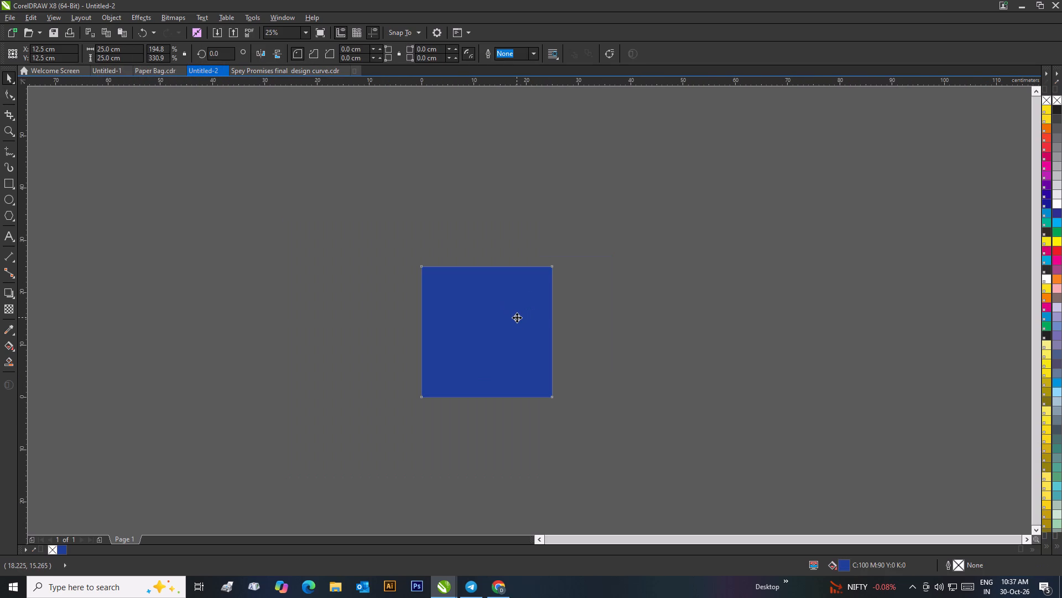
pyautogui.click(693, 321)
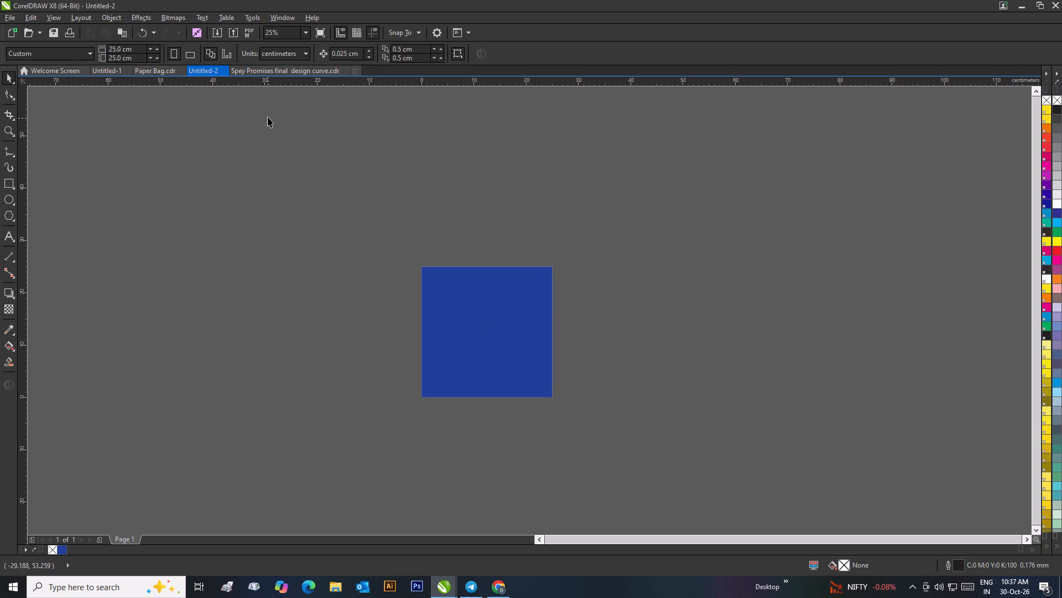
# Undo the recent edits in the Spey Promises final design curve document and close it.
pyautogui.click(269, 67)
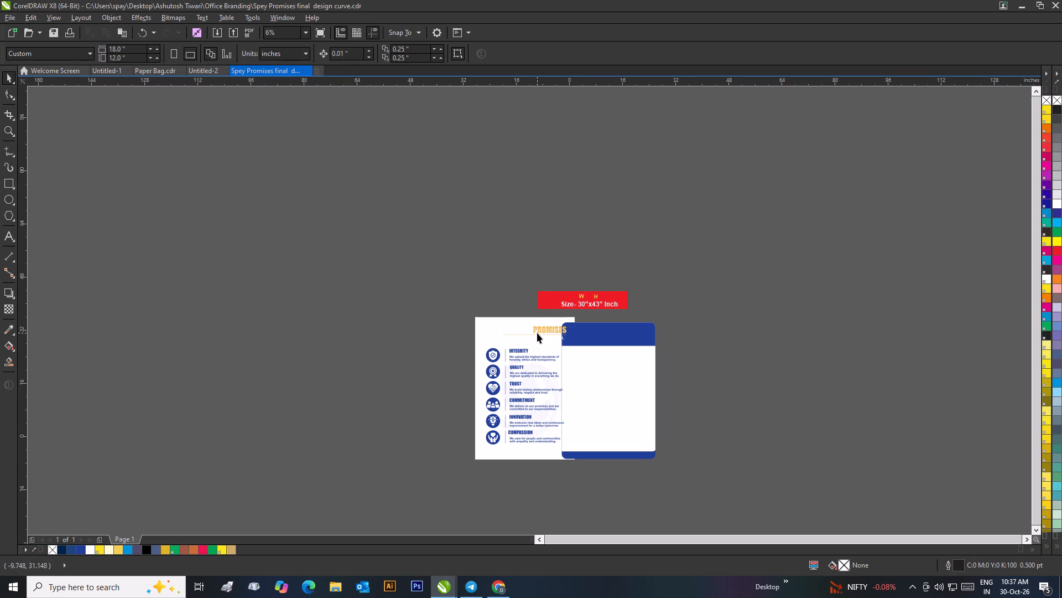
pyautogui.hotkey('ctrl', 'z')
pyautogui.hotkey('ctrl', 'z')
pyautogui.hotkey('ctrl', 'z')
pyautogui.hotkey('ctrl', 'z')
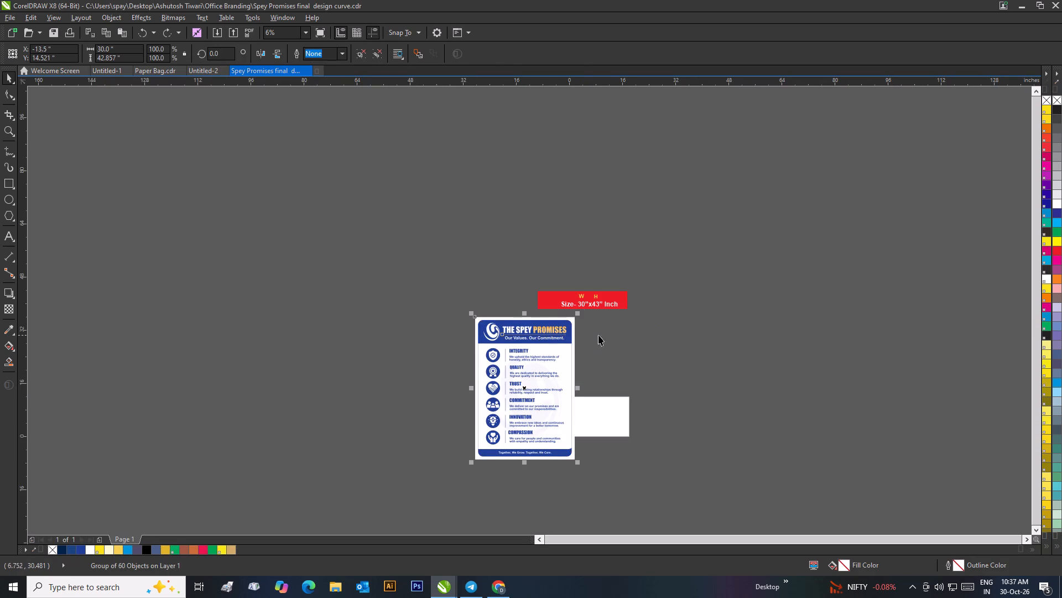
pyautogui.hotkey('ctrl', 'z')
pyautogui.click(644, 337)
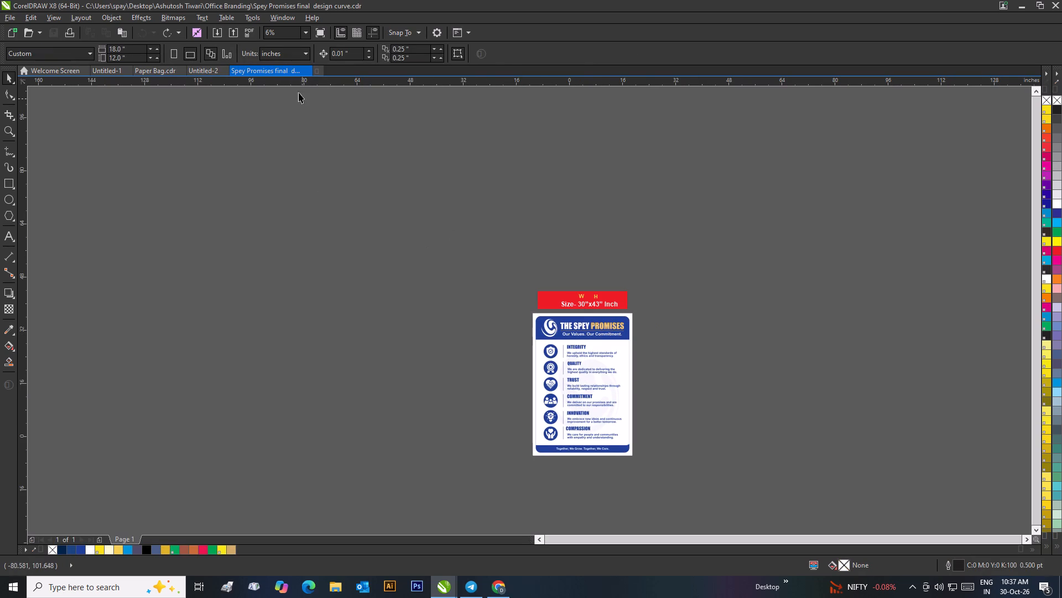
pyautogui.click(304, 69)
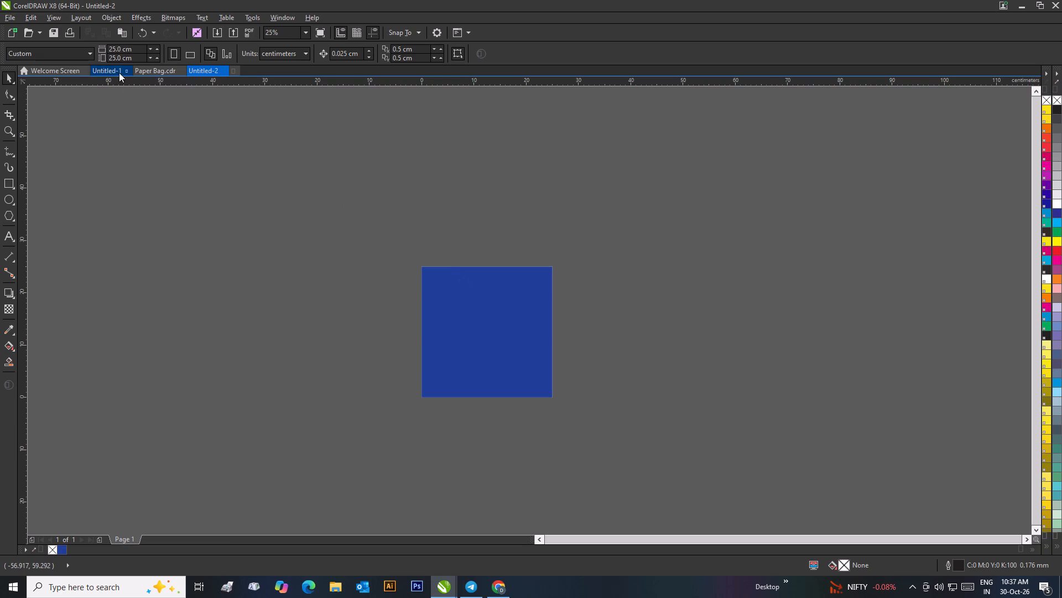
# Copy the white SPEY logo with its tagline from page 1 of Paper Bag.cdr and paste it into Untitled-2.
pyautogui.click(107, 71)
pyautogui.click(154, 69)
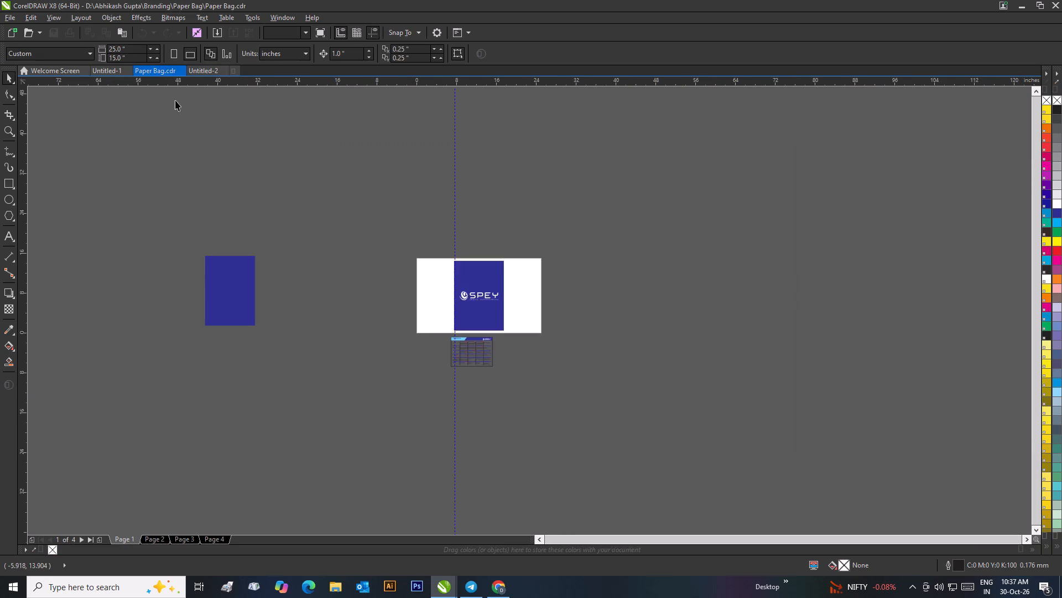
pyautogui.scroll(-1, 208, 137)
pyautogui.scroll(2, 664, 378)
pyautogui.scroll(2, 512, 313)
pyautogui.scroll(-1, 482, 339)
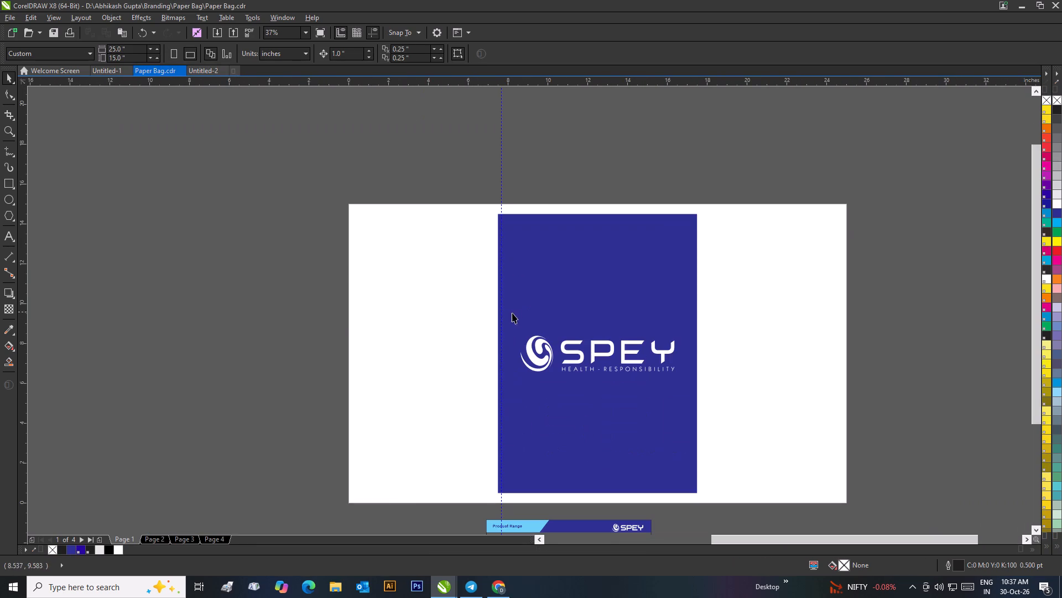
pyautogui.moveTo(307, 317); pyautogui.dragTo(723, 412)
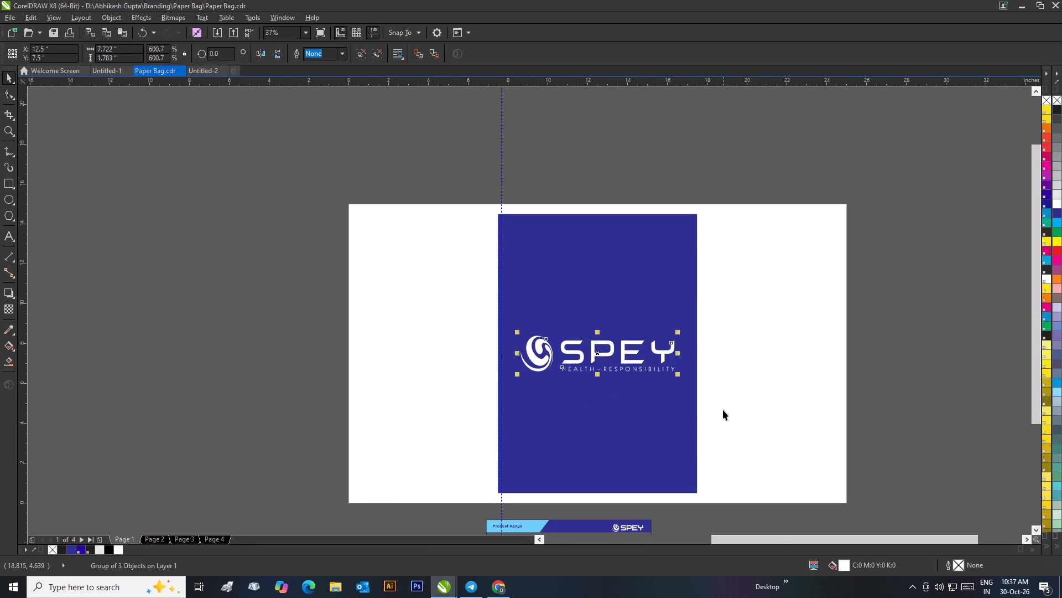
pyautogui.hotkey('ctrl', 'g')
pyautogui.rightClick(598, 354)
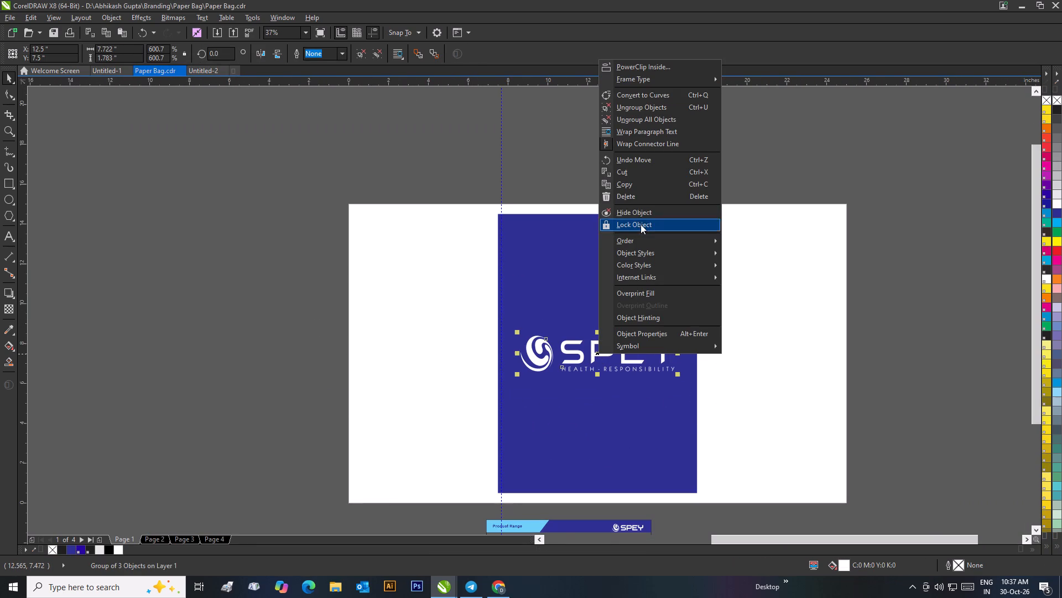
pyautogui.click(626, 181)
pyautogui.click(204, 70)
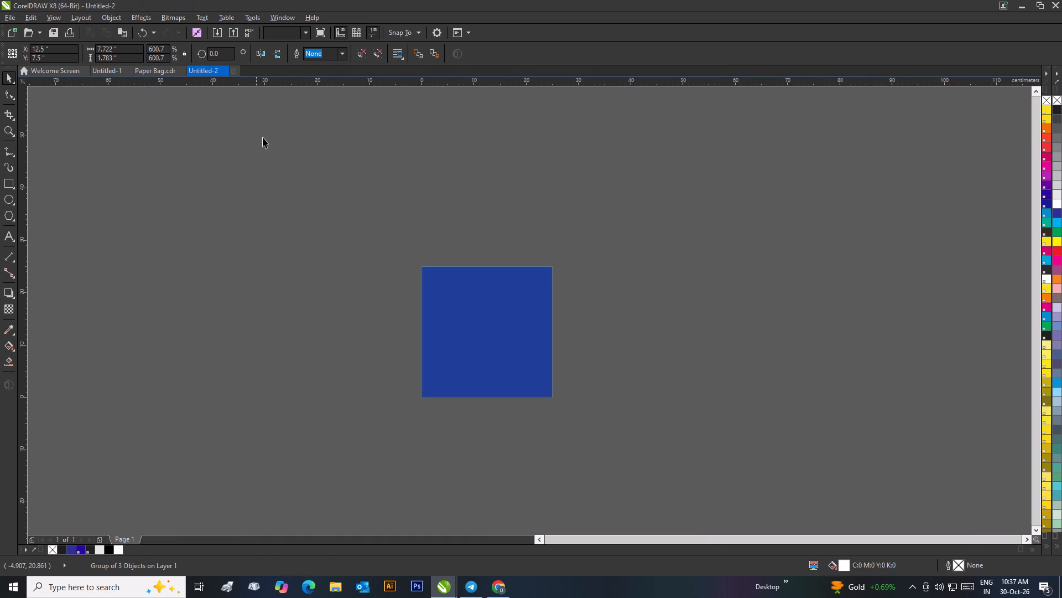
pyautogui.hotkey('ctrl', 'v')
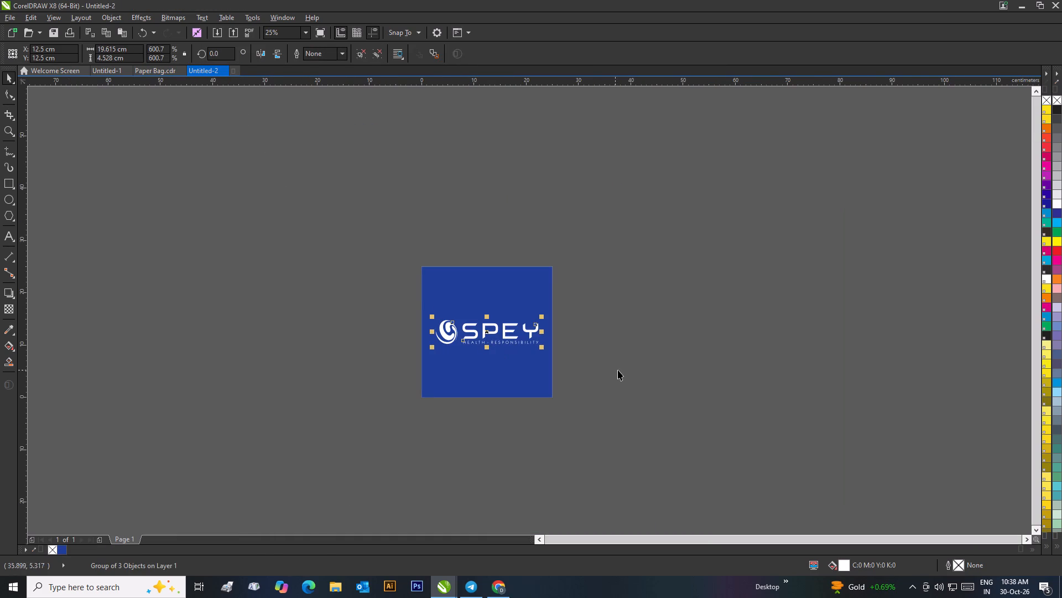
pyautogui.moveTo(680, 370); pyautogui.dragTo(665, 372)
# Scale the SPEY logo down proportionally to about 11.9 cm wide and center it horizontally and vertically on the blue square.
pyautogui.scroll(1, 511, 356)
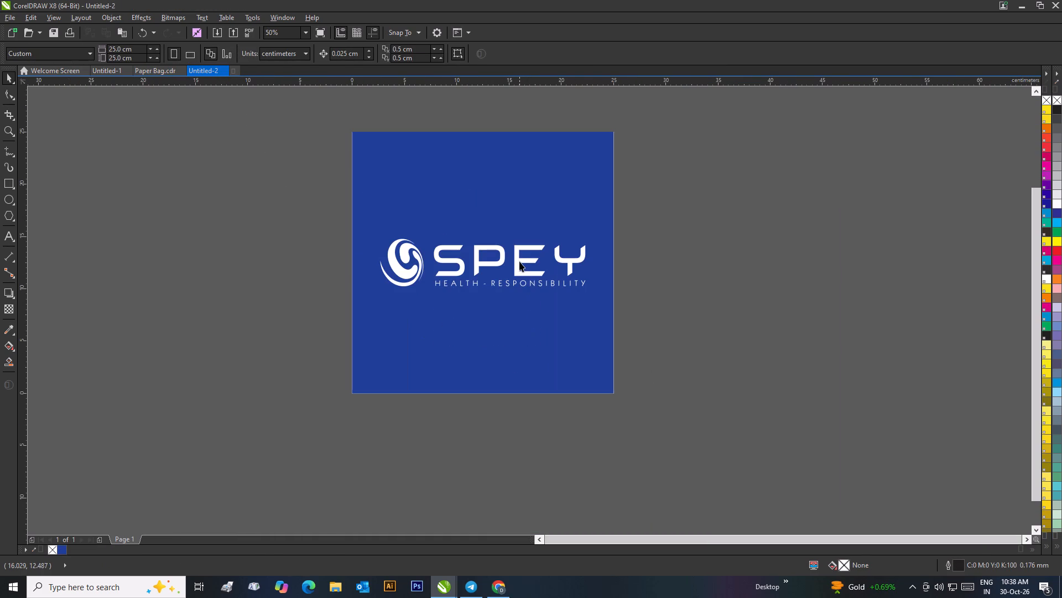
pyautogui.click(517, 261)
pyautogui.moveTo(592, 292); pyautogui.dragTo(530, 330)
pyautogui.moveTo(480, 254); pyautogui.dragTo(487, 264)
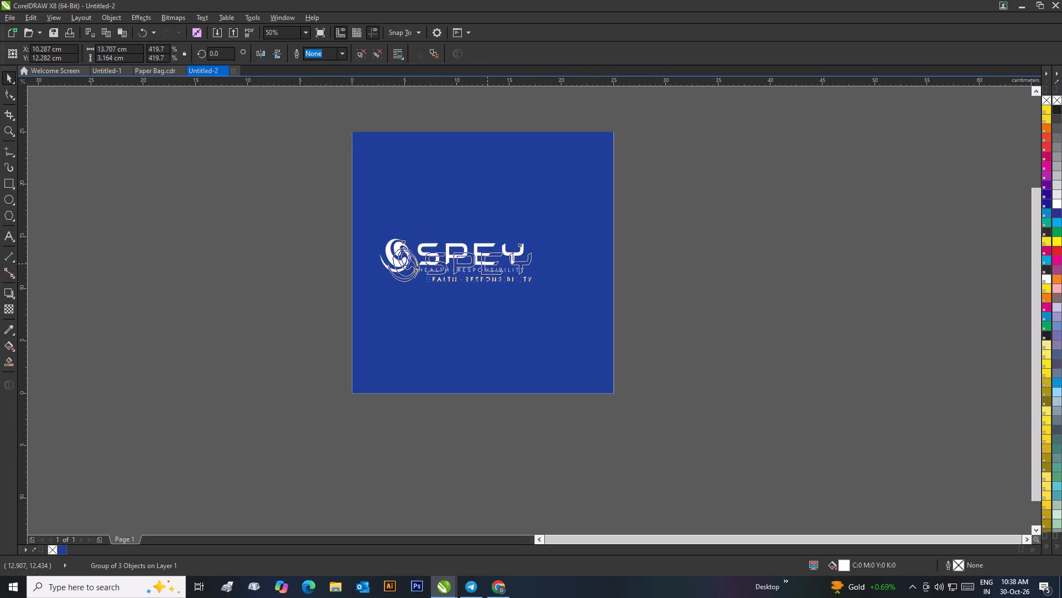
pyautogui.moveTo(487, 264); pyautogui.dragTo(517, 266)
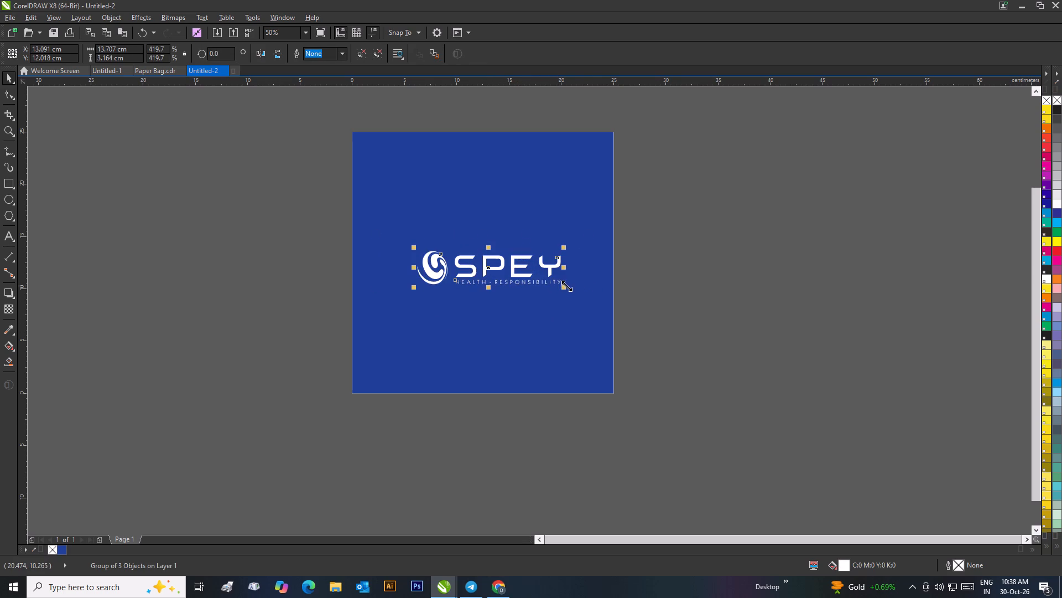
pyautogui.moveTo(566, 286); pyautogui.dragTo(548, 300)
pyautogui.keyDown('shift'); pyautogui.click(555, 293); pyautogui.keyUp('shift')
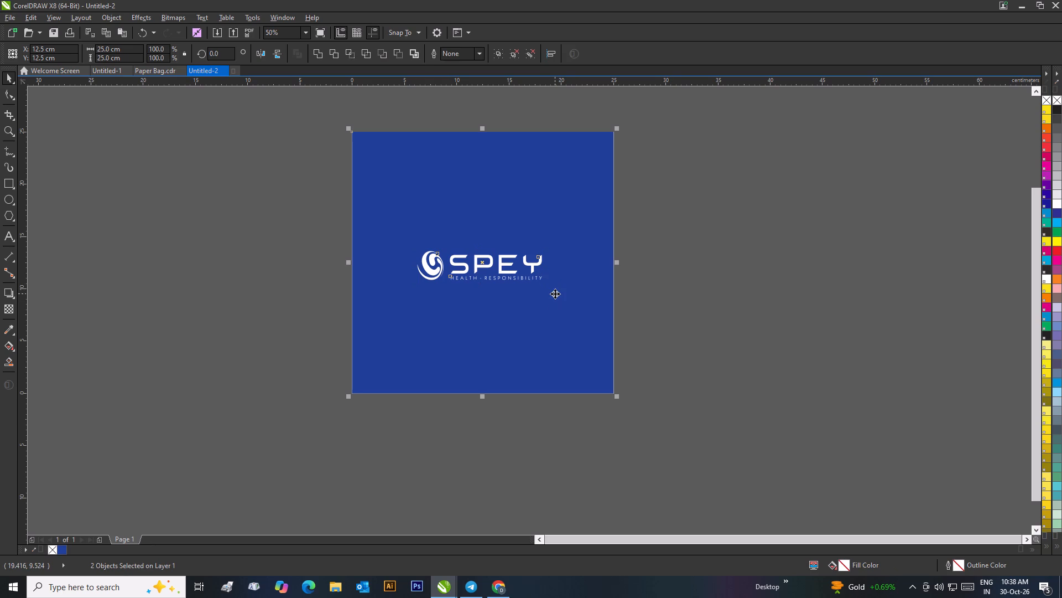
pyautogui.press('c')
pyautogui.press('e')
pyautogui.click(685, 289)
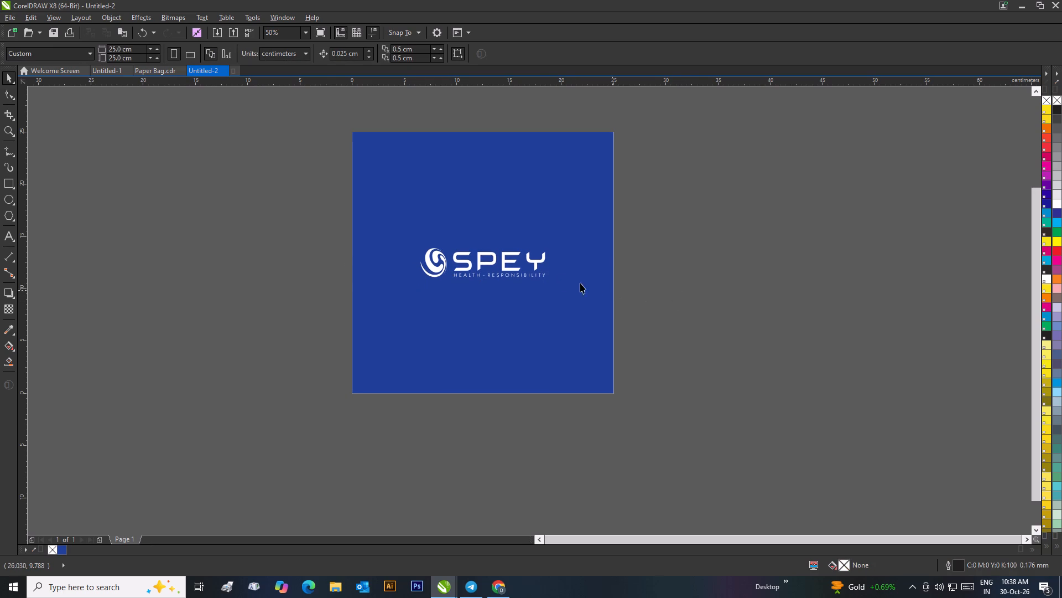
# Enlarge the SPEY logo slightly and center it horizontally and vertically on the blue square again.
pyautogui.click(534, 261)
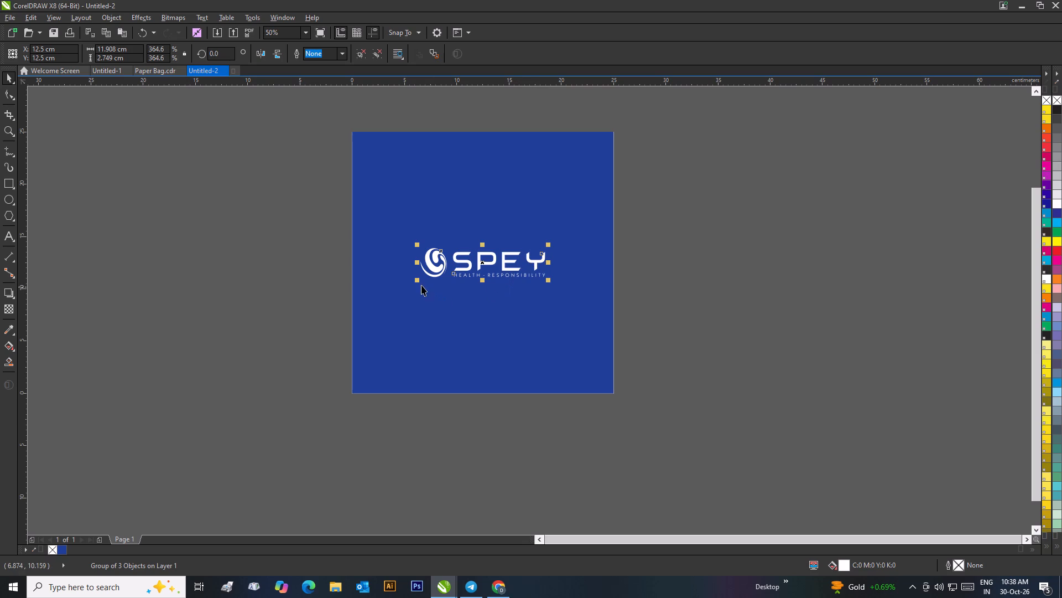
pyautogui.click(418, 283)
pyautogui.moveTo(549, 281); pyautogui.dragTo(555, 283)
pyautogui.keyDown('shift'); pyautogui.click(575, 282); pyautogui.keyUp('shift')
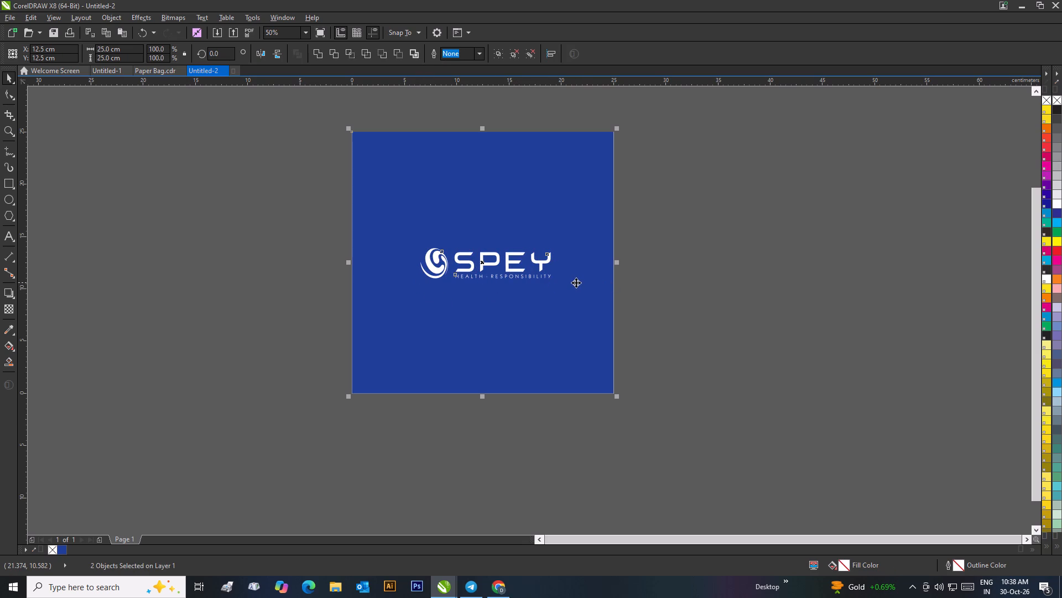
pyautogui.press('c')
pyautogui.press('e')
pyautogui.click(701, 285)
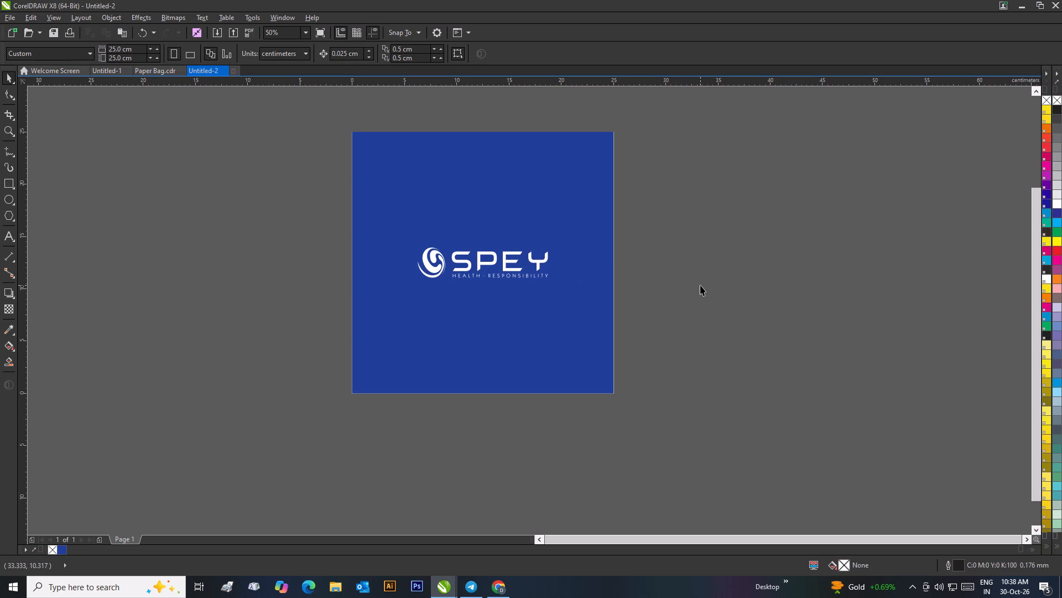
pyautogui.click(706, 285)
# Draw a small circle about 0.53 cm in diameter in the upper part of the blue square and fill it white.
pyautogui.click(669, 244)
pyautogui.click(10, 203)
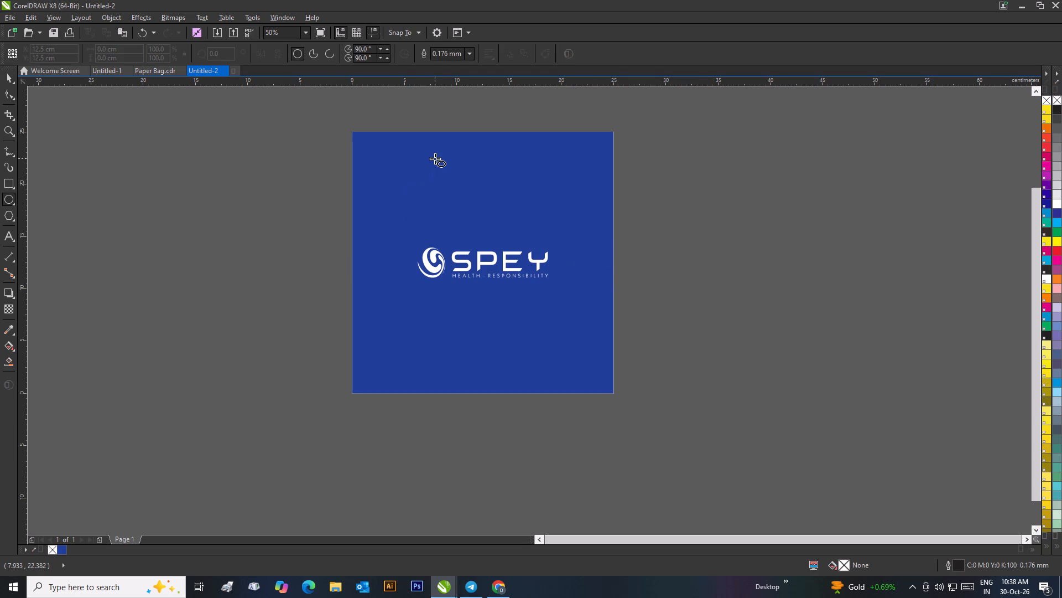
pyautogui.keyDown('ctrl'); pyautogui.moveTo(435, 157); pyautogui.dragTo(434, 163); pyautogui.keyUp('ctrl')
pyautogui.click(7, 74)
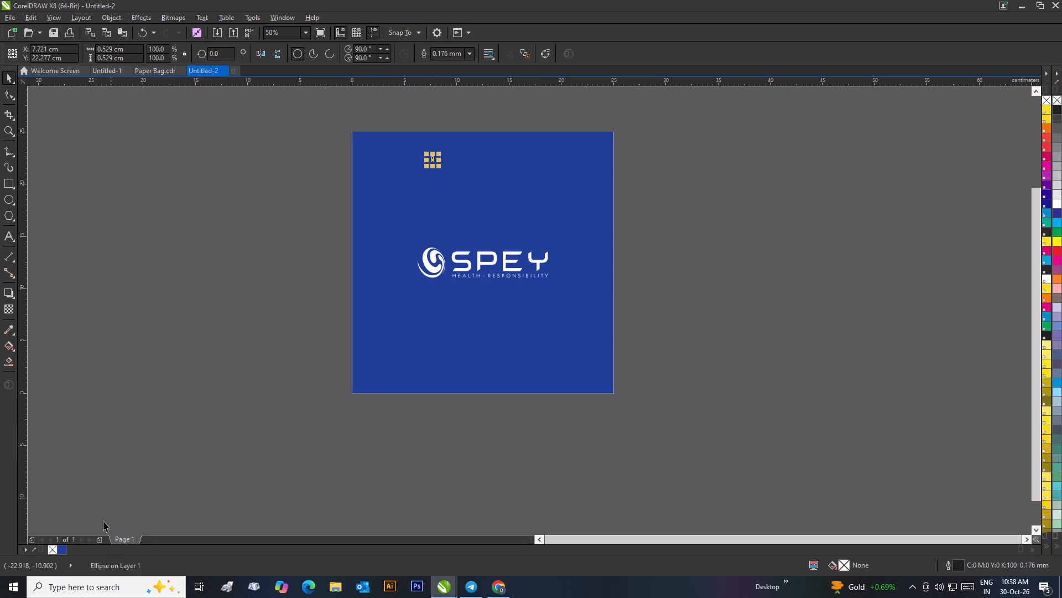
pyautogui.click(1058, 200)
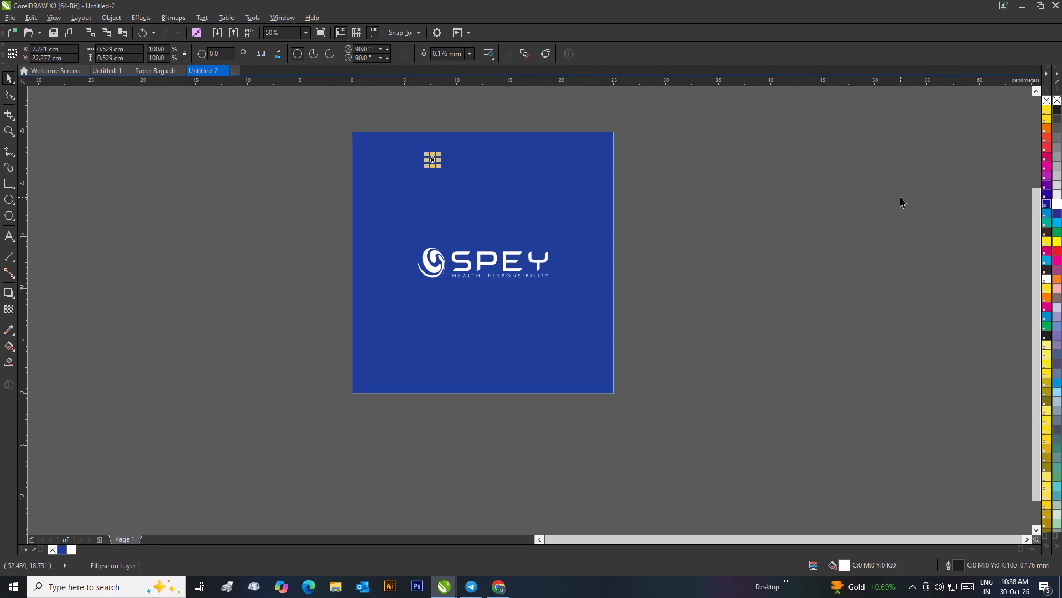
pyautogui.click(900, 197)
# Move the white circle up near the square's top edge and place a copy about 8.8 cm to its right.
pyautogui.scroll(1, 442, 165)
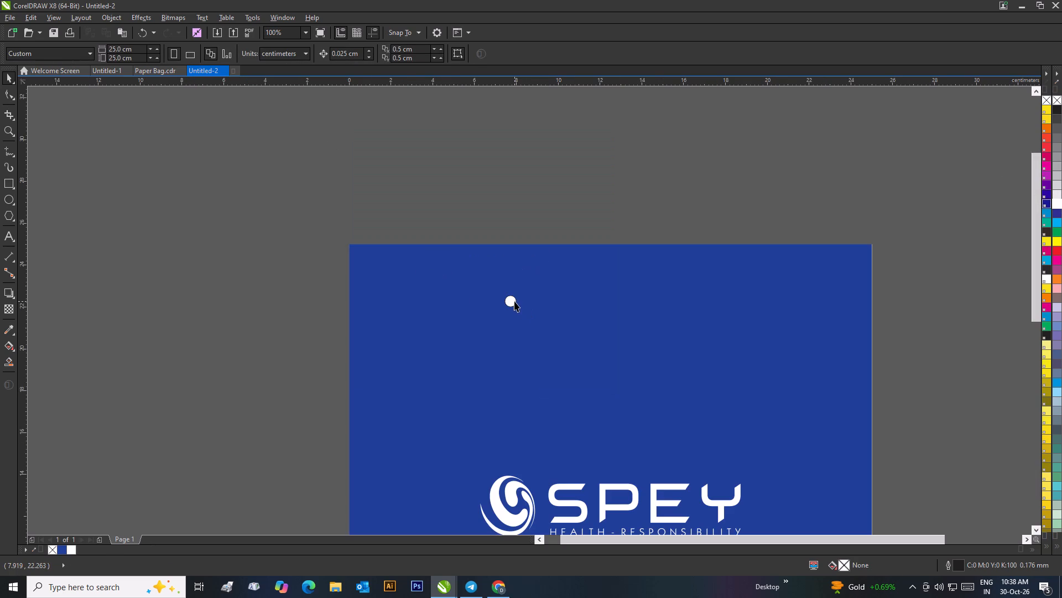
pyautogui.moveTo(514, 301); pyautogui.dragTo(511, 274)
pyautogui.moveTo(512, 275); pyautogui.dragTo(695, 276)
pyautogui.rightClick(695, 276)
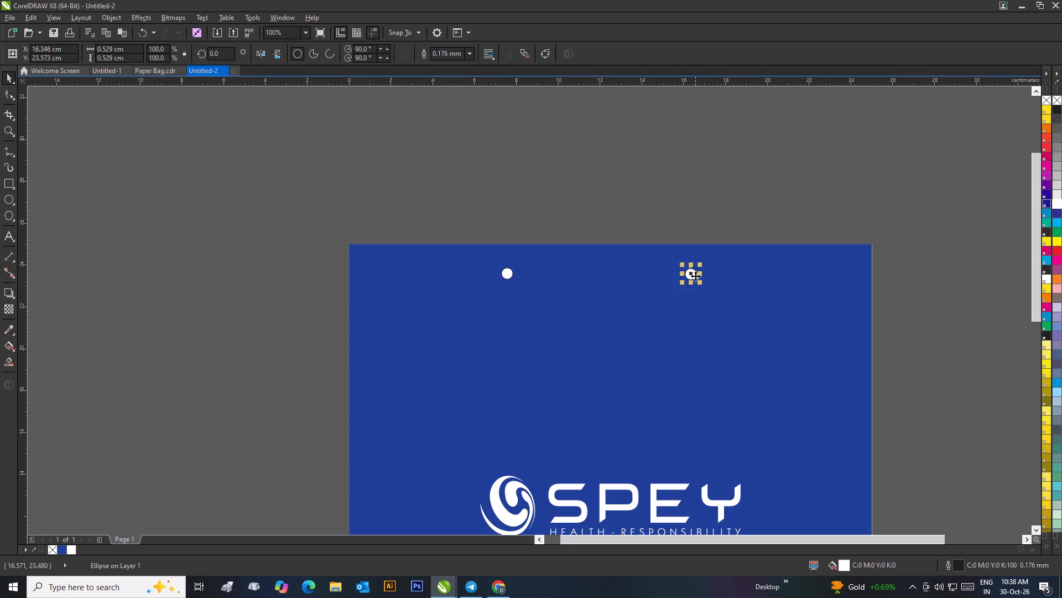
# Align the tops of the two white circles and remove their outlines.
pyautogui.moveTo(723, 226); pyautogui.dragTo(407, 340)
pyautogui.press('t')
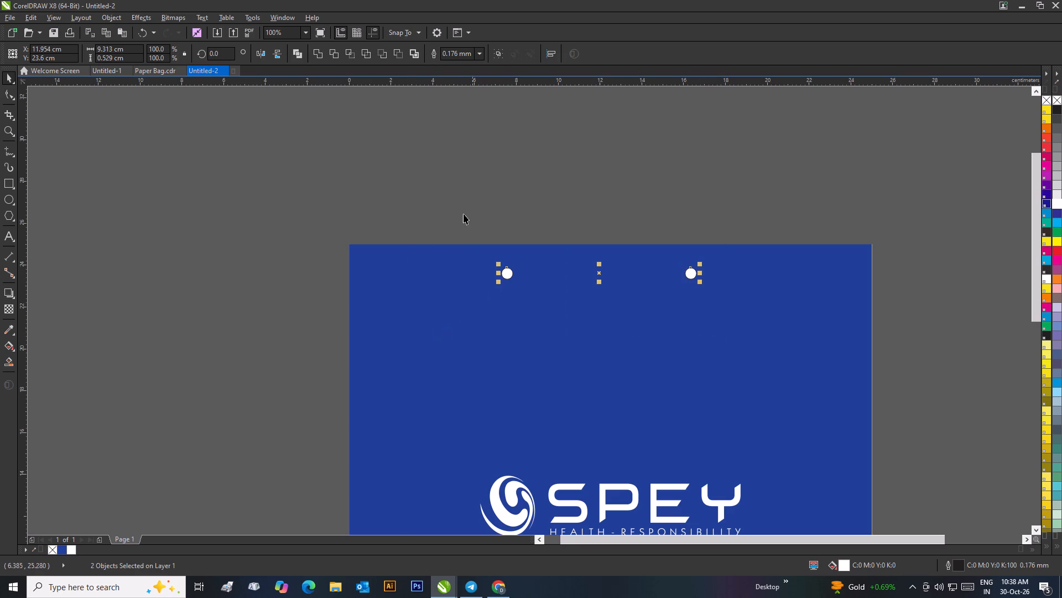
pyautogui.click(480, 51)
pyautogui.click(470, 66)
pyautogui.click(546, 169)
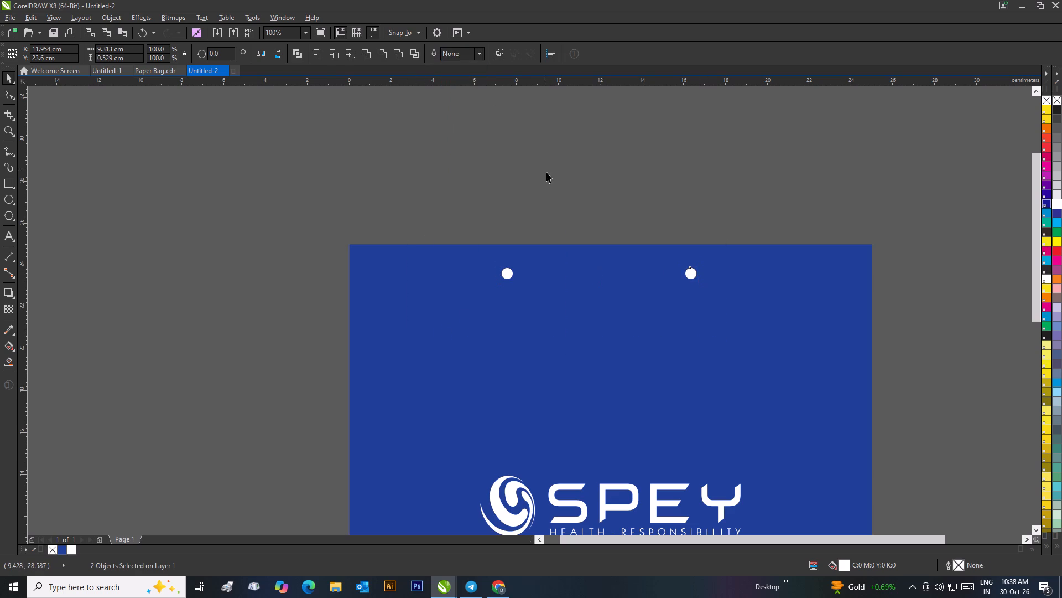
# Group the two circles and center the group horizontally on the blue square.
pyautogui.scroll(-2, 577, 243)
pyautogui.scroll(1, 540, 332)
pyautogui.click(568, 287)
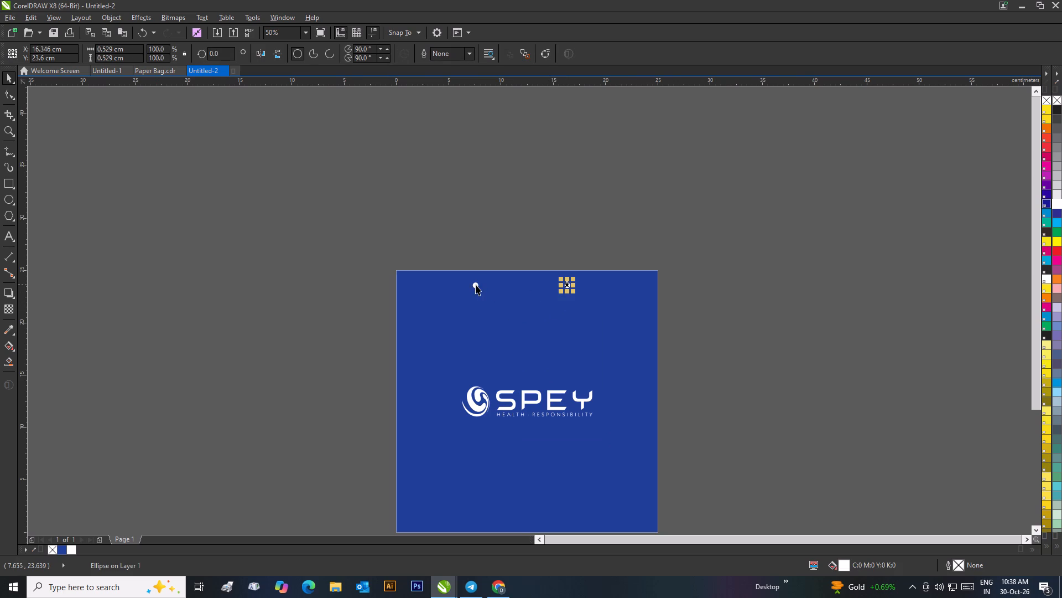
pyautogui.keyDown('shift'); pyautogui.click(475, 285); pyautogui.keyUp('shift')
pyautogui.hotkey('ctrl', 'g')
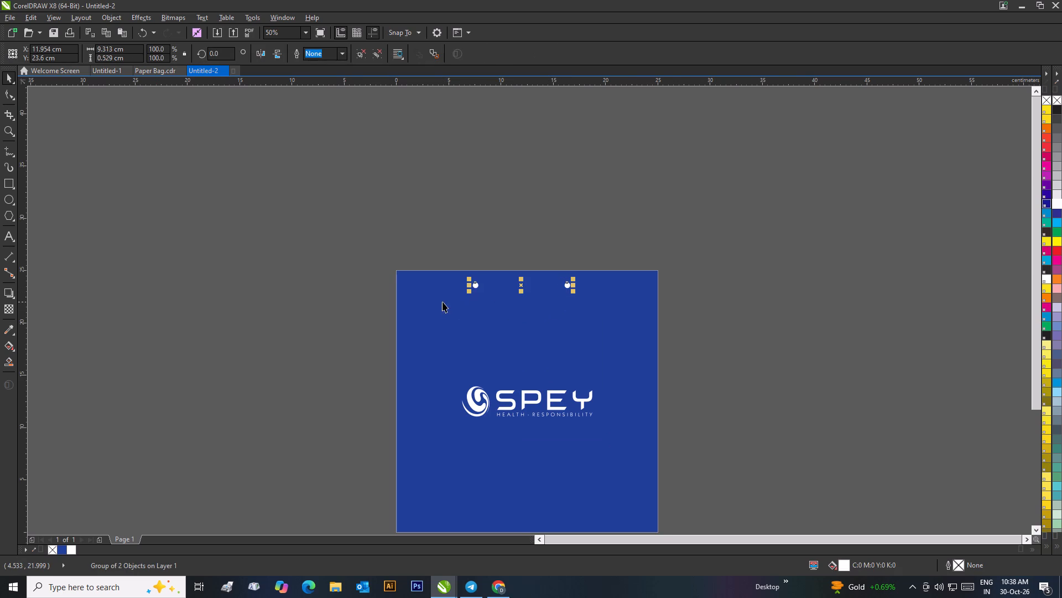
pyautogui.keyDown('shift'); pyautogui.click(442, 302); pyautogui.keyUp('shift')
pyautogui.press('c')
pyautogui.click(720, 314)
# Change the fill of the grouped circles to a light grey.
pyautogui.scroll(-1, 595, 287)
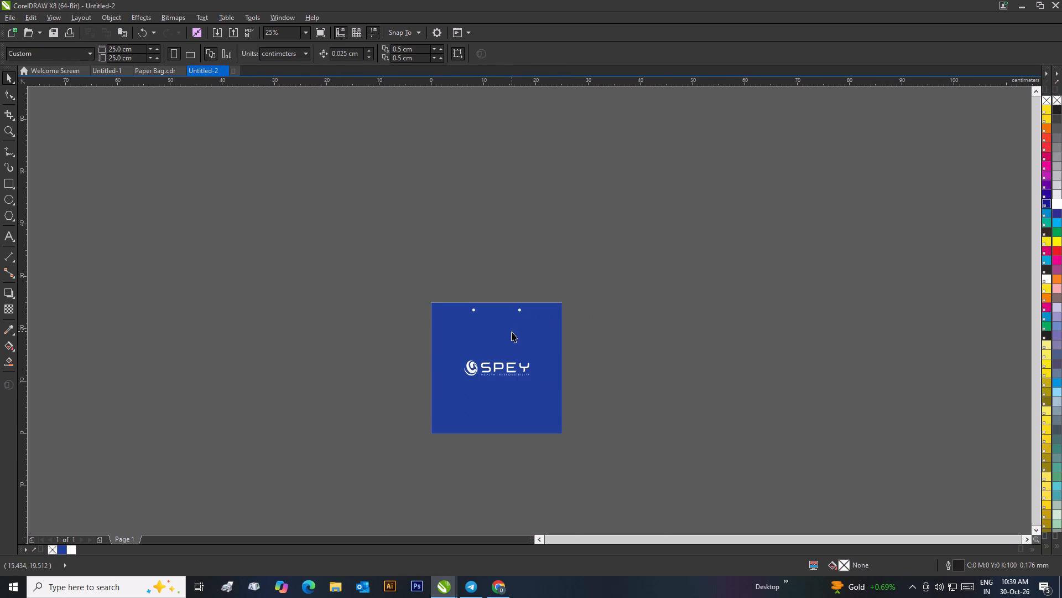
pyautogui.scroll(1, 506, 363)
pyautogui.moveTo(600, 166); pyautogui.dragTo(425, 221)
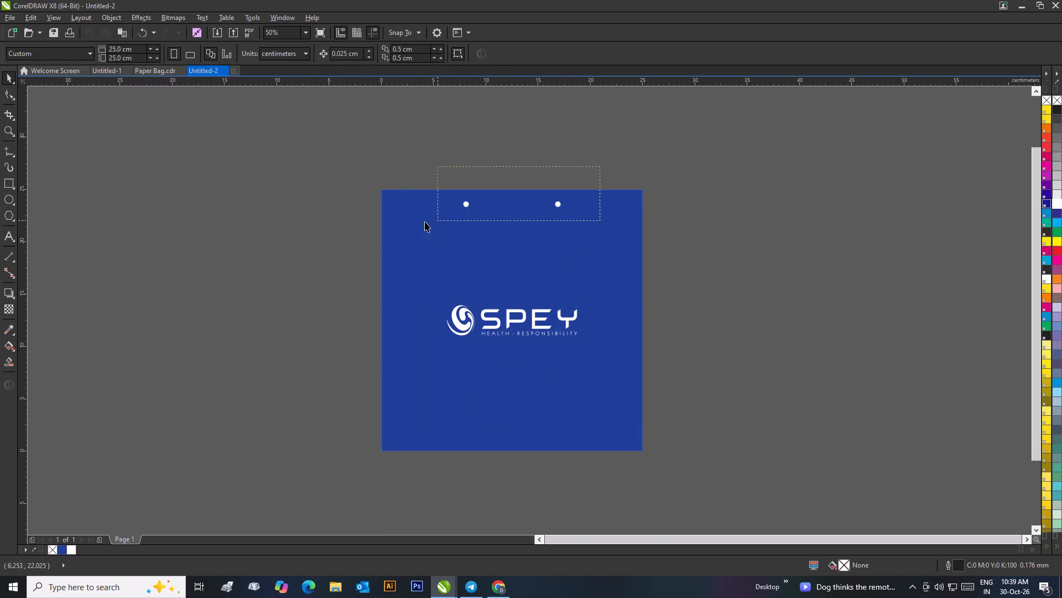
pyautogui.moveTo(425, 221); pyautogui.dragTo(398, 224)
pyautogui.click(1054, 191)
pyautogui.click(1056, 186)
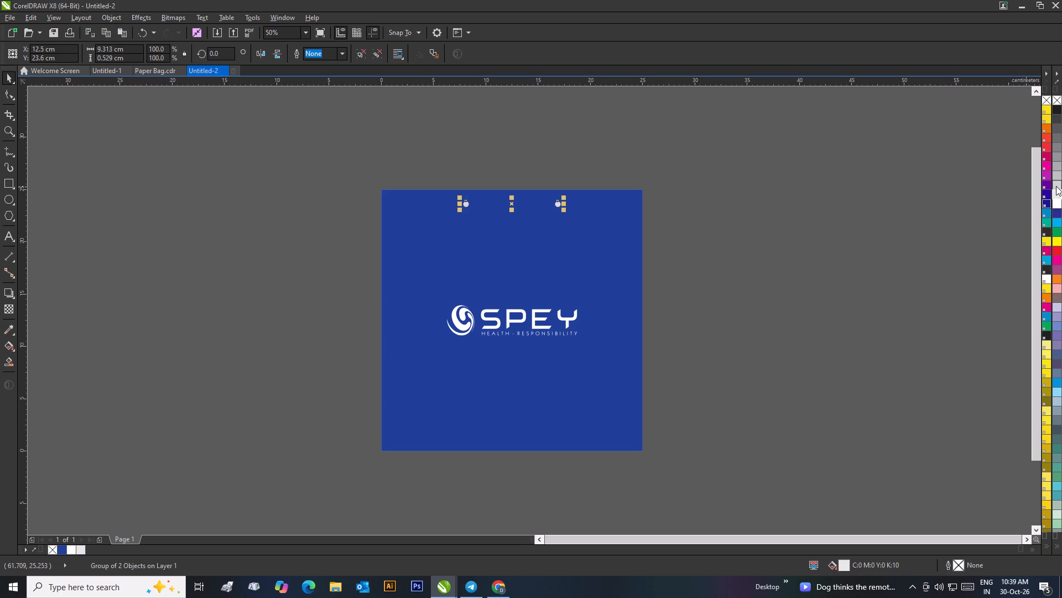
pyautogui.click(946, 174)
pyautogui.click(702, 279)
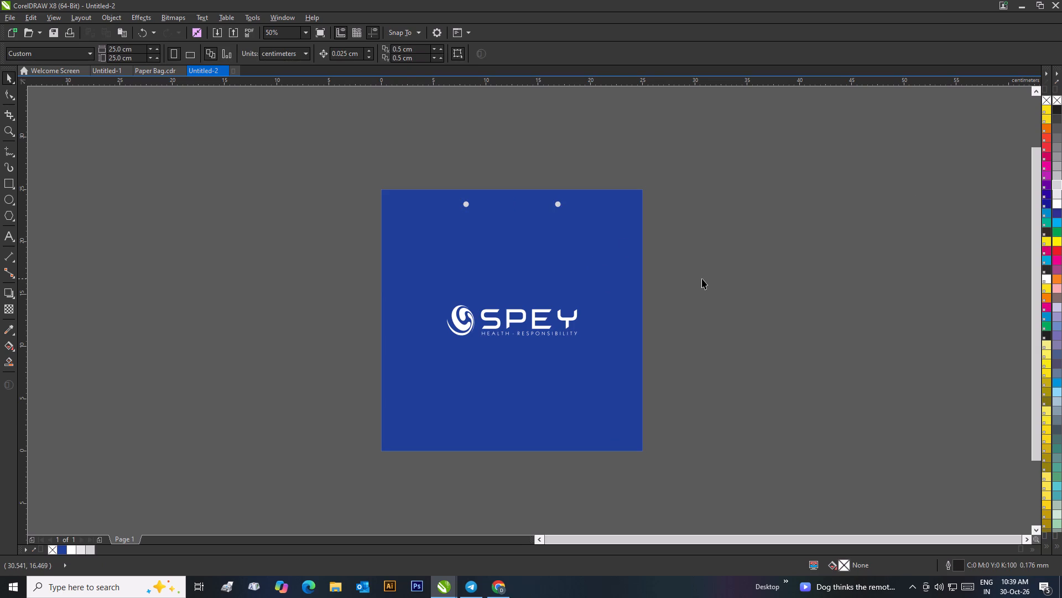
# Center the SPEY logo horizontally and vertically on the blue square.
pyautogui.click(539, 320)
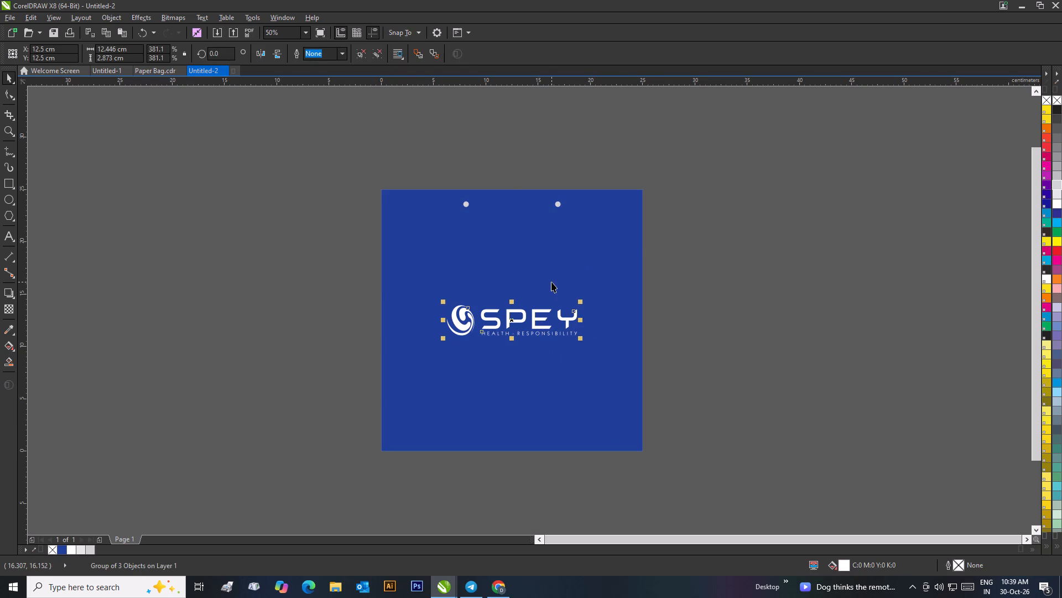
pyautogui.keyDown('shift'); pyautogui.click(551, 282); pyautogui.keyUp('shift')
pyautogui.press('c')
pyautogui.press('e')
pyautogui.click(773, 272)
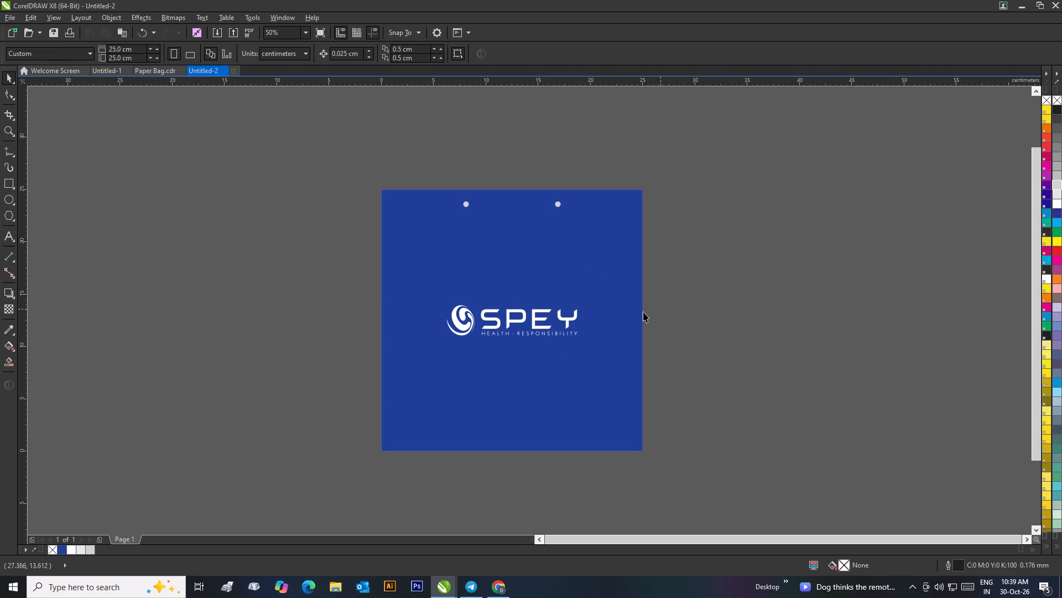
# Duplicate the SPEY logo into the lower part of the blue square and ungroup the copy.
pyautogui.click(451, 318)
pyautogui.moveTo(493, 319); pyautogui.dragTo(508, 404)
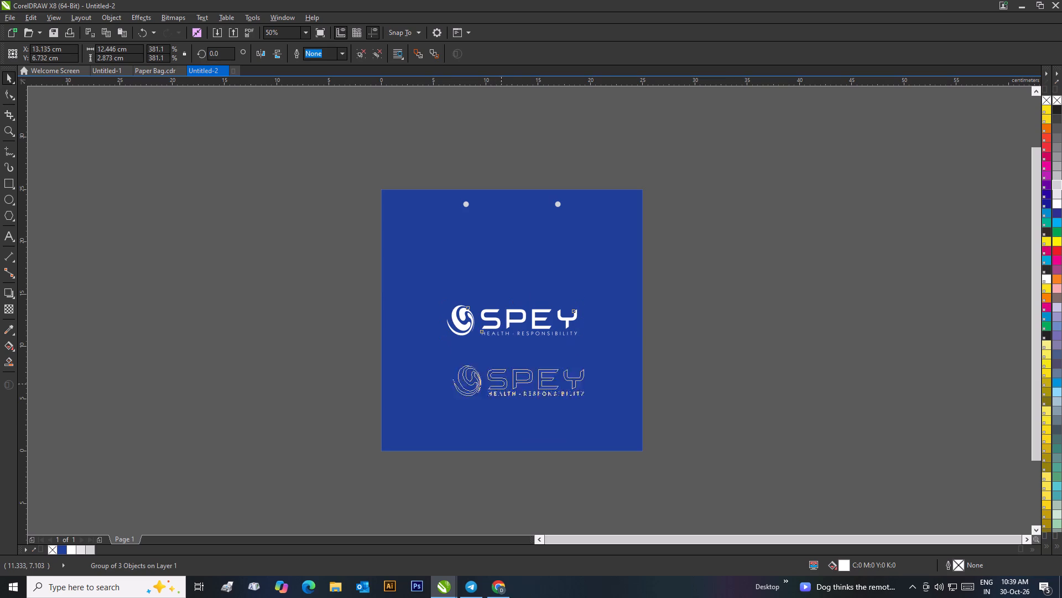
pyautogui.moveTo(508, 404); pyautogui.dragTo(508, 408)
pyautogui.rightClick(508, 408)
pyautogui.rightClick(508, 408)
pyautogui.click(556, 176)
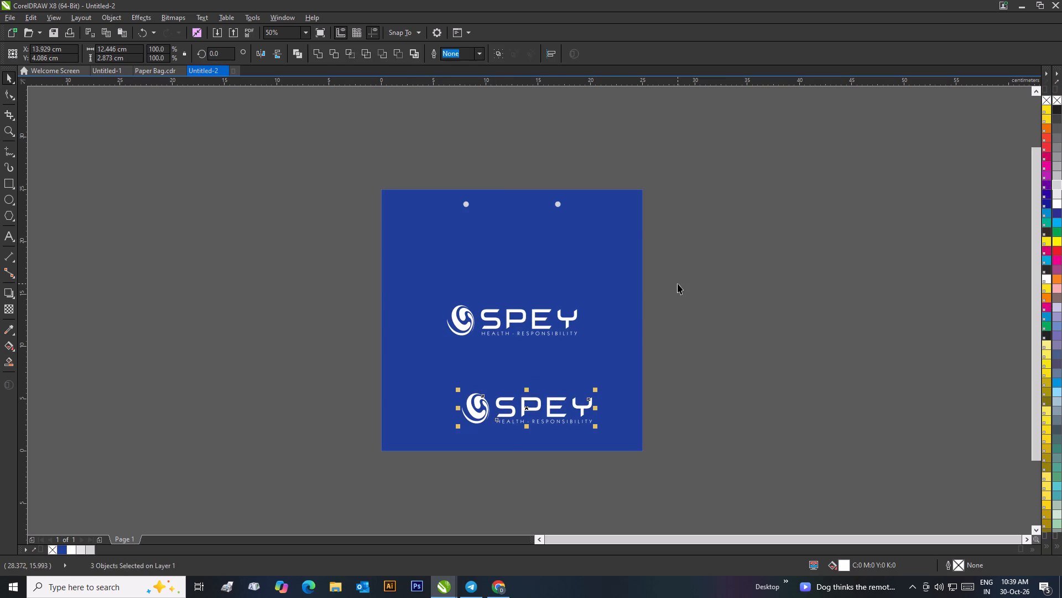
pyautogui.click(678, 283)
# Delete the SPEY lettering and tagline from the lower logo copy, keeping its round symbol.
pyautogui.moveTo(664, 346); pyautogui.dragTo(485, 475)
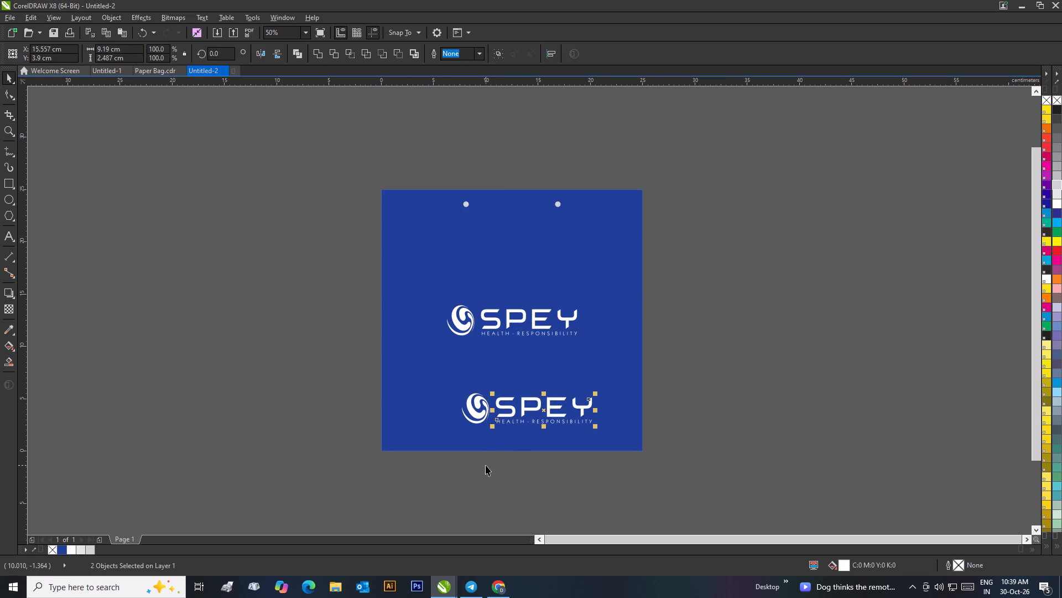
pyautogui.press('Delete')
# Move the round symbol to the upper-left area of the blue square, at about X 4.7 cm, Y 20.8 cm.
pyautogui.moveTo(365, 377); pyautogui.dragTo(519, 439)
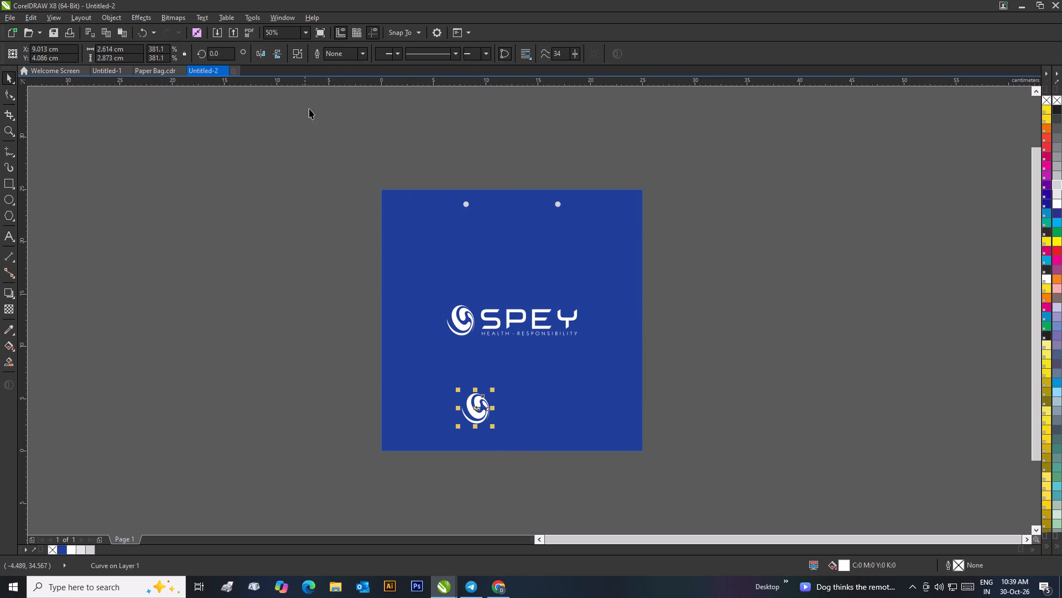
pyautogui.click(335, 174)
pyautogui.moveTo(477, 411); pyautogui.dragTo(432, 237)
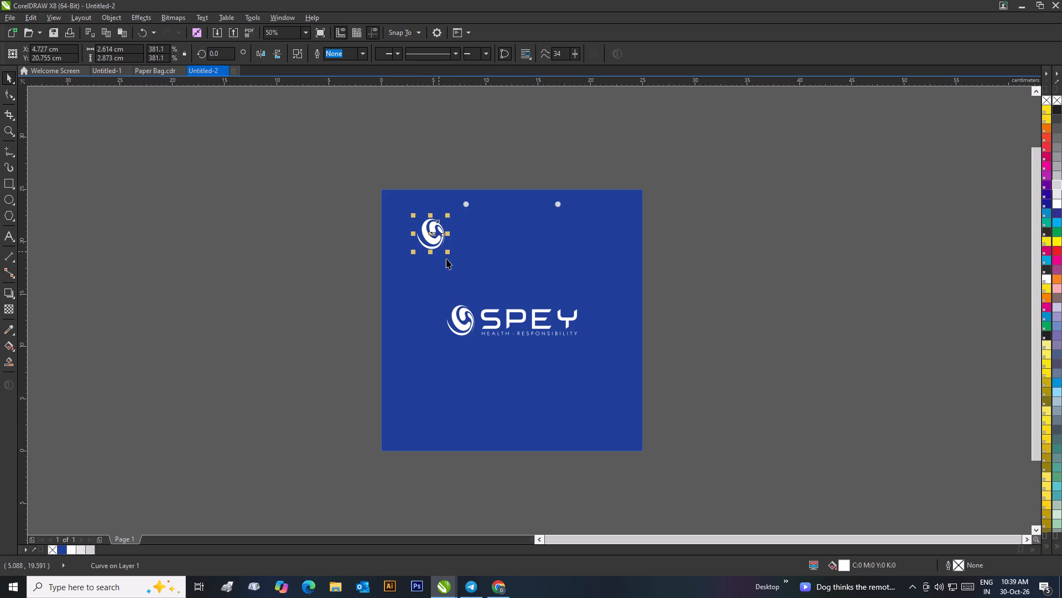
pyautogui.click(318, 291)
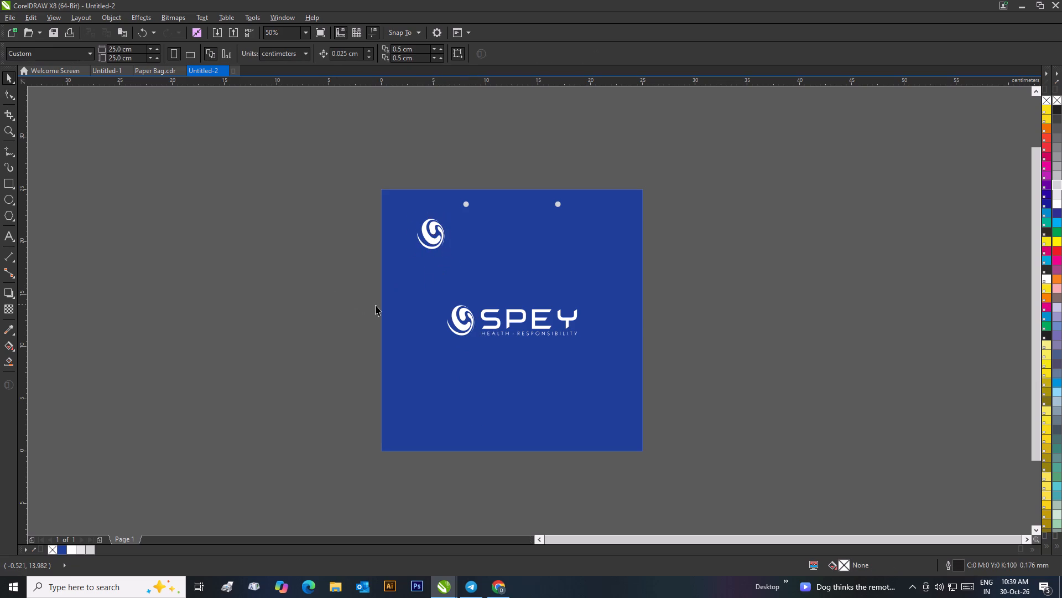
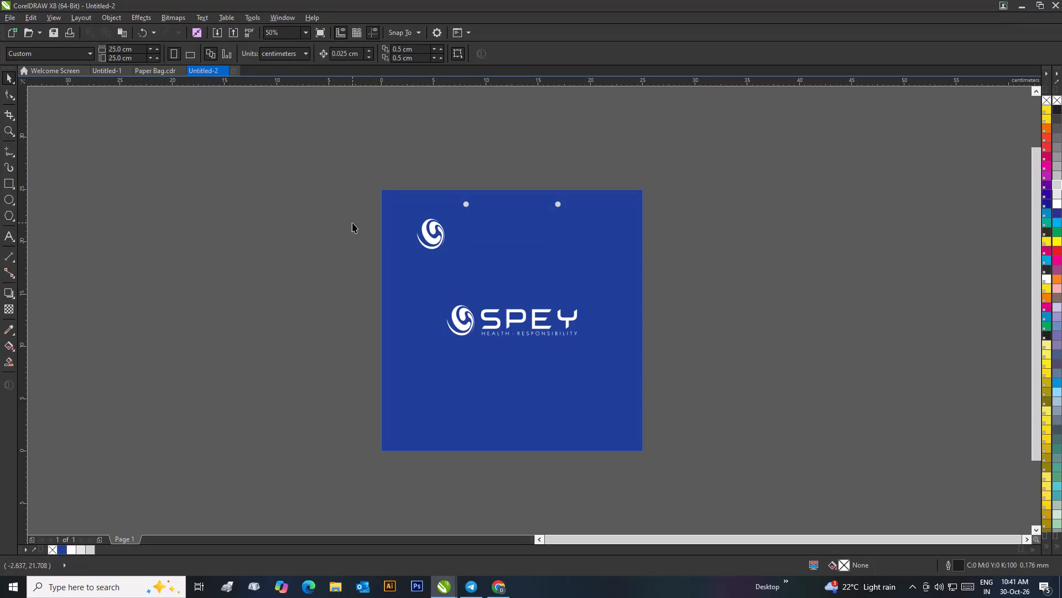
# Enlarge the upper round symbol proportionally to about 6.7 x 7.4 cm, keeping its upper-left corner in place.
pyautogui.moveTo(352, 223); pyautogui.dragTo(468, 276)
pyautogui.click(436, 236)
pyautogui.moveTo(448, 254); pyautogui.dragTo(478, 324)
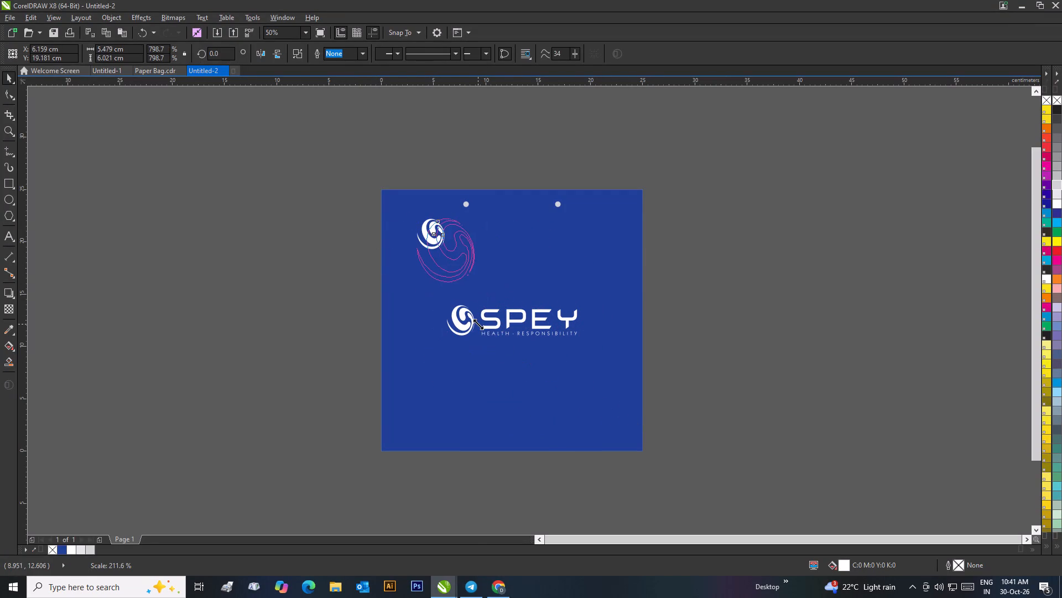
pyautogui.moveTo(478, 324); pyautogui.dragTo(491, 335)
# Draw a thin horizontal rectangle about 18 cm wide and 0.27 cm high near the bottom of the blue square.
pyautogui.click(7, 186)
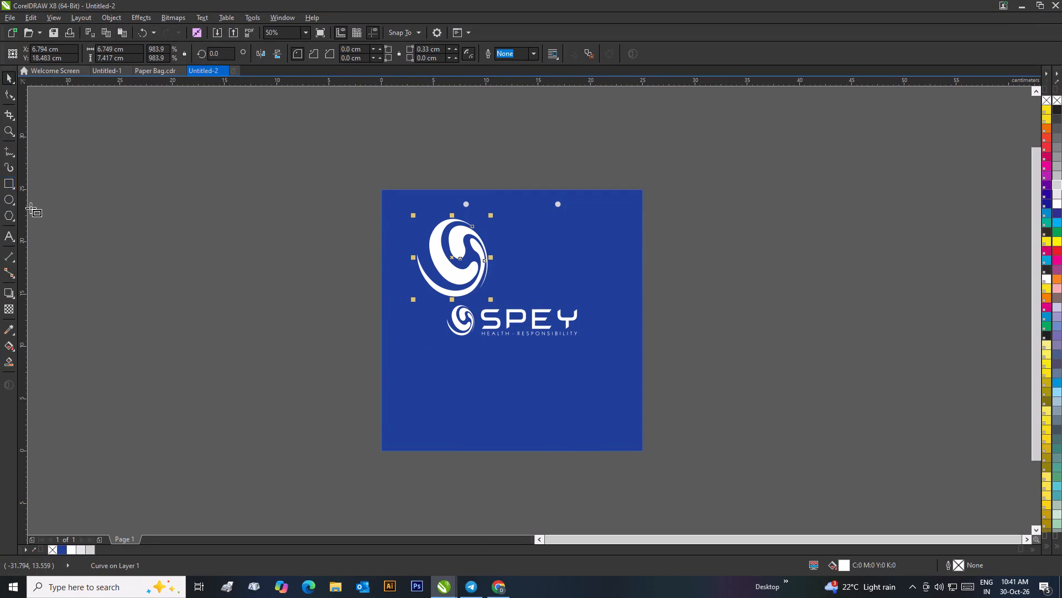
pyautogui.moveTo(403, 423); pyautogui.dragTo(591, 426)
pyautogui.click(11, 78)
pyautogui.click(182, 293)
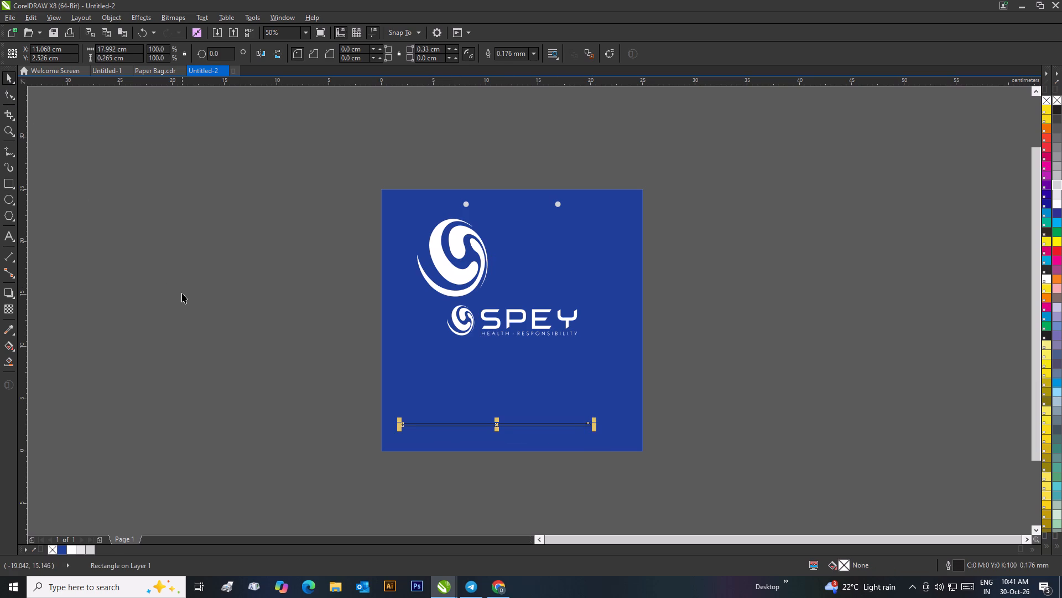
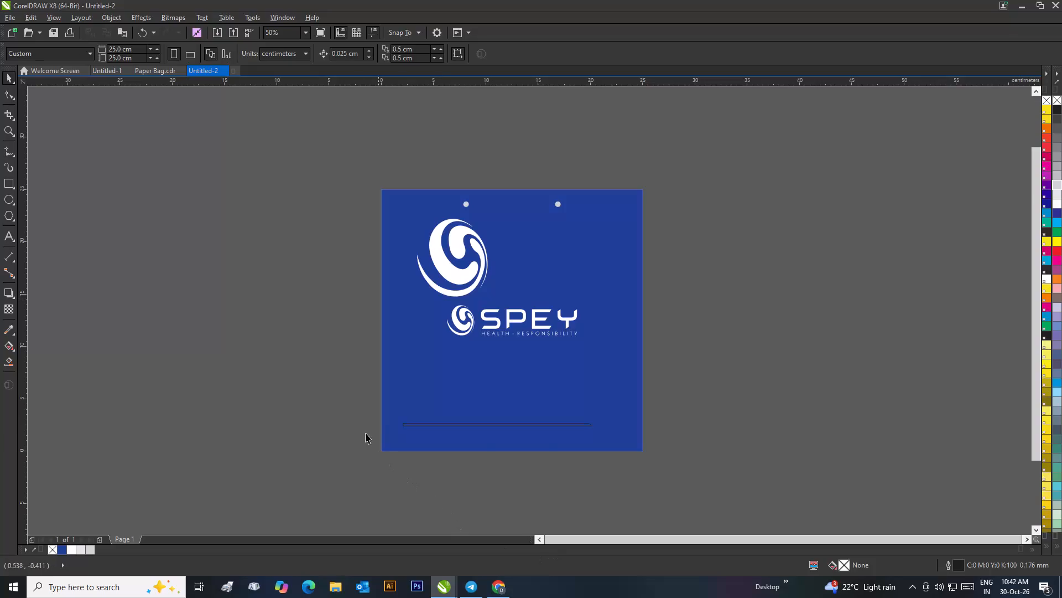
# Set the corner radius of the thin rectangle near the bottom of the blue square to 0.
pyautogui.moveTo(355, 410); pyautogui.dragTo(659, 445)
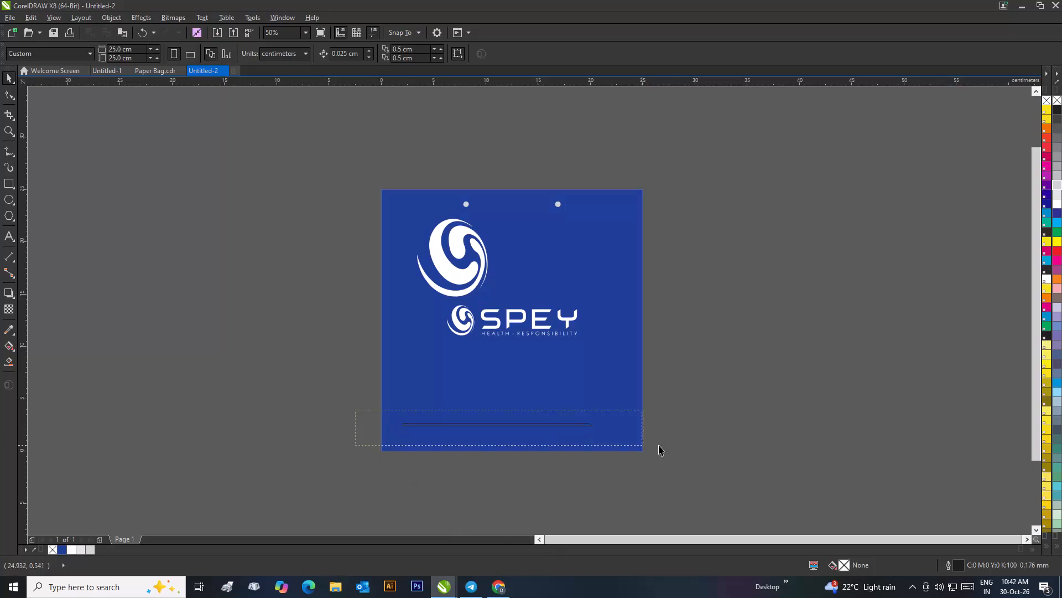
pyautogui.moveTo(659, 445); pyautogui.dragTo(678, 441)
pyautogui.moveTo(443, 55); pyautogui.dragTo(427, 53)
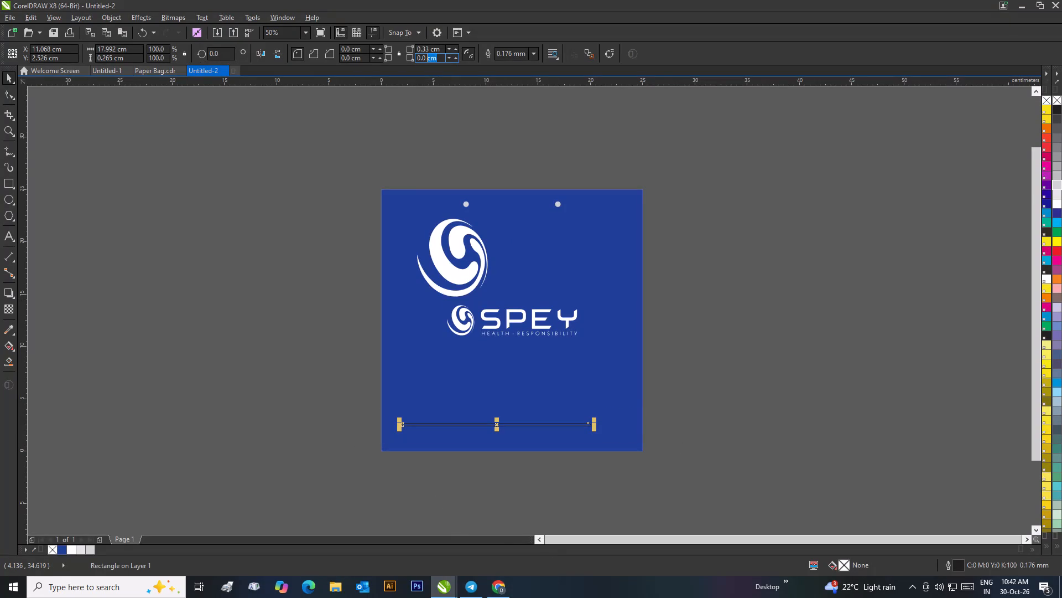
pyautogui.moveTo(440, 49); pyautogui.dragTo(425, 55)
pyautogui.press('BackSpace')
pyautogui.press('BackSpace')
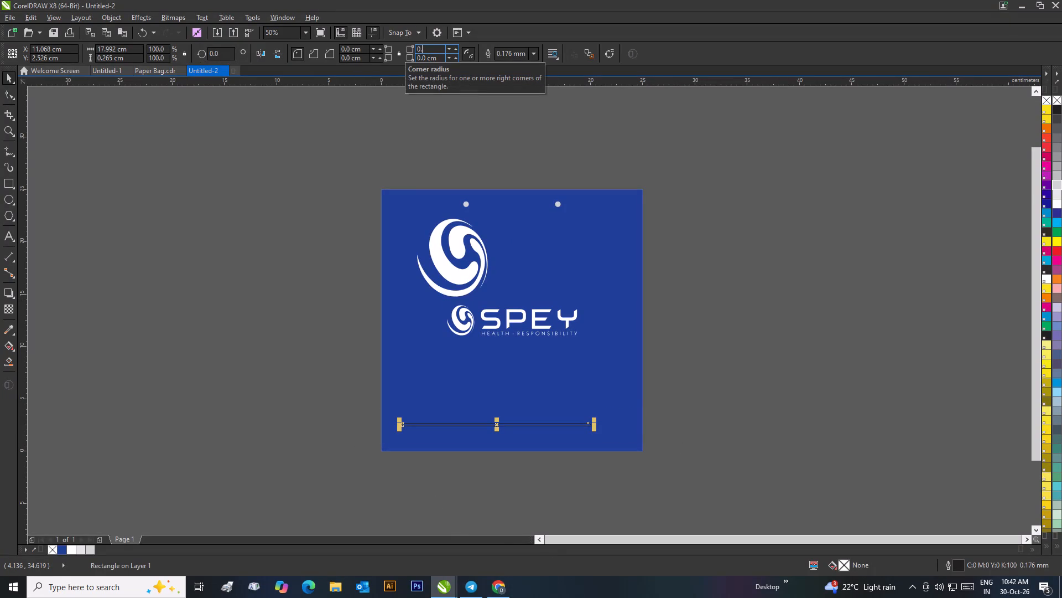
pyautogui.press('BackSpace')
pyautogui.press('BackSpace')
pyautogui.press('BackSpace')
pyautogui.press('0')
pyautogui.press('Return')
pyautogui.click(318, 343)
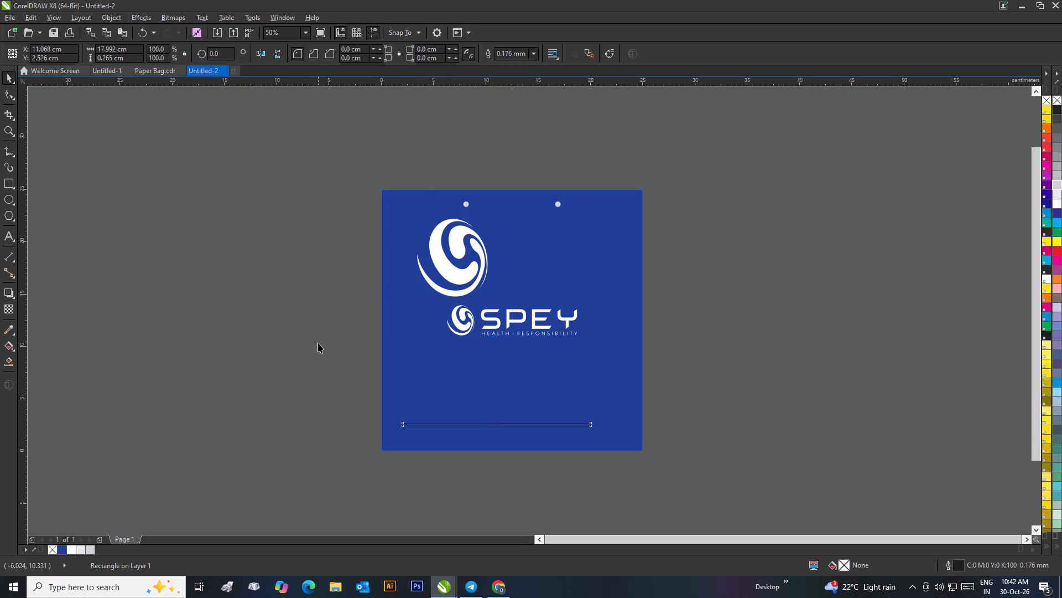
# Set the thin bottom rectangle's height to 0.4 cm.
pyautogui.moveTo(338, 393); pyautogui.dragTo(627, 434)
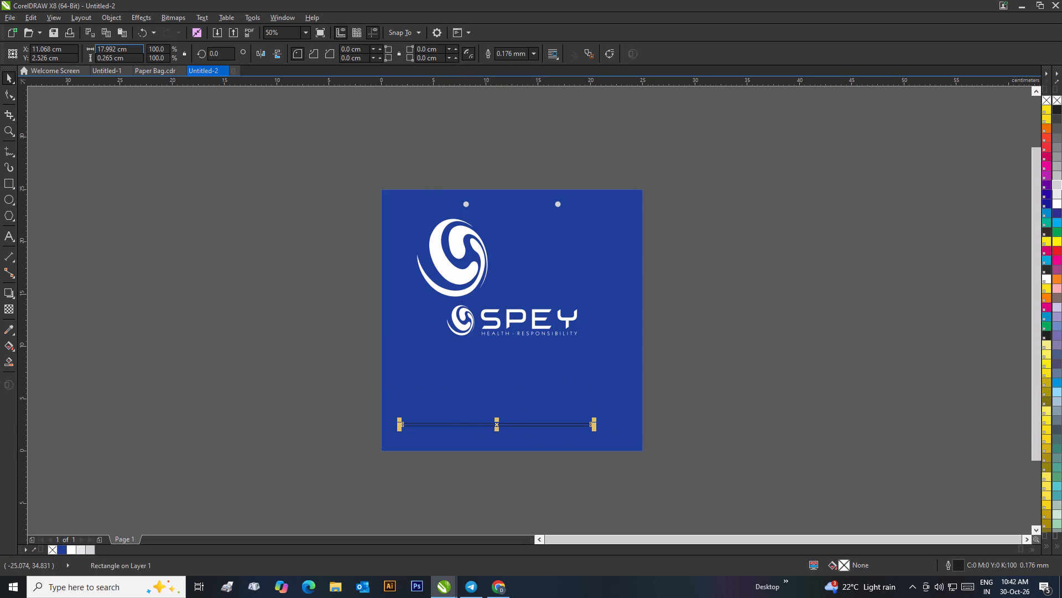
pyautogui.moveTo(128, 60); pyautogui.dragTo(89, 64)
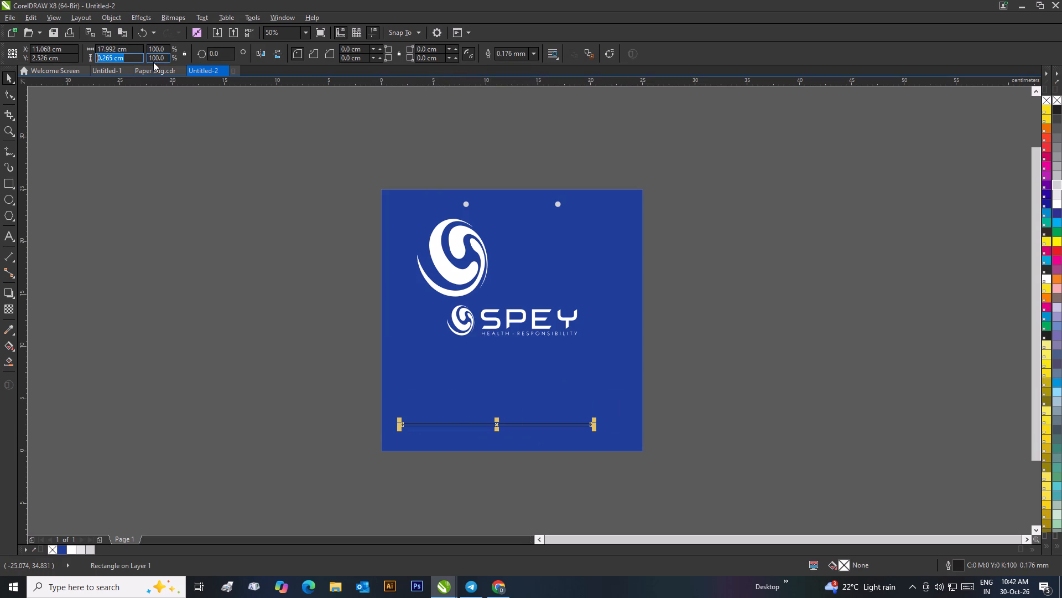
pyautogui.press('BackSpace')
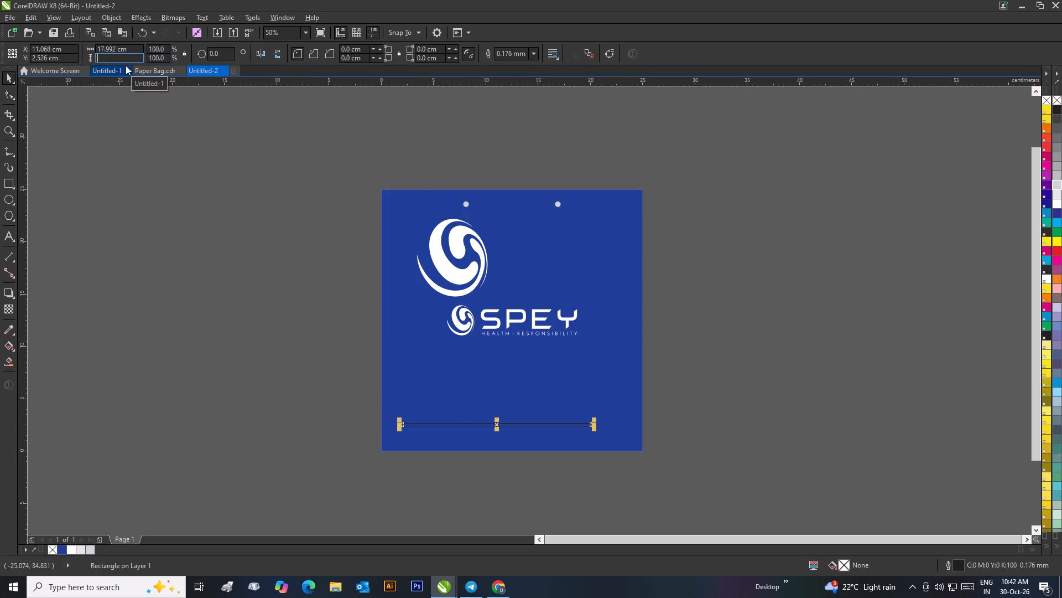
pyautogui.write('0.4')
pyautogui.press('Return')
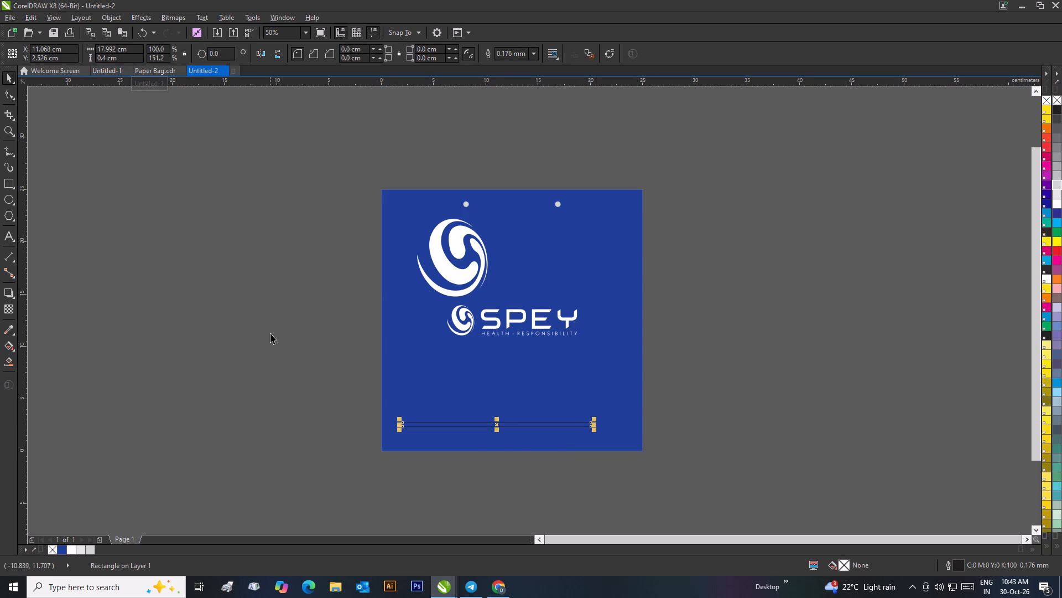
# Fill the thin bottom rectangle with white and set its outline to None.
pyautogui.moveTo(270, 334); pyautogui.dragTo(281, 353)
pyautogui.moveTo(660, 407); pyautogui.dragTo(368, 434)
pyautogui.click(71, 547)
pyautogui.click(537, 54)
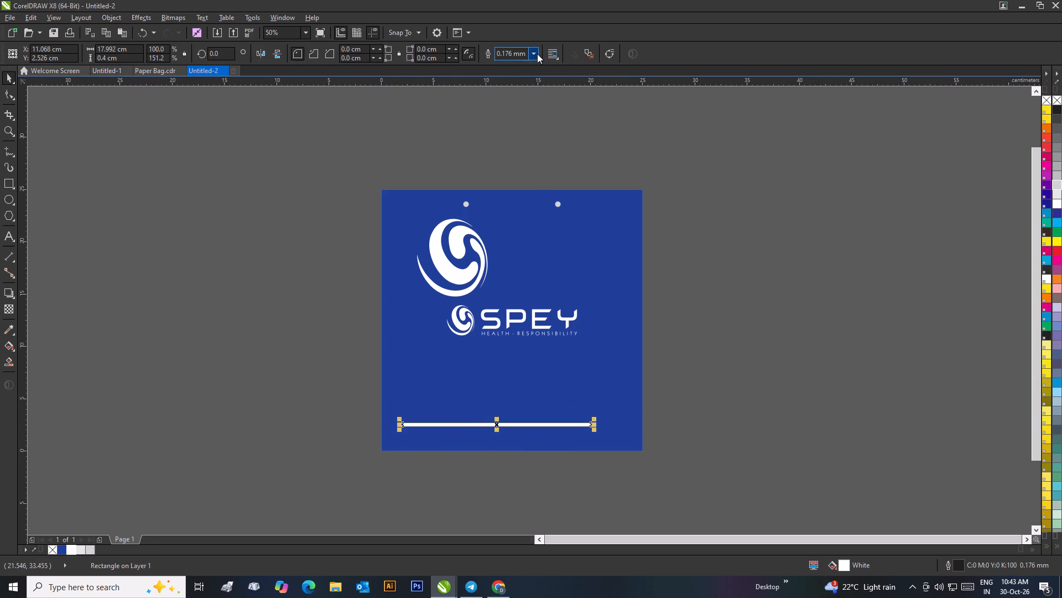
pyautogui.click(526, 63)
pyautogui.moveTo(550, 136); pyautogui.dragTo(550, 143)
pyautogui.click(537, 425)
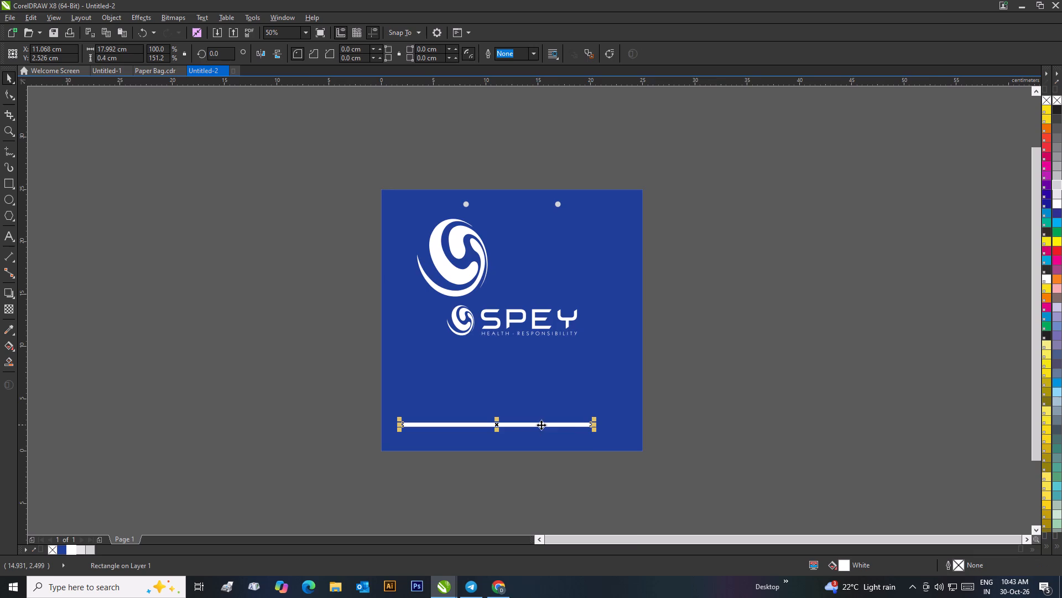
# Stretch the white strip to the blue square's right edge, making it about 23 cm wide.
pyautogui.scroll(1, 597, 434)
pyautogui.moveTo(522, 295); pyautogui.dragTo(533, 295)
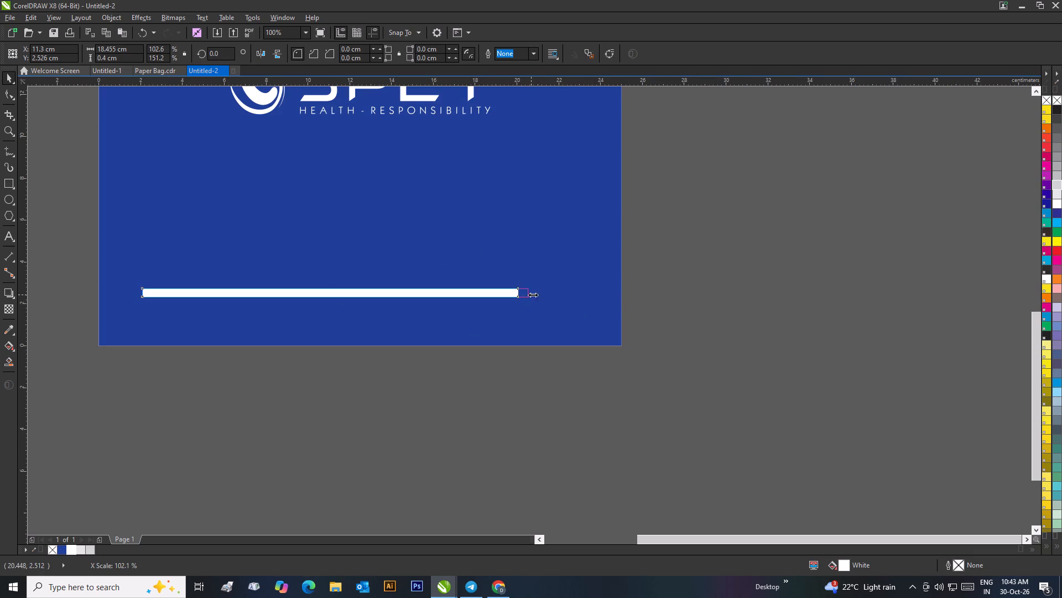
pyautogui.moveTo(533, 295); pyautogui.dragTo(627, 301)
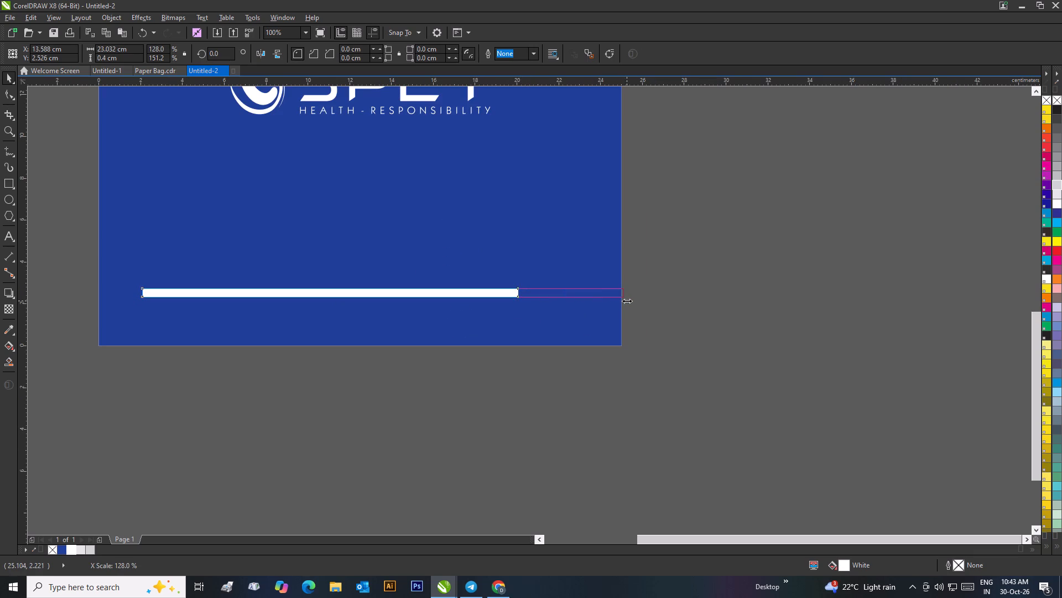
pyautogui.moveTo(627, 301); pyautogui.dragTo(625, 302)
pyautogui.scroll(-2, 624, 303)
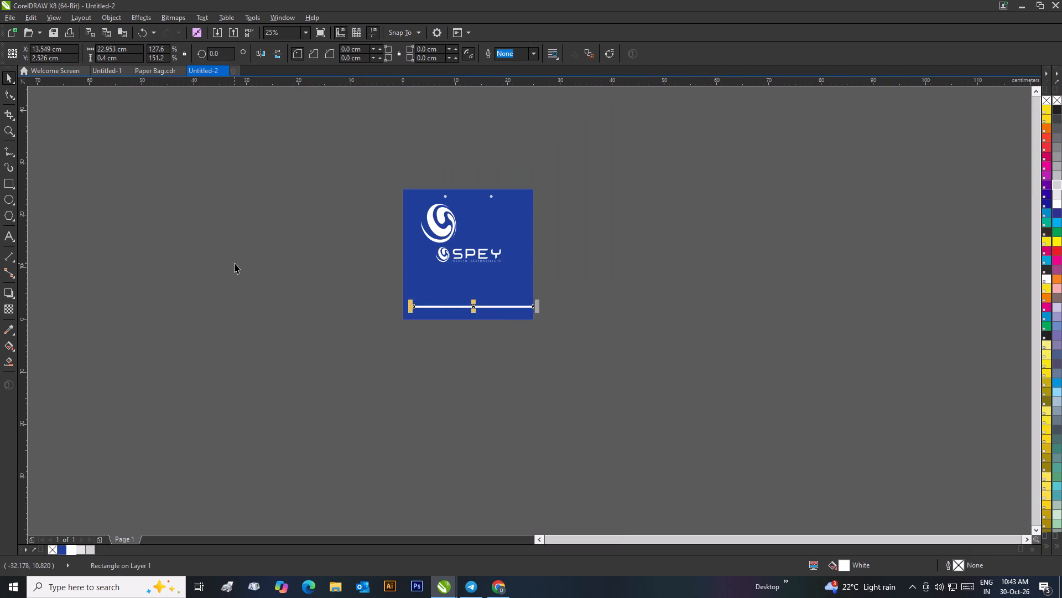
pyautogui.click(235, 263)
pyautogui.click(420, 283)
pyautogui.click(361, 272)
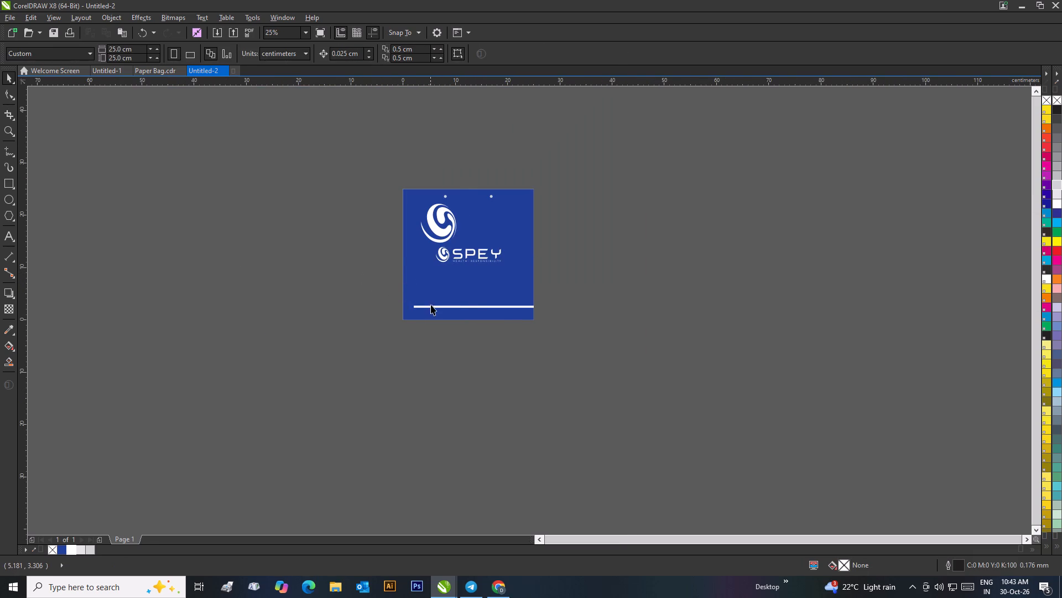
# Set the white strip's width to 25 cm and center it horizontally on the blue square.
pyautogui.click(431, 306)
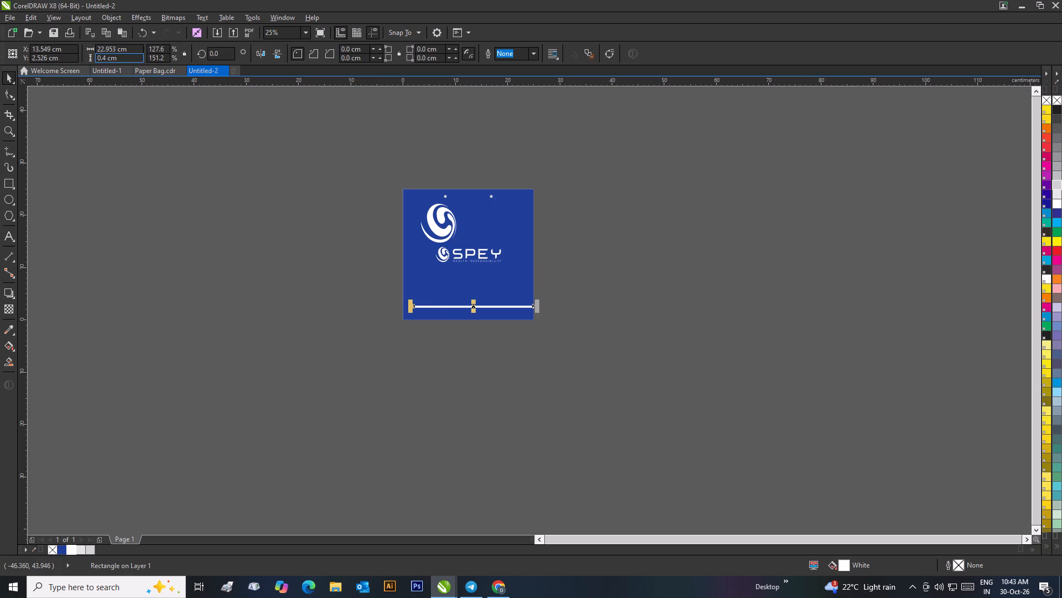
pyautogui.moveTo(128, 48); pyautogui.dragTo(92, 50)
pyautogui.press('BackSpace')
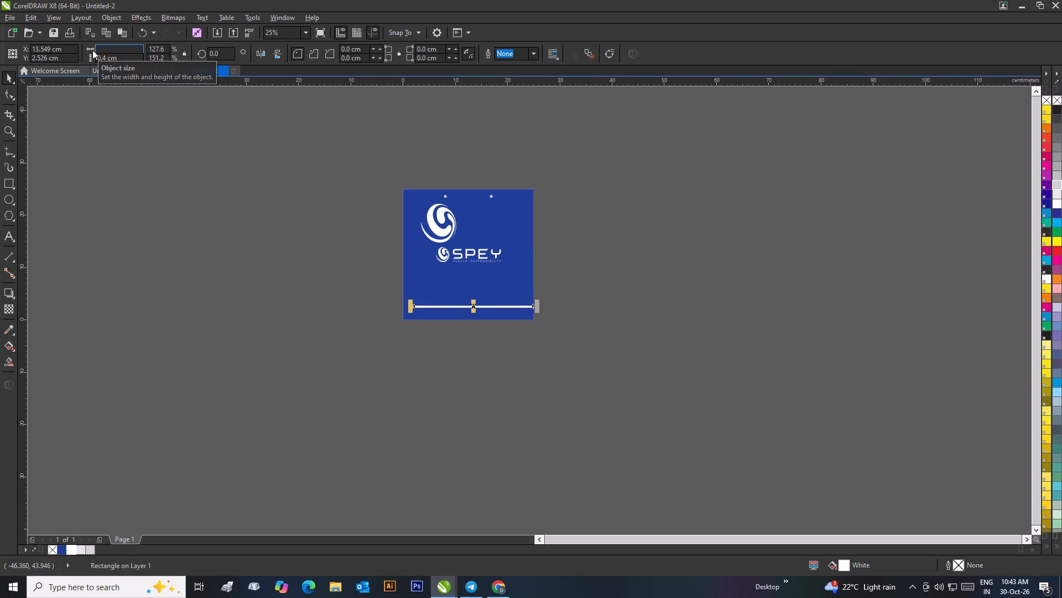
pyautogui.write('25')
pyautogui.press('Return')
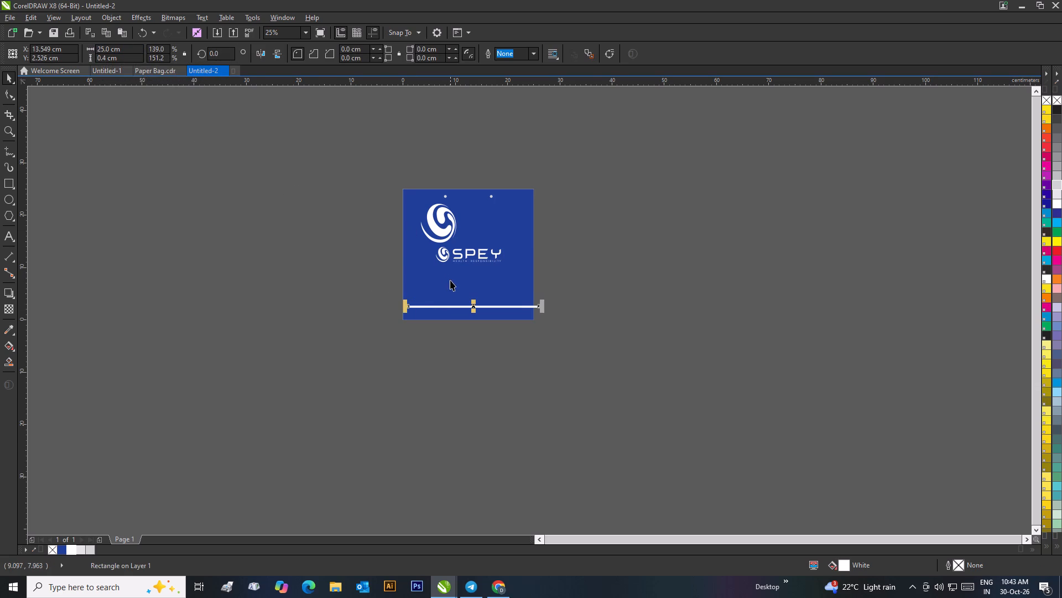
pyautogui.keyDown('shift'); pyautogui.click(450, 281); pyautogui.keyUp('shift')
pyautogui.press('c')
pyautogui.click(624, 301)
# Duplicate the white strip about 0.87 cm below the original.
pyautogui.scroll(1, 485, 317)
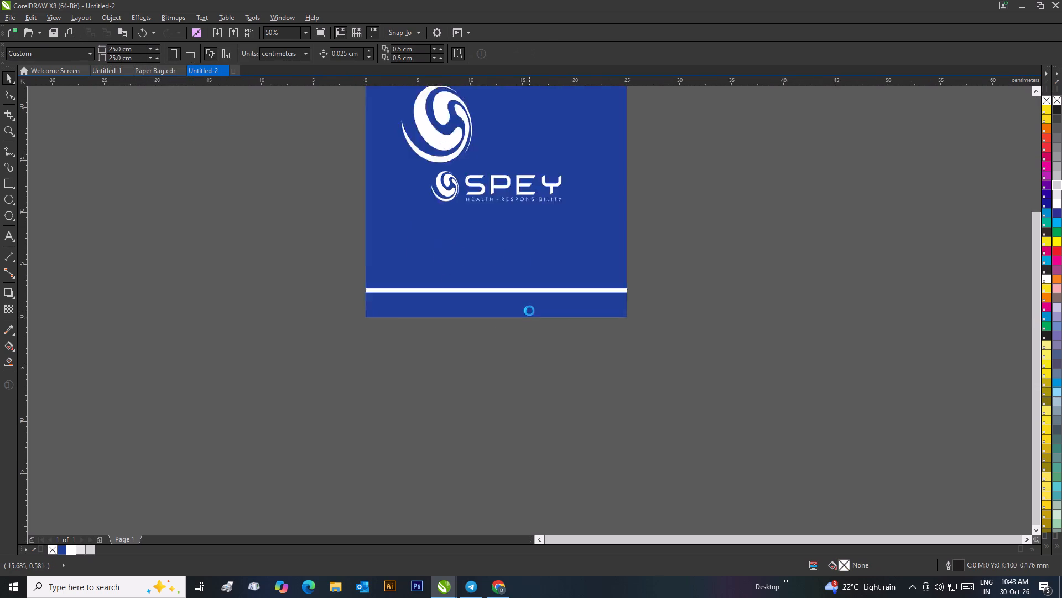
pyautogui.scroll(1, 529, 311)
pyautogui.click(496, 273)
pyautogui.moveTo(503, 271); pyautogui.dragTo(503, 288)
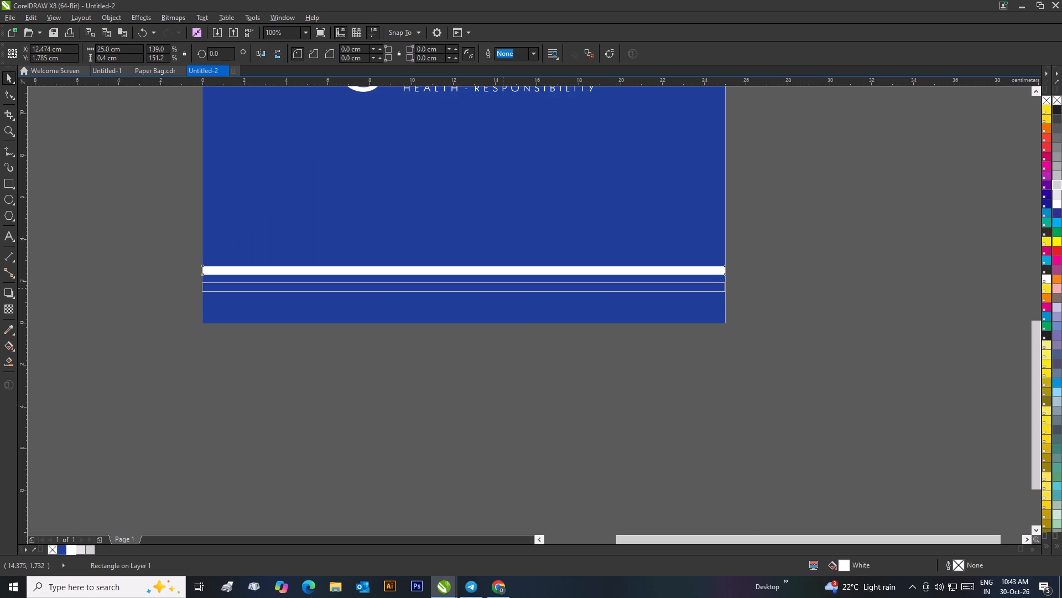
pyautogui.moveTo(503, 288); pyautogui.dragTo(503, 289)
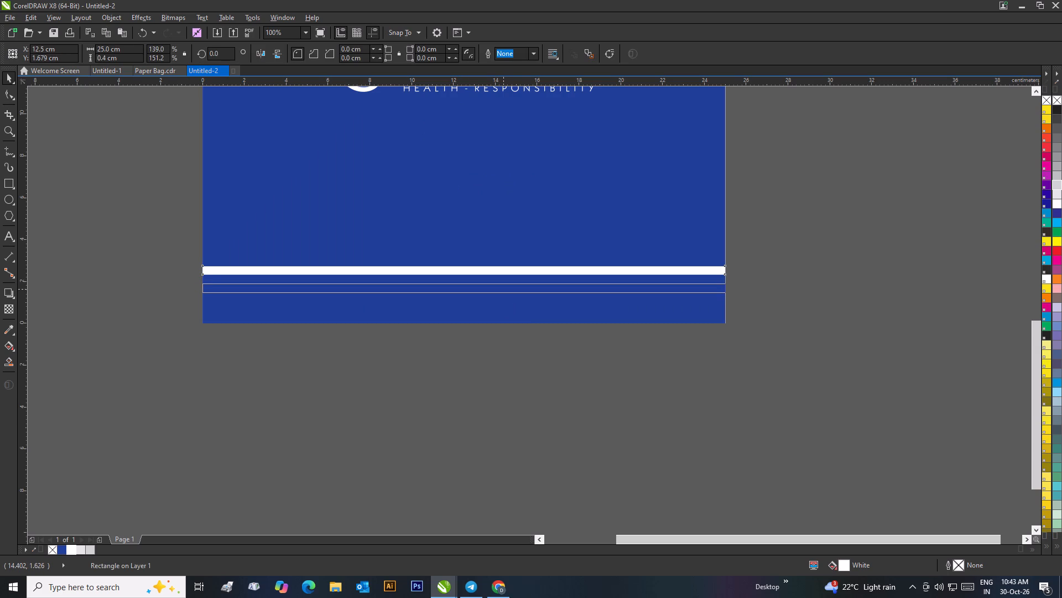
pyautogui.moveTo(503, 289); pyautogui.dragTo(504, 290)
pyautogui.rightClick(504, 290)
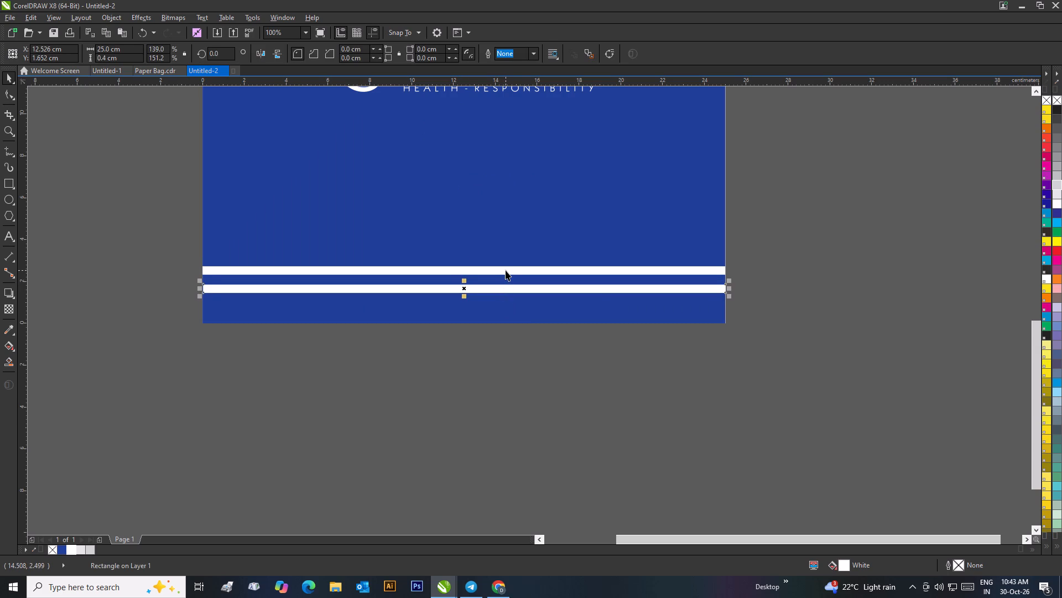
# Align the duplicated strip horizontally to the center of the original strip.
pyautogui.keyDown('shift'); pyautogui.click(506, 270); pyautogui.keyUp('shift')
pyautogui.press('c')
pyautogui.click(756, 293)
pyautogui.scroll(-3, 683, 292)
pyautogui.click(552, 303)
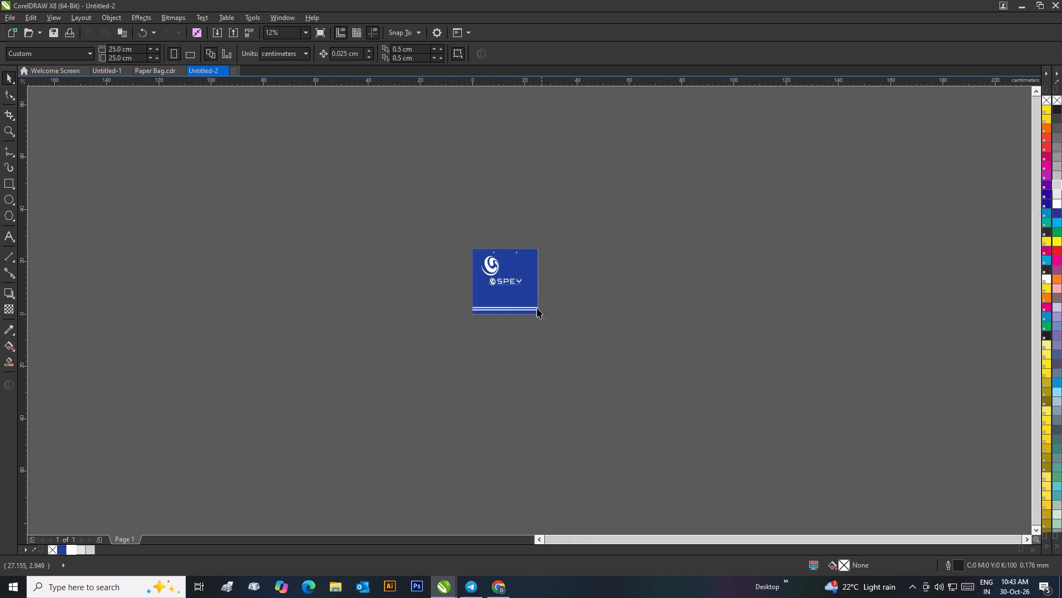
# Enlarge the upper round symbol proportionally to about 16.1 x 17.7 cm.
pyautogui.scroll(1, 500, 316)
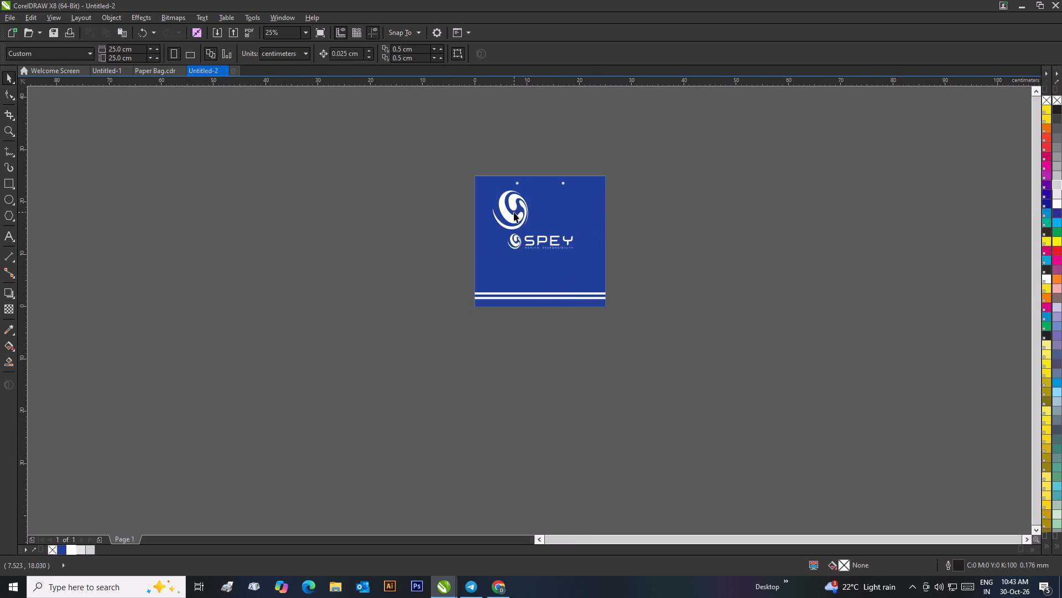
pyautogui.click(513, 212)
pyautogui.click(517, 218)
pyautogui.moveTo(534, 233); pyautogui.dragTo(546, 249)
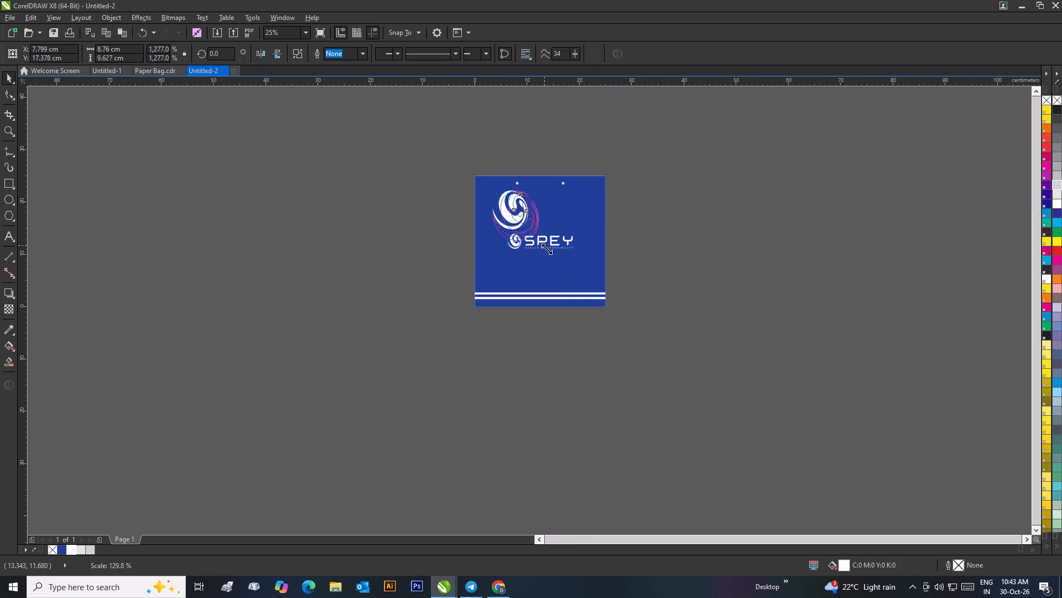
pyautogui.moveTo(546, 249); pyautogui.dragTo(582, 295)
# Move the enlarged symbol off the blue square and fill the SPEY logo group with light blue.
pyautogui.moveTo(546, 228); pyautogui.dragTo(436, 235)
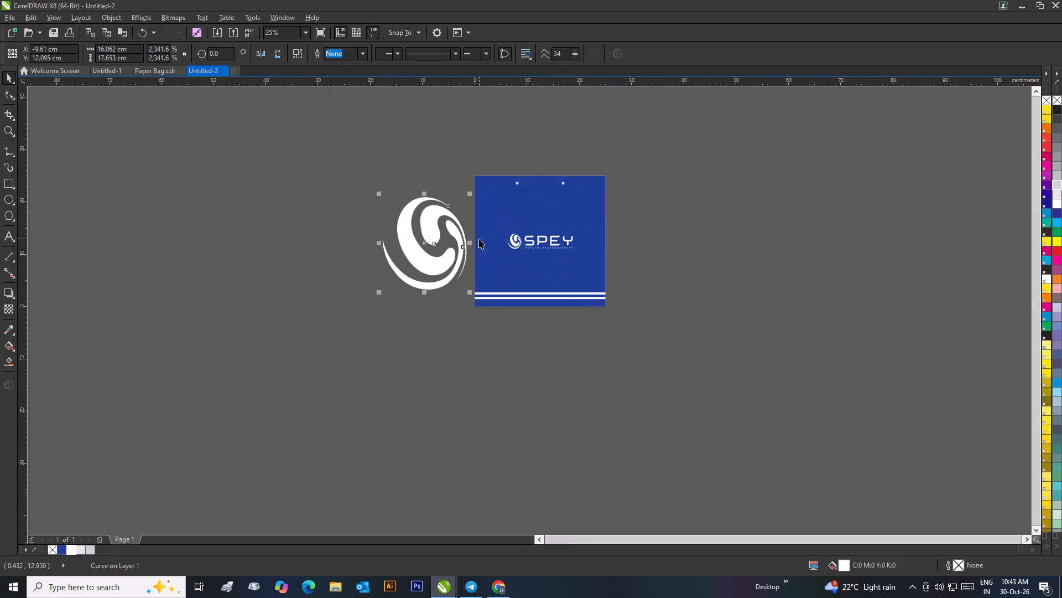
pyautogui.moveTo(620, 227); pyautogui.dragTo(507, 262)
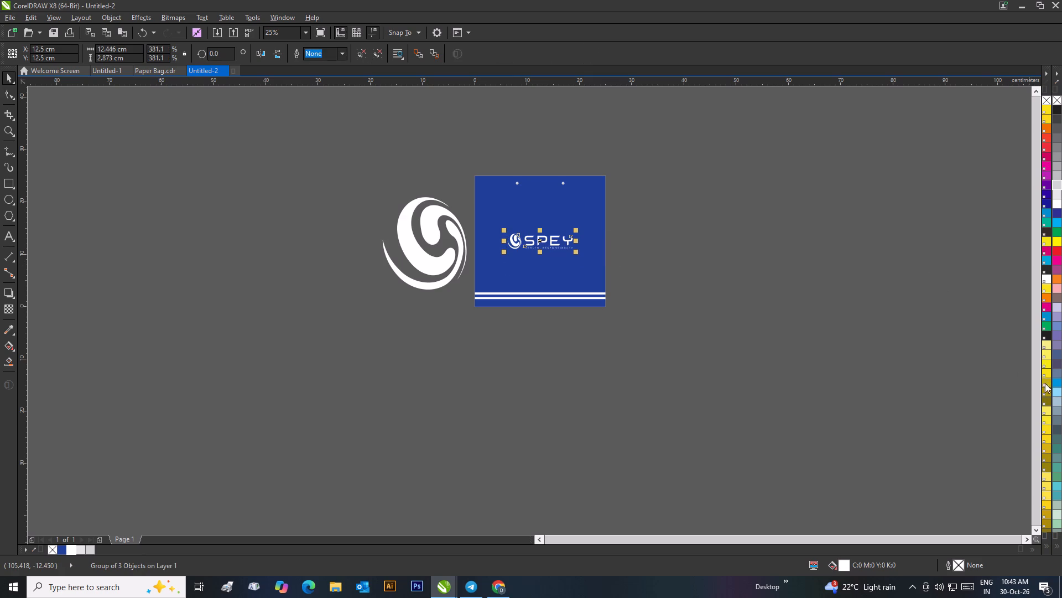
pyautogui.click(1058, 390)
pyautogui.moveTo(856, 319); pyautogui.dragTo(851, 320)
# Move the large white symbol back onto the blue square over the logo, centered at about X 10.6, Y 14.2 cm.
pyautogui.moveTo(428, 233); pyautogui.dragTo(502, 235)
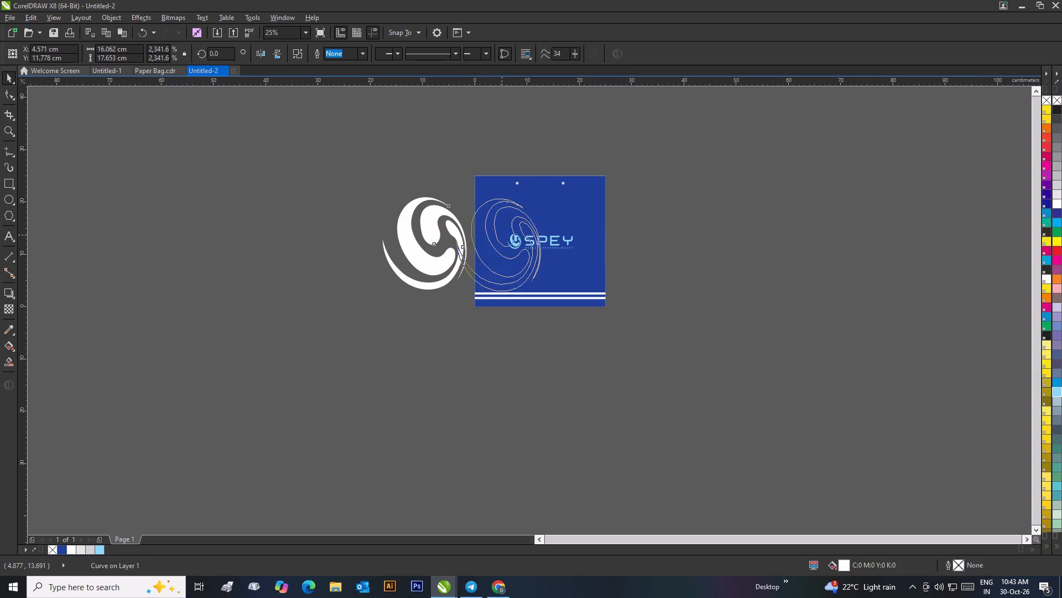
pyautogui.moveTo(502, 235); pyautogui.dragTo(534, 224)
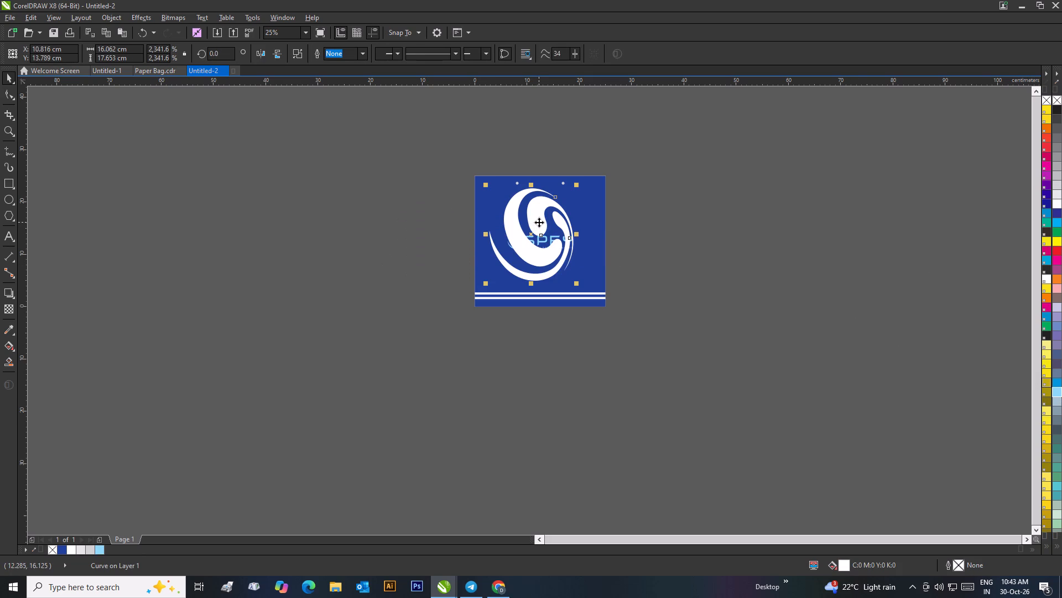
pyautogui.click(548, 256)
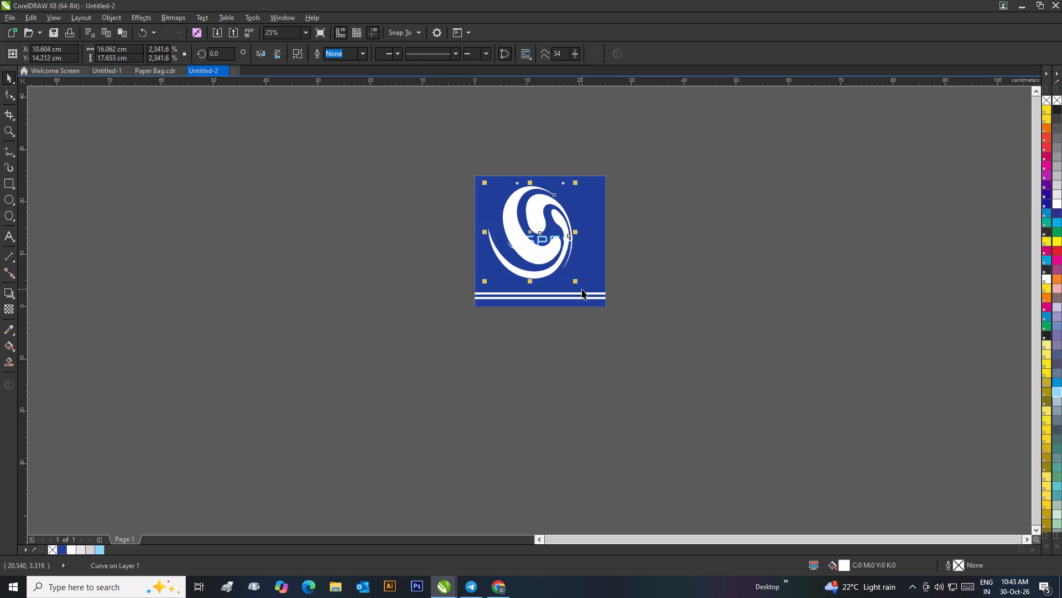
# Enlarge the white round symbol proportionally to about 22.5 x 24.7 cm so it nearly fills the blue square.
pyautogui.scroll(1, 582, 289)
pyautogui.moveTo(515, 296); pyautogui.dragTo(561, 346)
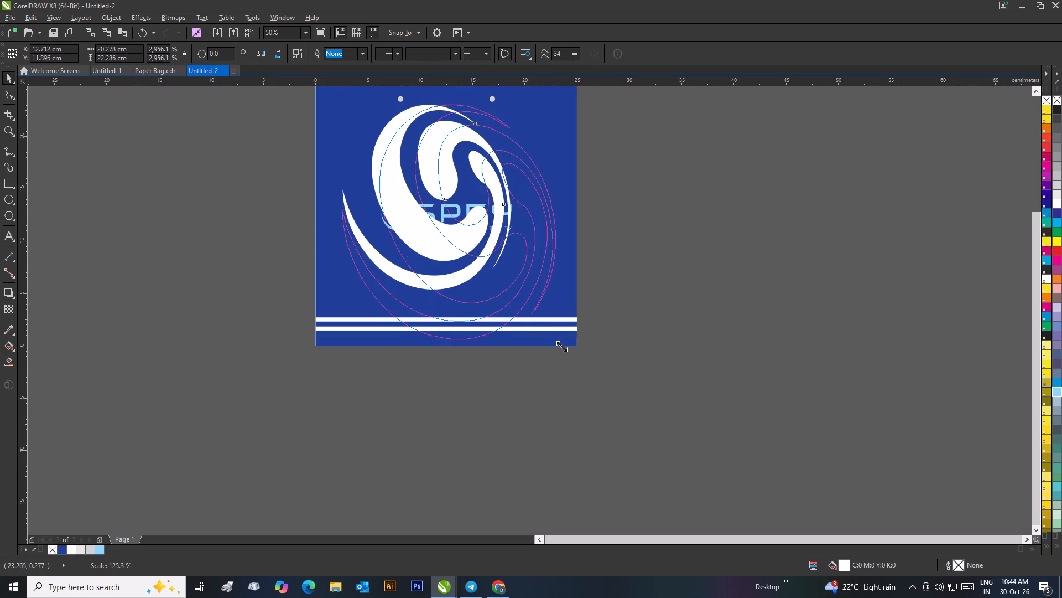
pyautogui.moveTo(561, 346); pyautogui.dragTo(569, 351)
pyautogui.scroll(-1, 548, 342)
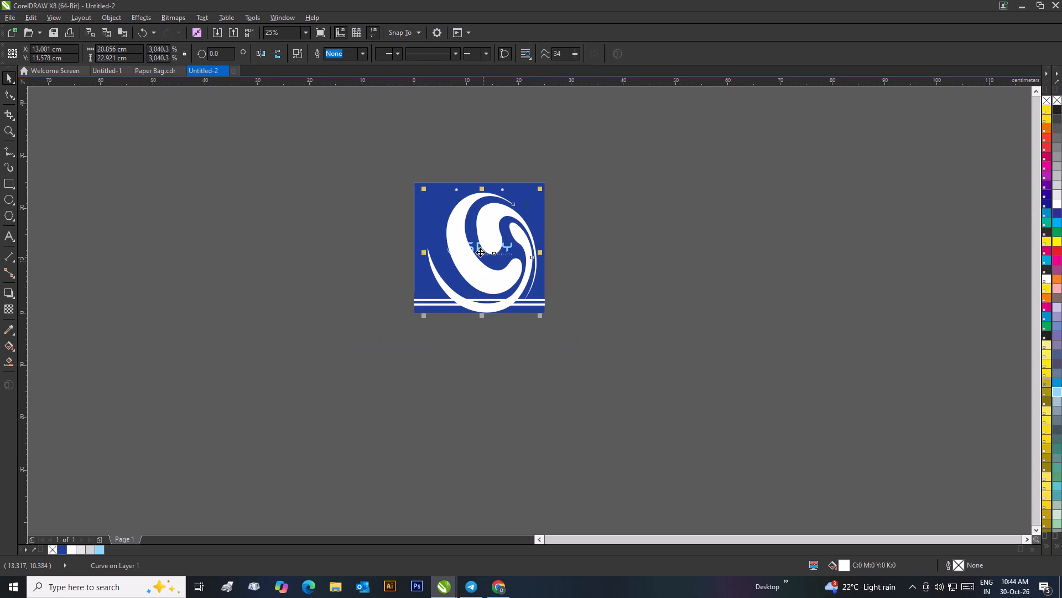
pyautogui.scroll(1, 458, 209)
pyautogui.moveTo(467, 276); pyautogui.dragTo(456, 257)
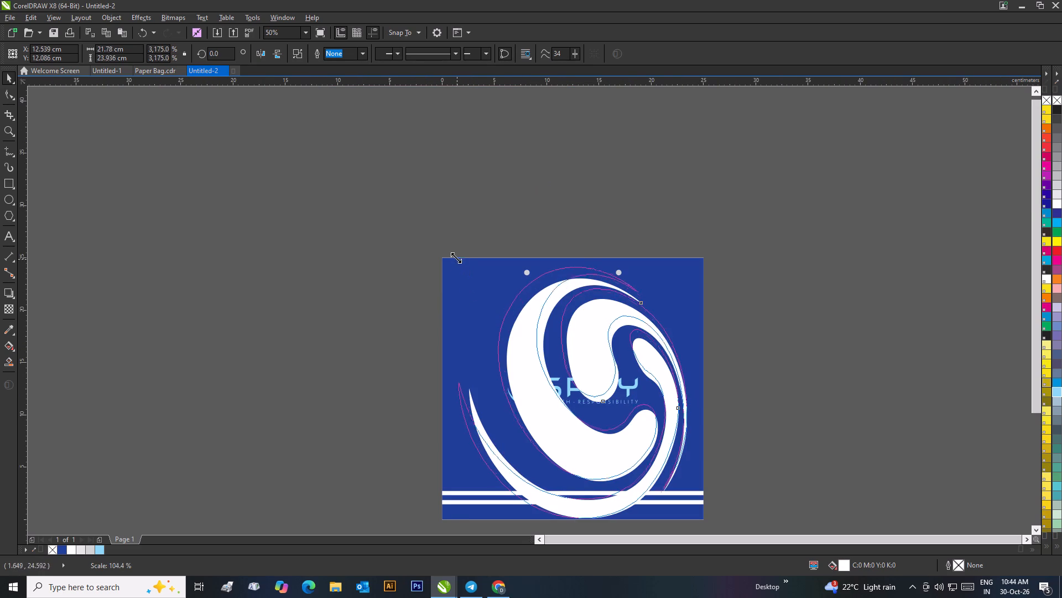
pyautogui.moveTo(456, 257); pyautogui.dragTo(450, 228)
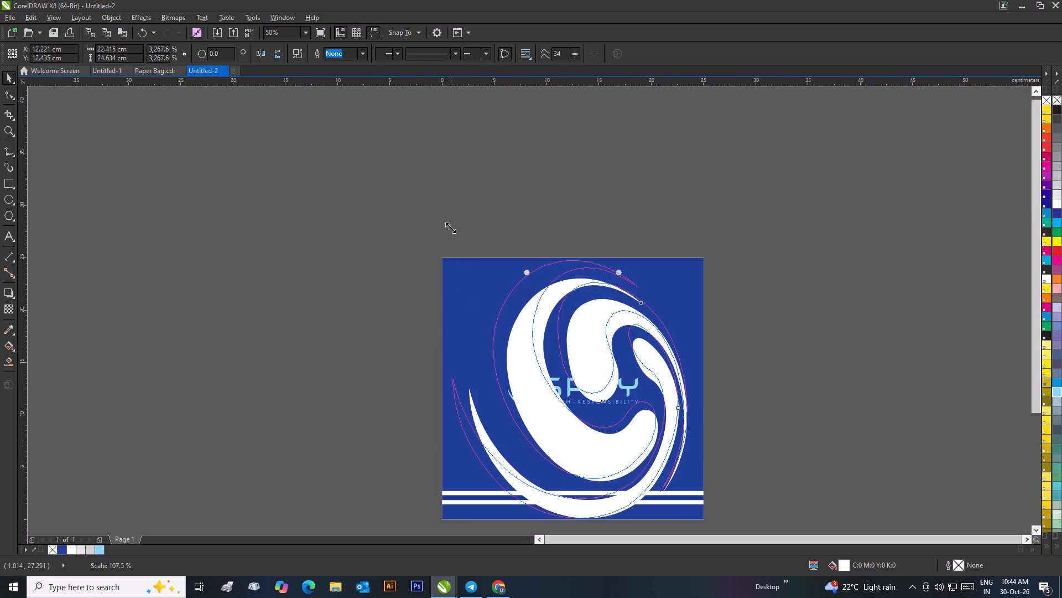
pyautogui.moveTo(450, 228); pyautogui.dragTo(450, 218)
pyautogui.click(852, 328)
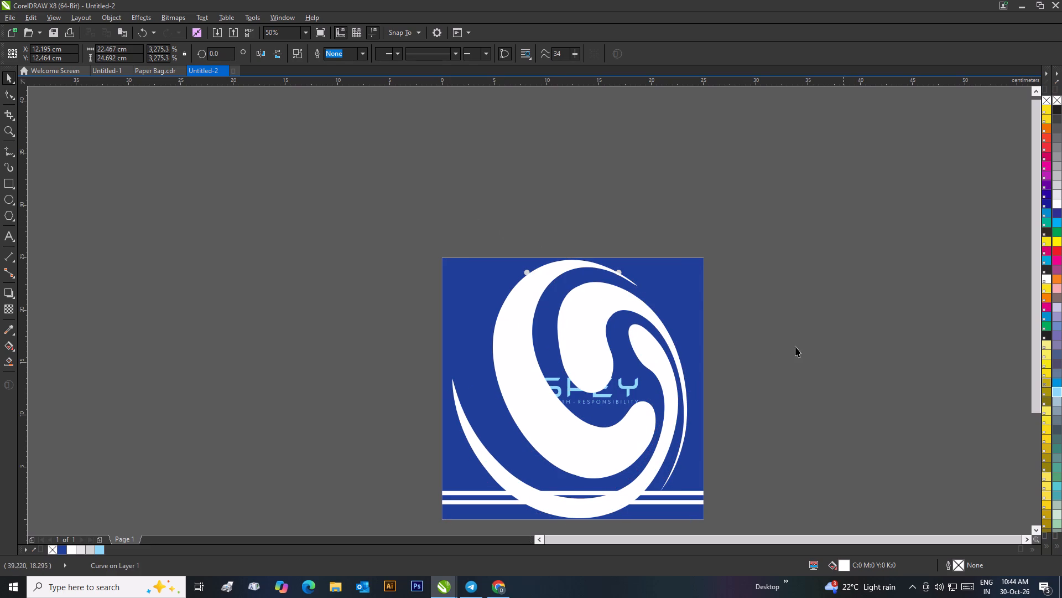
# Align the enlarged white symbol horizontally and vertically to the center of the blue square.
pyautogui.click(577, 327)
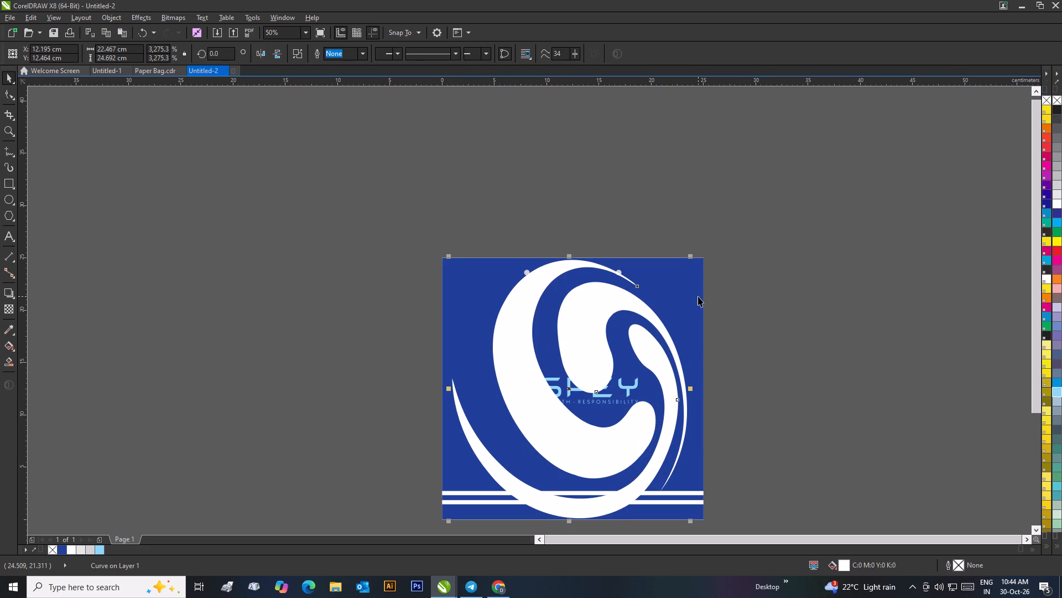
pyautogui.keyDown('shift'); pyautogui.click(697, 297); pyautogui.keyUp('shift')
pyautogui.press('c')
pyautogui.press('e')
pyautogui.click(777, 317)
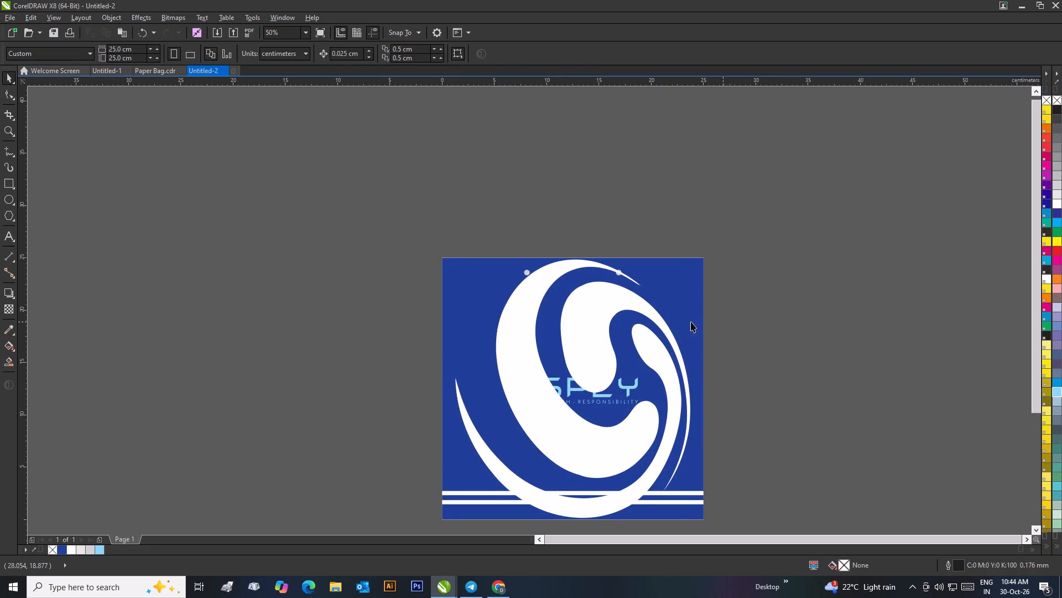
# Apply a uniform transparency of 96 to the large white symbol.
pyautogui.click(540, 293)
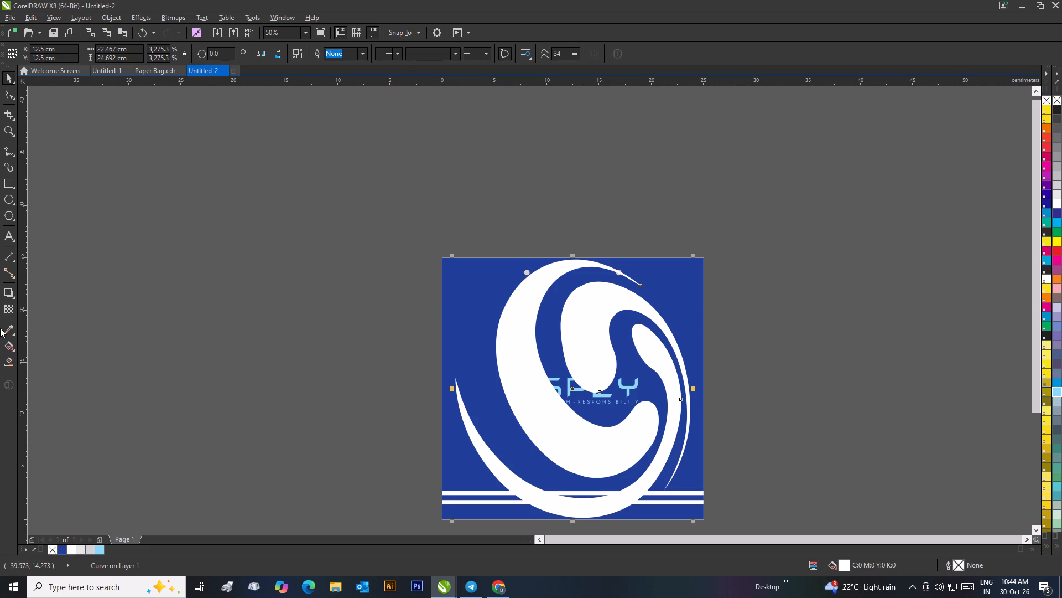
pyautogui.click(6, 313)
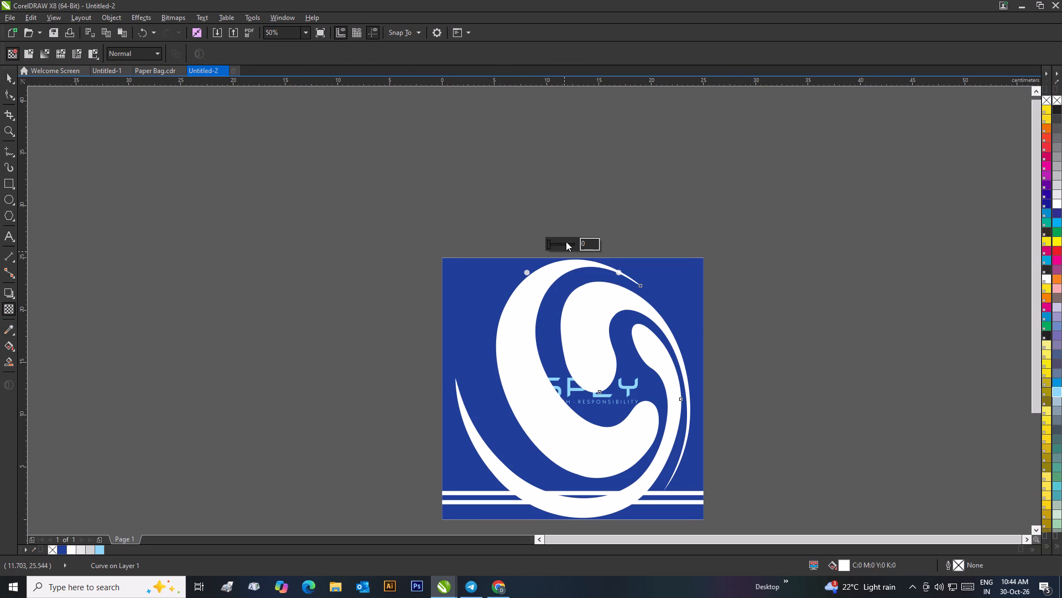
pyautogui.click(570, 244)
pyautogui.click(574, 244)
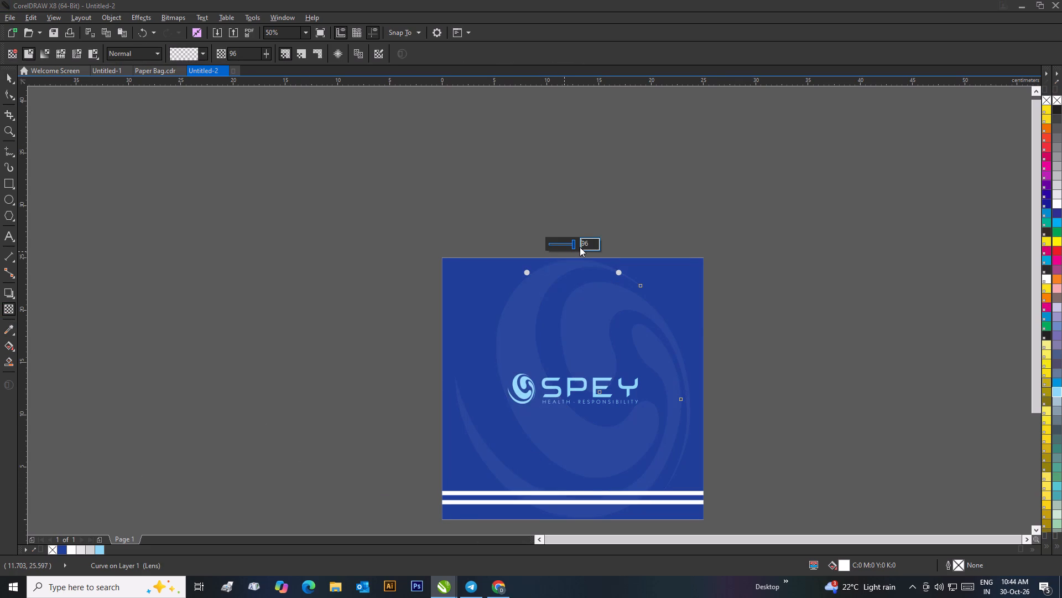
pyautogui.click(592, 244)
pyautogui.press('BackSpace')
pyautogui.press('BackSpace')
pyautogui.press('BackSpace')
pyautogui.write('96')
pyautogui.press('Return')
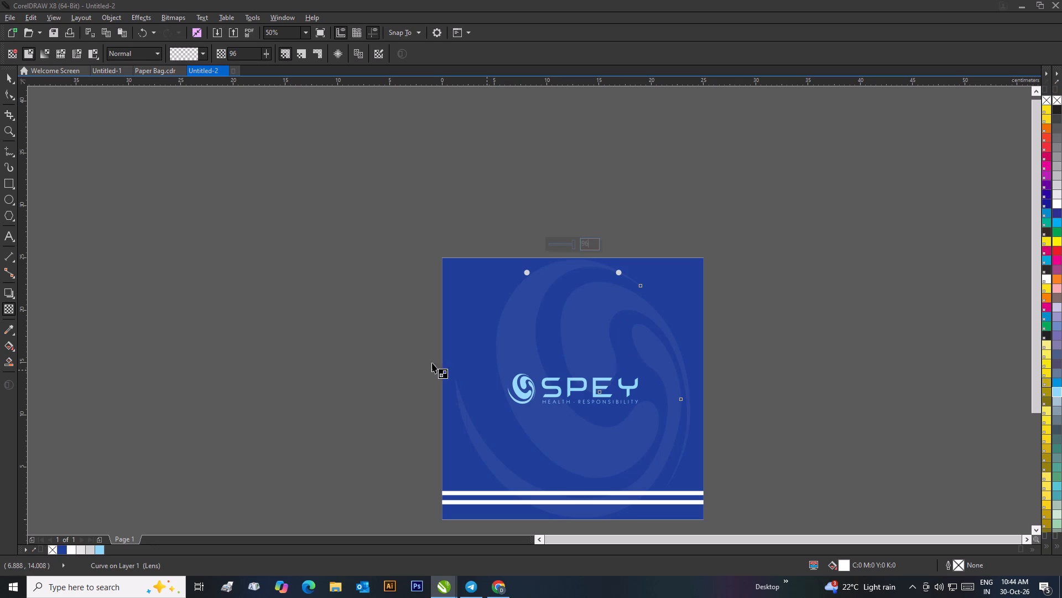
pyautogui.click(6, 75)
pyautogui.moveTo(188, 189); pyautogui.dragTo(193, 199)
pyautogui.click(527, 323)
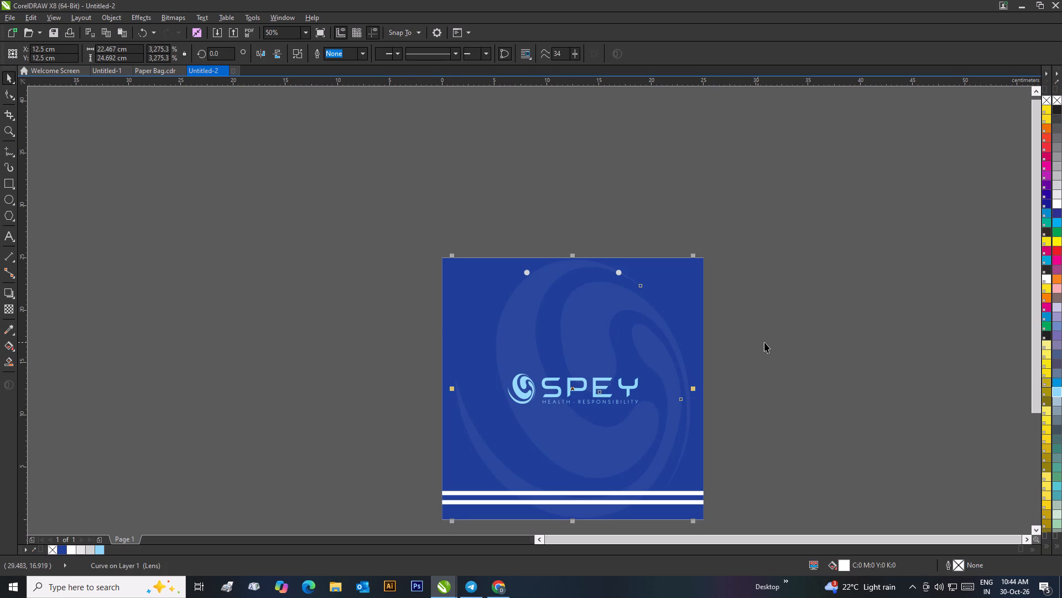
pyautogui.click(764, 342)
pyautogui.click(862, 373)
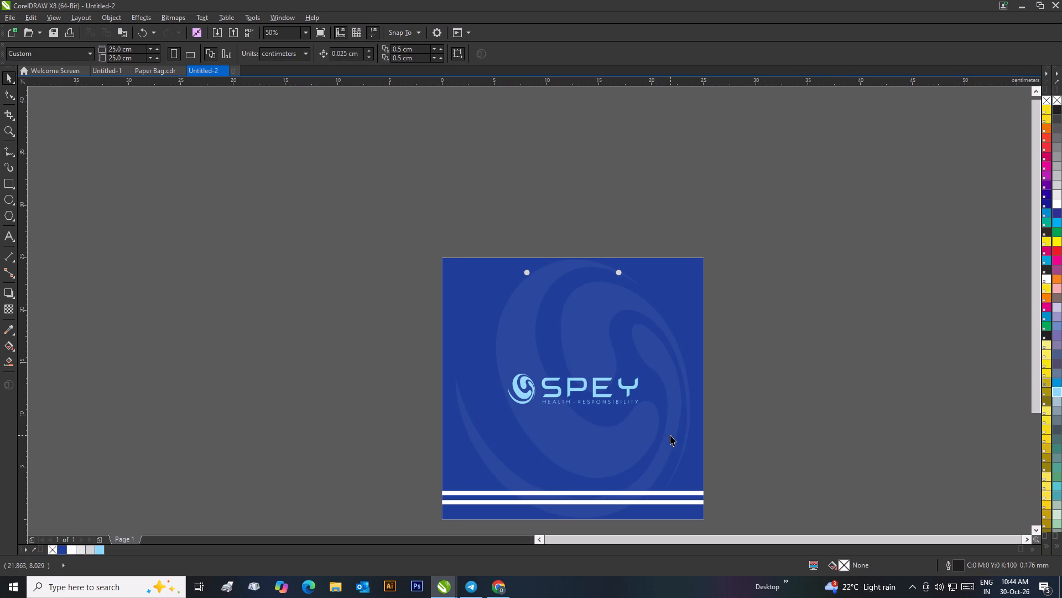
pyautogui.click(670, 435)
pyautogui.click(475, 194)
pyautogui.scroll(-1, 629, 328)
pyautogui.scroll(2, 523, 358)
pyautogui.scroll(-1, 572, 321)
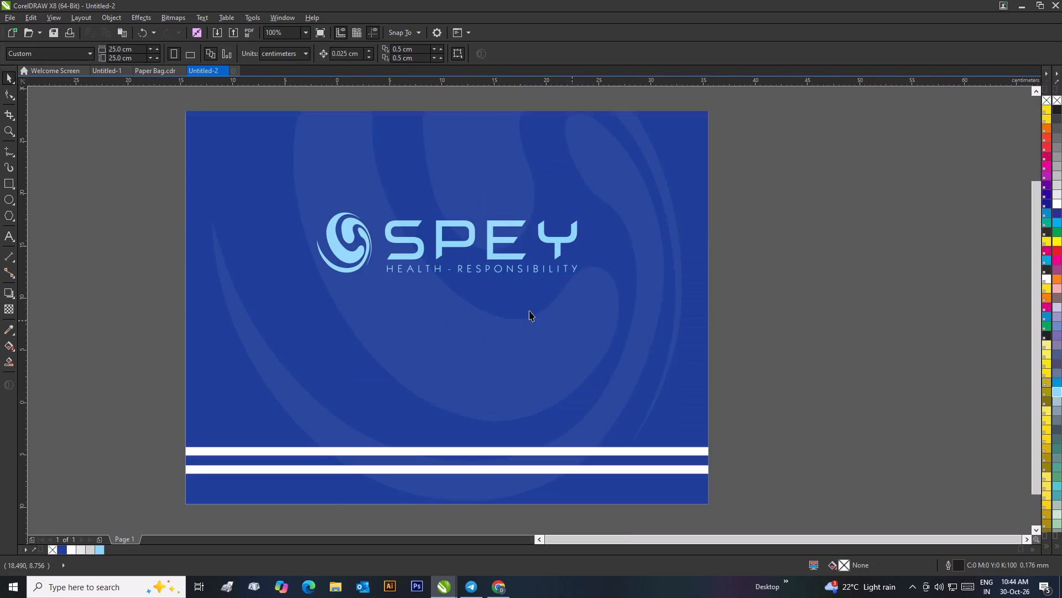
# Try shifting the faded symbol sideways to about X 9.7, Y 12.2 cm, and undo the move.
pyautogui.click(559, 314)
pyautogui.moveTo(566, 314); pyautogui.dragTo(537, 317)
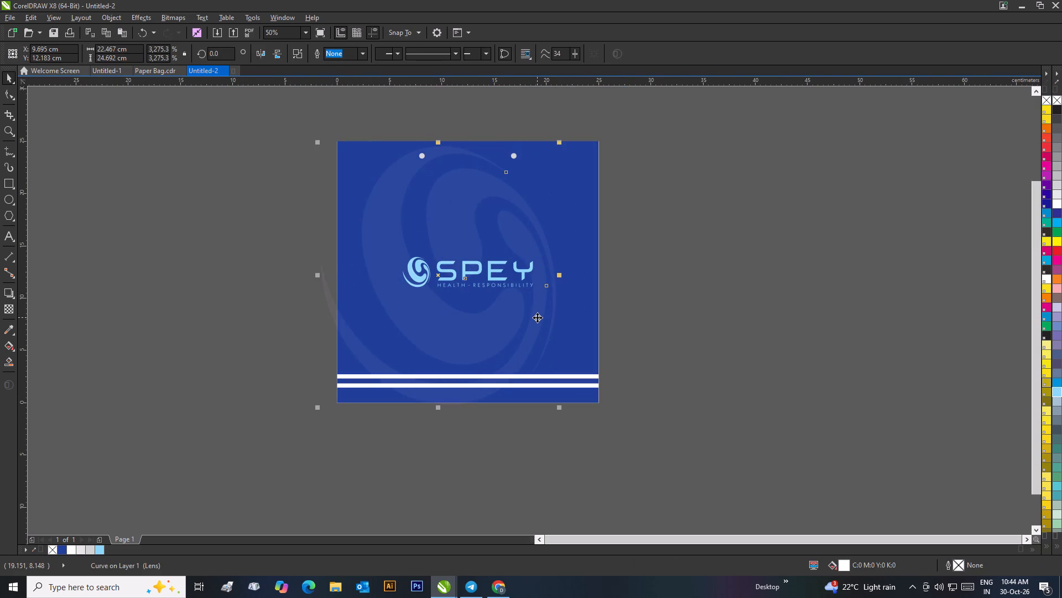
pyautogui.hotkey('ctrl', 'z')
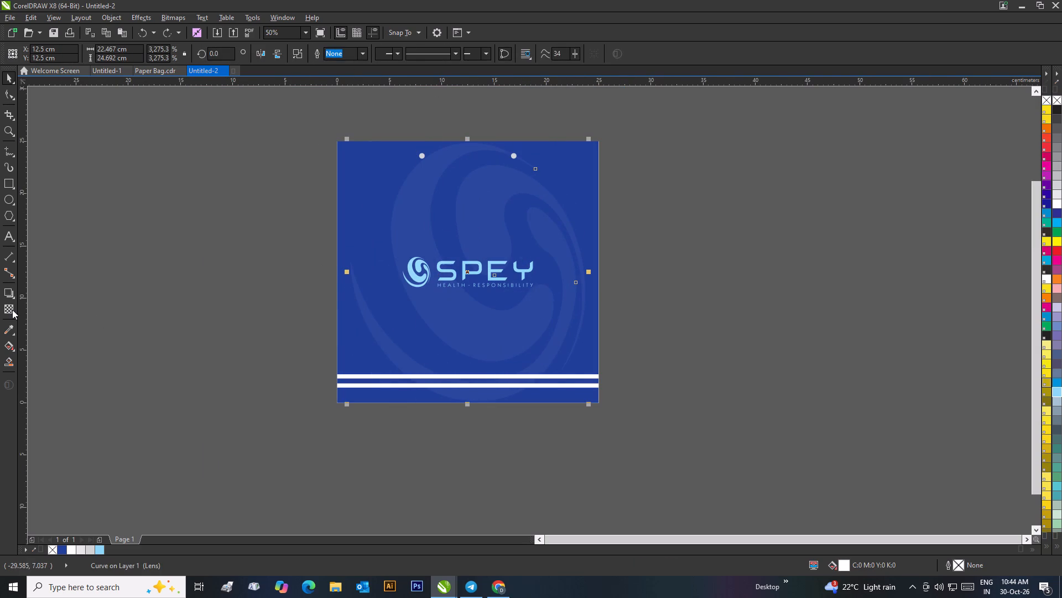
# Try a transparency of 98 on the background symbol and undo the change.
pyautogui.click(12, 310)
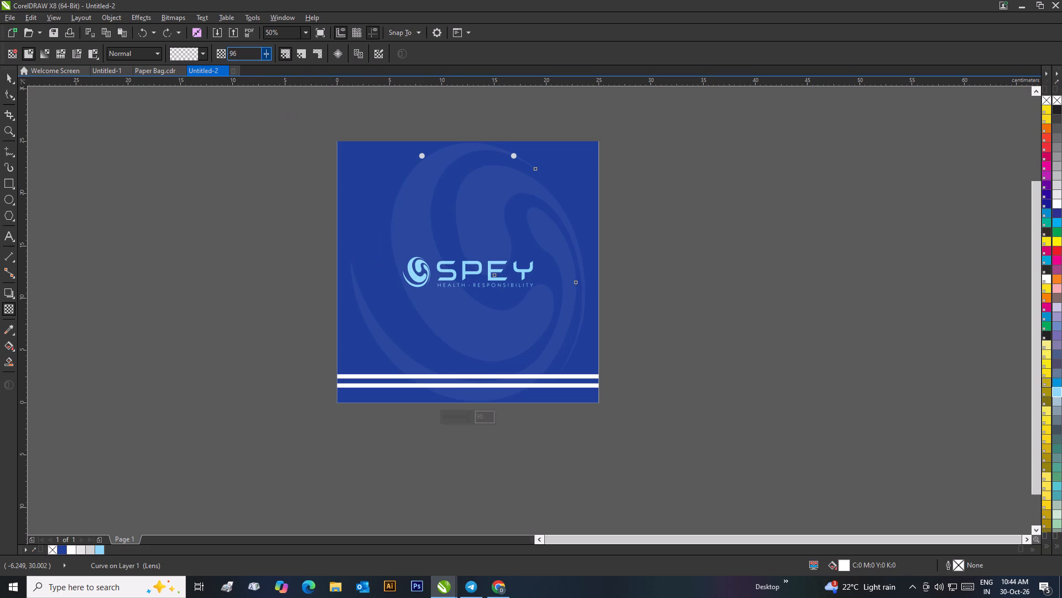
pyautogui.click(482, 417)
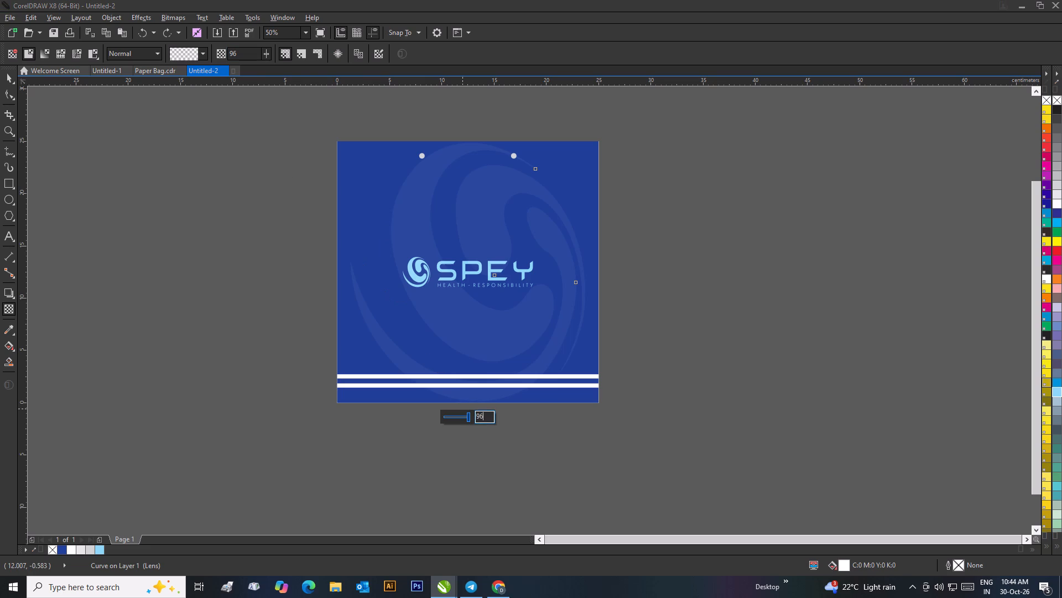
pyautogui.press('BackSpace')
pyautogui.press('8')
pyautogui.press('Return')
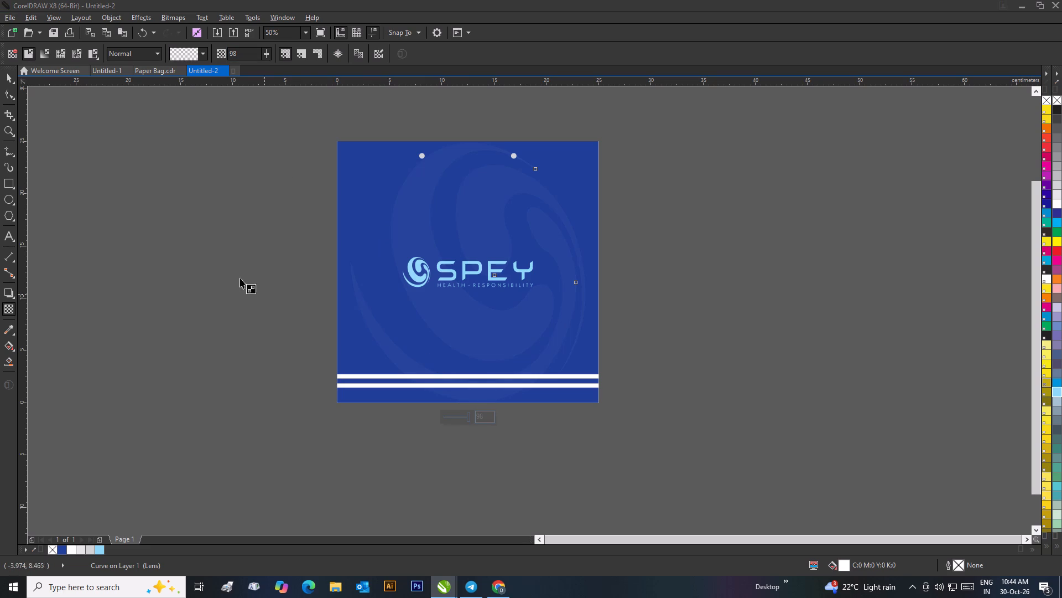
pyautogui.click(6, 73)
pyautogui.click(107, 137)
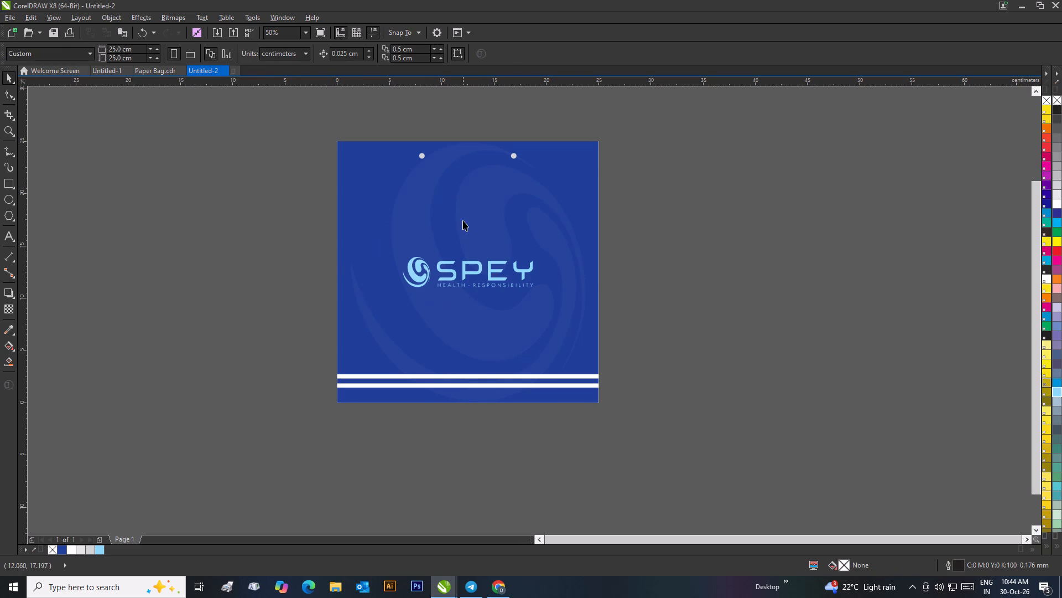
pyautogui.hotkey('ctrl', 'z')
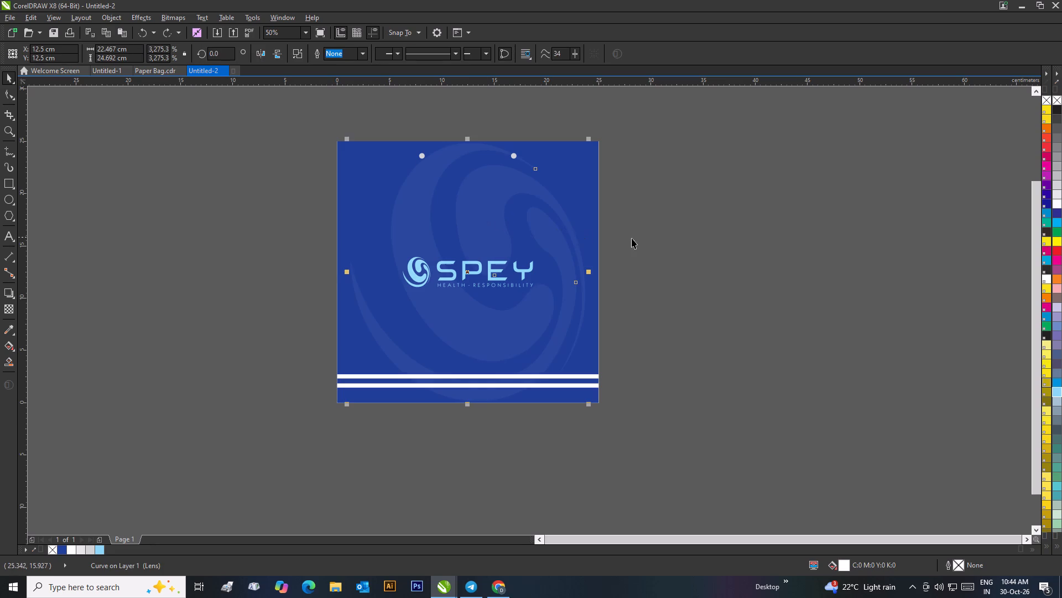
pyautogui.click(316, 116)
# Set the background symbol's transparency to 97.
pyautogui.click(416, 199)
pyautogui.click(5, 311)
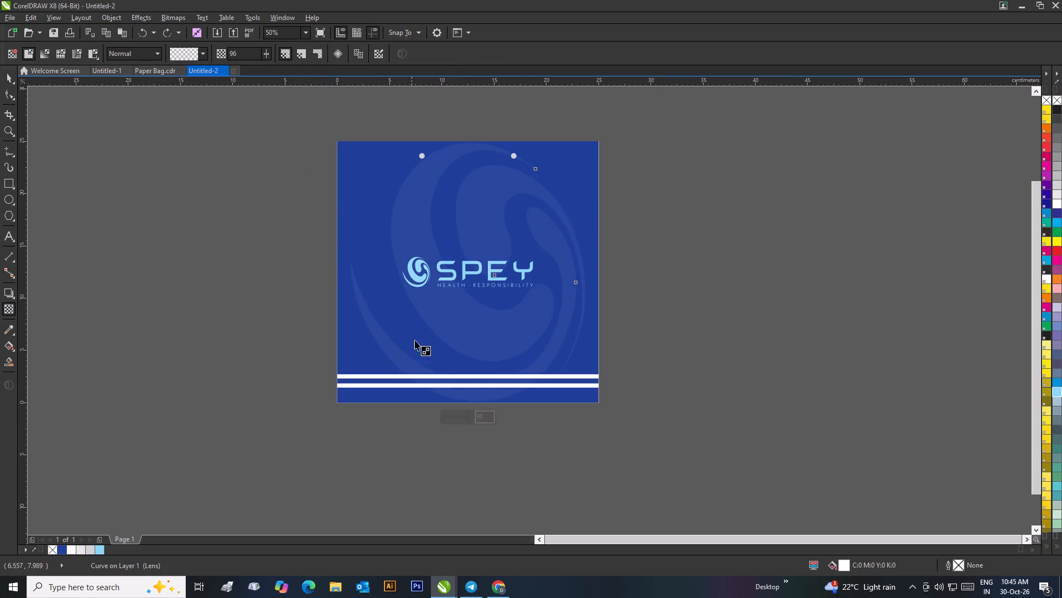
pyautogui.click(482, 414)
pyautogui.press('BackSpace')
pyautogui.press('7')
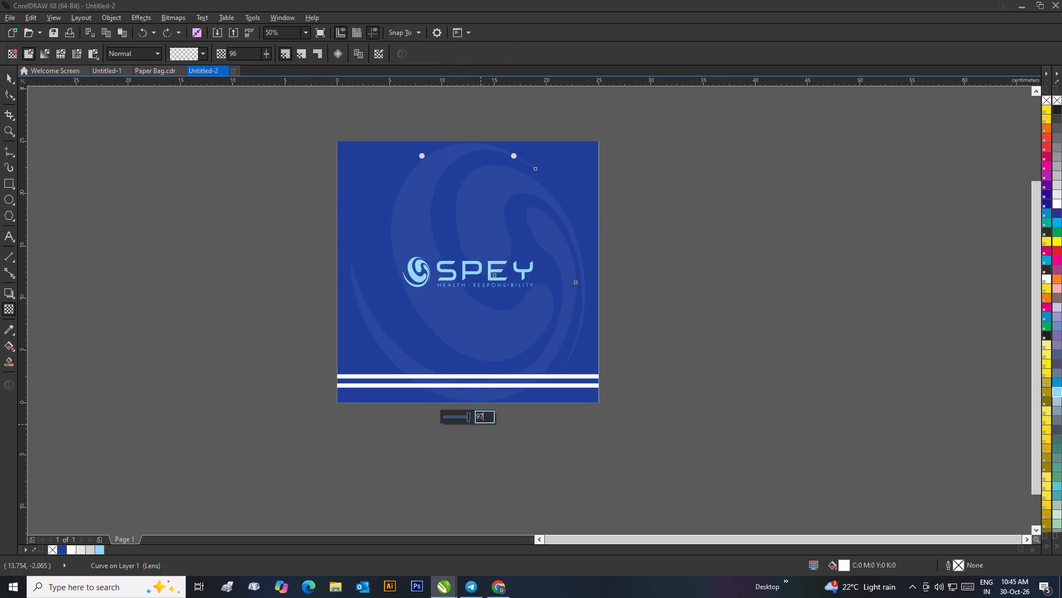
pyautogui.press('Return')
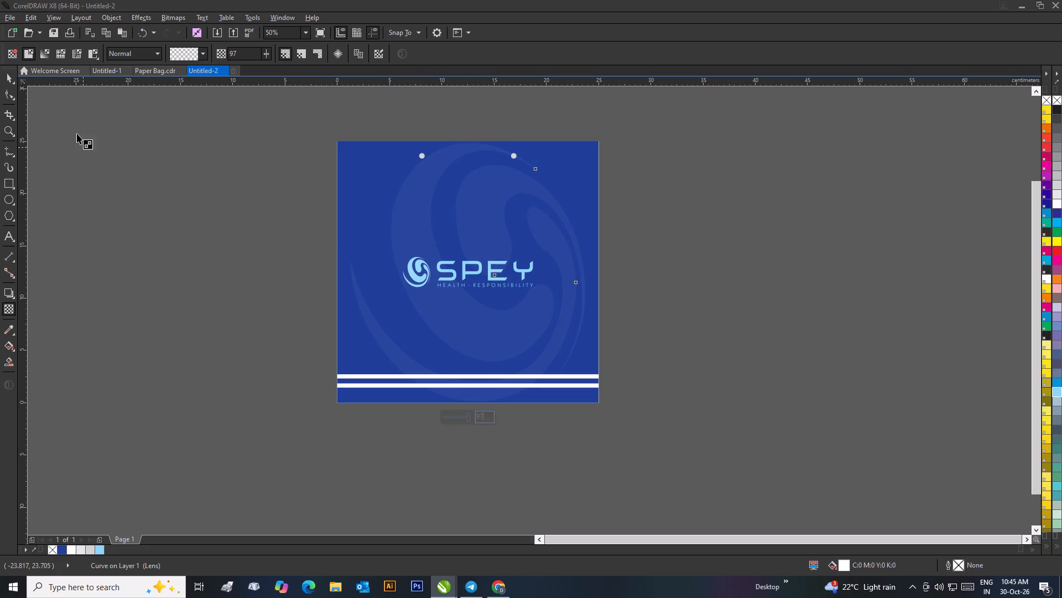
pyautogui.click(9, 81)
pyautogui.click(141, 175)
# Align the faded background symbol to the blue square's center both horizontally and vertically.
pyautogui.click(471, 216)
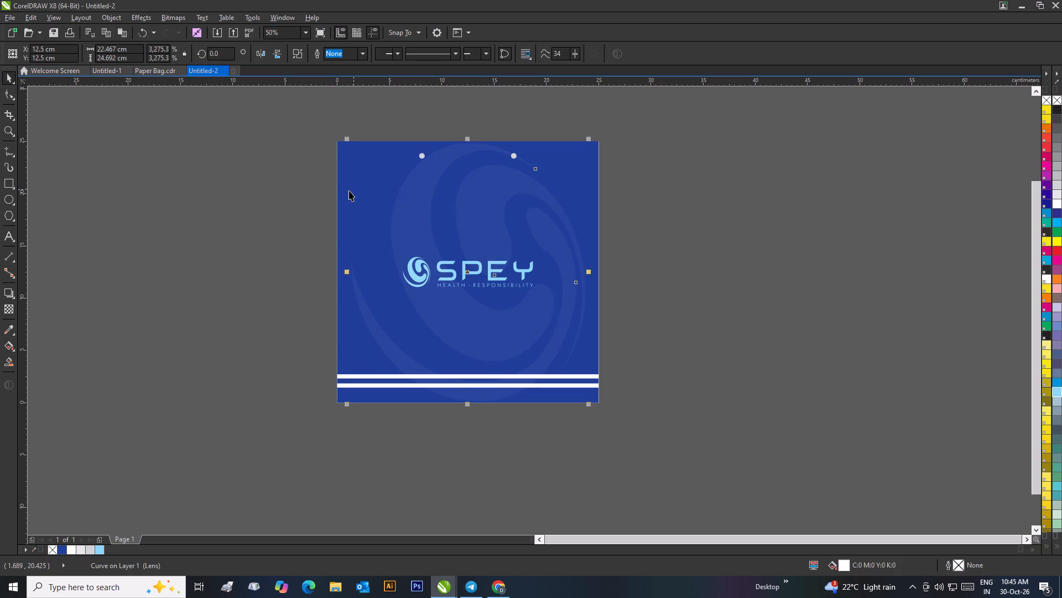
pyautogui.keyDown('shift'); pyautogui.click(339, 194); pyautogui.keyUp('shift')
pyautogui.press('c')
pyautogui.press('e')
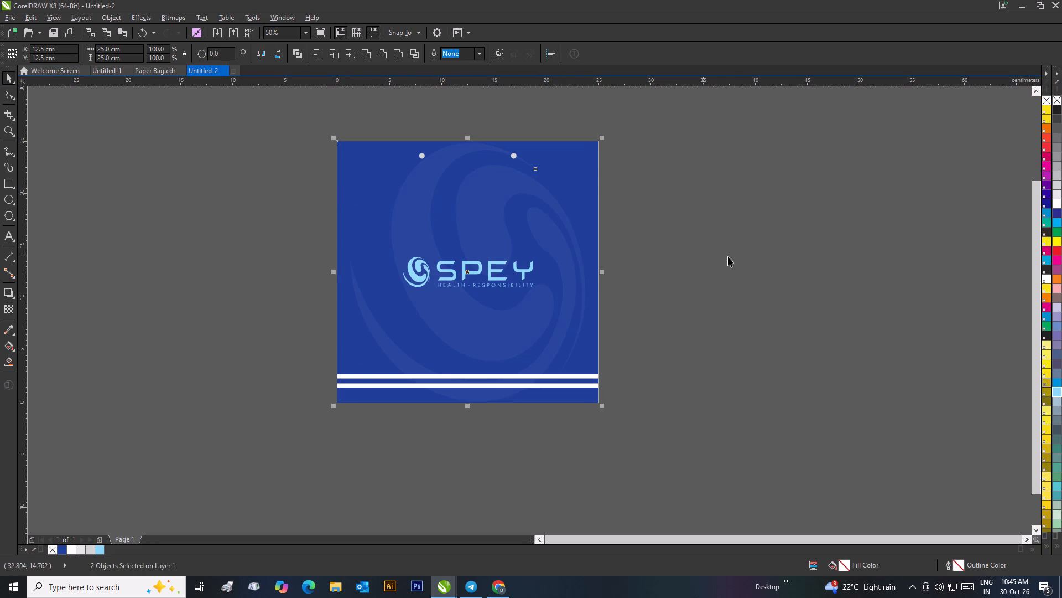
pyautogui.click(740, 257)
# Place a copy of the light blue SPEY logo outside the blue square and delete the original on the square.
pyautogui.moveTo(654, 241); pyautogui.dragTo(355, 298)
pyautogui.moveTo(468, 271); pyautogui.dragTo(755, 245)
pyautogui.rightClick(755, 245)
pyautogui.moveTo(623, 240); pyautogui.dragTo(374, 315)
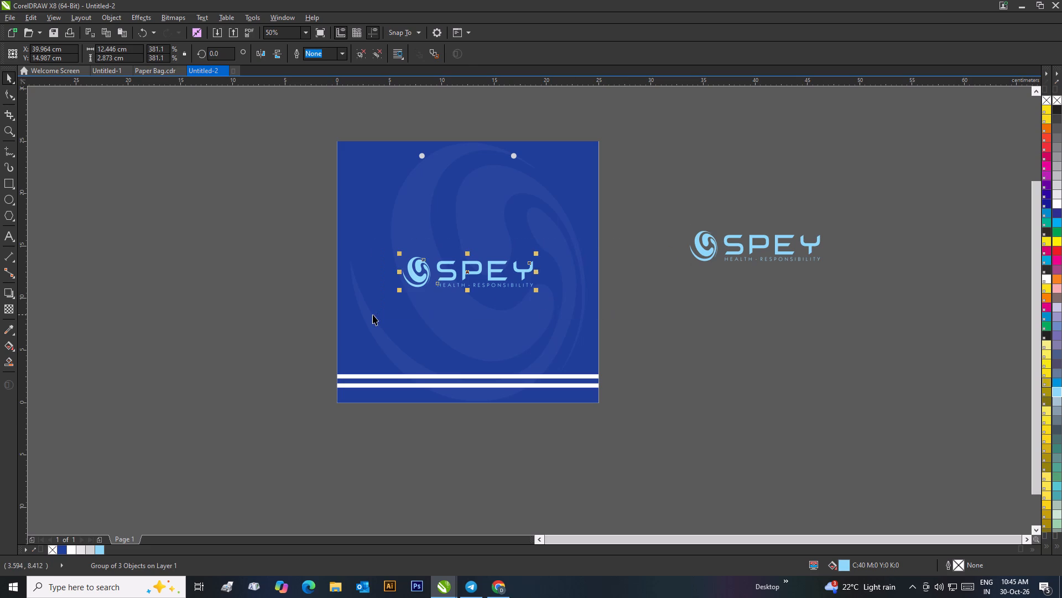
pyautogui.press('Delete')
# Fill the copied SPEY logo group with white.
pyautogui.click(715, 251)
pyautogui.click(1058, 203)
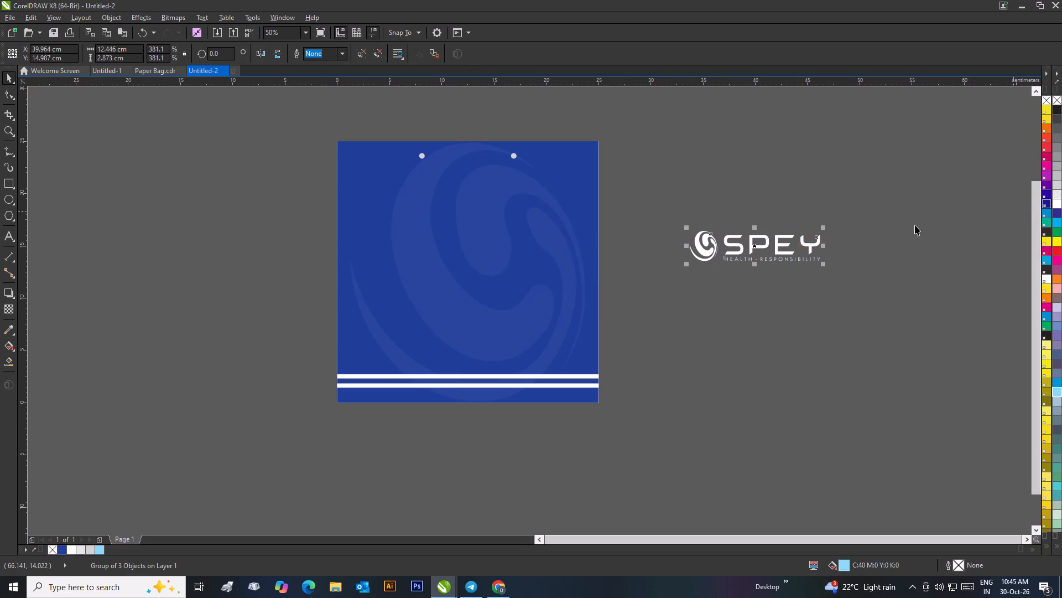
# Align the white SPEY logo horizontally and vertically to the center of the blue square.
pyautogui.keyDown('shift'); pyautogui.click(591, 172); pyautogui.keyUp('shift')
pyautogui.press('c')
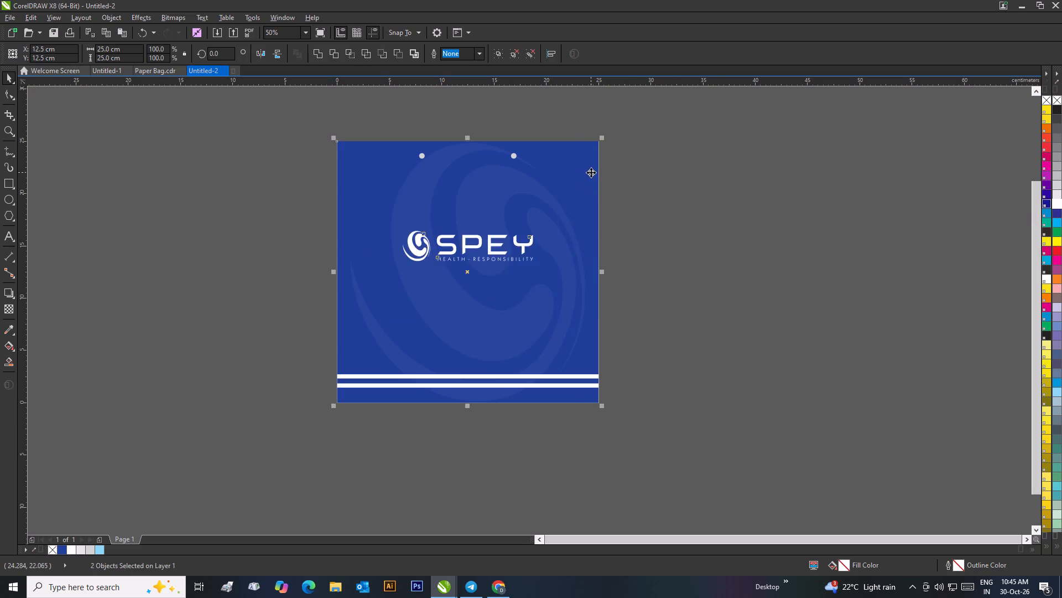
pyautogui.press('e')
pyautogui.click(682, 210)
# Bring the group of two handle holes forward in the stacking order, above the faded background symbol.
pyautogui.moveTo(539, 131); pyautogui.dragTo(371, 172)
pyautogui.hotkey('ctrl', 'pageup')
pyautogui.hotkey('ctrl', 'pageup')
pyautogui.hotkey('ctrl', 'pageup')
pyautogui.hotkey('ctrl', 'pageup')
pyautogui.hotkey('ctrl', 'pageup')
pyautogui.hotkey('ctrl', 'pageup')
pyautogui.hotkey('ctrl', 'pageup')
pyautogui.hotkey('ctrl', 'pageup')
pyautogui.hotkey('ctrl', 'pageup')
pyautogui.hotkey('ctrl', 'pageup')
pyautogui.hotkey('ctrl', 'pageup')
pyautogui.hotkey('ctrl', 'pageup')
pyautogui.hotkey('ctrl', 'pageup')
pyautogui.hotkey('ctrl', 'pageup')
pyautogui.hotkey('ctrl', 'pageup')
pyautogui.hotkey('ctrl', 'pageup')
pyautogui.hotkey('ctrl', 'pageup')
pyautogui.hotkey('ctrl', 'pageup')
pyautogui.hotkey('ctrl', 'pageup')
pyautogui.hotkey('ctrl', 'pageup')
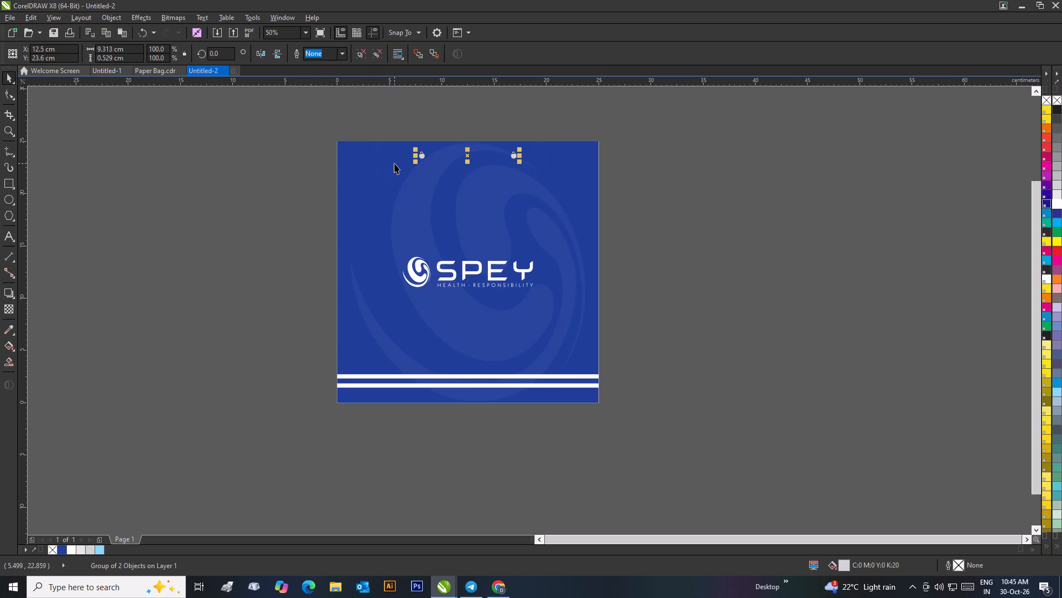
# Bring the two white bottom strips forward in the stacking order, above the faded background symbol.
pyautogui.moveTo(647, 345); pyautogui.dragTo(382, 401)
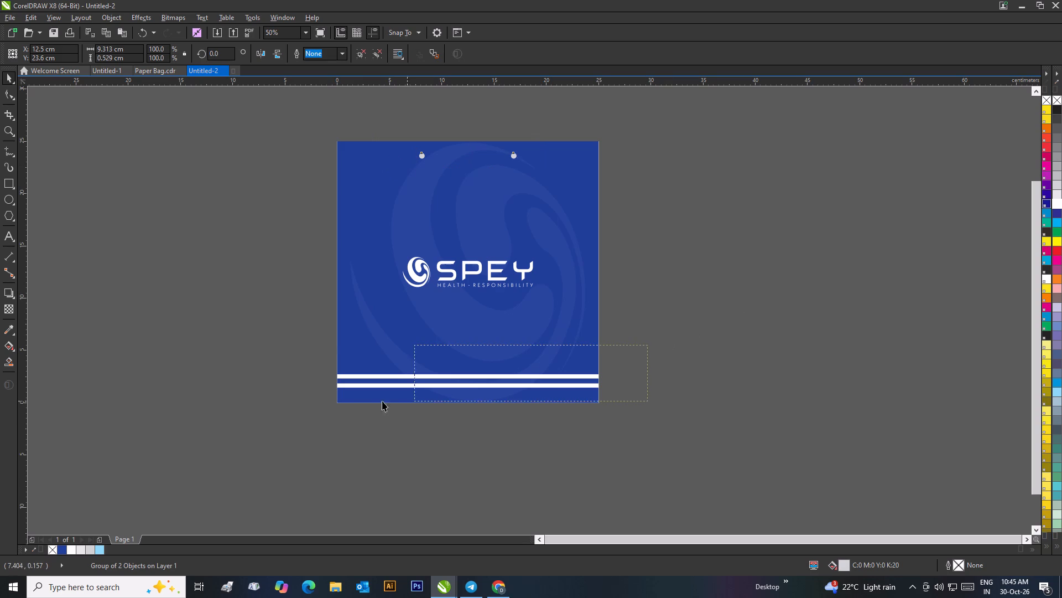
pyautogui.moveTo(382, 401); pyautogui.dragTo(284, 402)
pyautogui.hotkey('ctrl', 'pageup')
pyautogui.hotkey('ctrl', 'pageup')
pyautogui.hotkey('ctrl', 'pageup')
pyautogui.hotkey('ctrl', 'pageup')
pyautogui.hotkey('ctrl', 'pageup')
pyautogui.hotkey('ctrl', 'pageup')
pyautogui.hotkey('ctrl', 'pageup')
pyautogui.hotkey('ctrl', 'pageup')
pyautogui.hotkey('ctrl', 'pageup')
pyautogui.hotkey('ctrl', 'pageup')
pyautogui.hotkey('ctrl', 'pageup')
pyautogui.hotkey('ctrl', 'pageup')
pyautogui.hotkey('ctrl', 'pageup')
pyautogui.hotkey('ctrl', 'pageup')
pyautogui.hotkey('ctrl', 'pageup')
pyautogui.hotkey('ctrl', 'pageup')
pyautogui.hotkey('ctrl', 'pageup')
pyautogui.hotkey('ctrl', 'pageup')
pyautogui.hotkey('ctrl', 'pageup')
pyautogui.hotkey('ctrl', 'pageup')
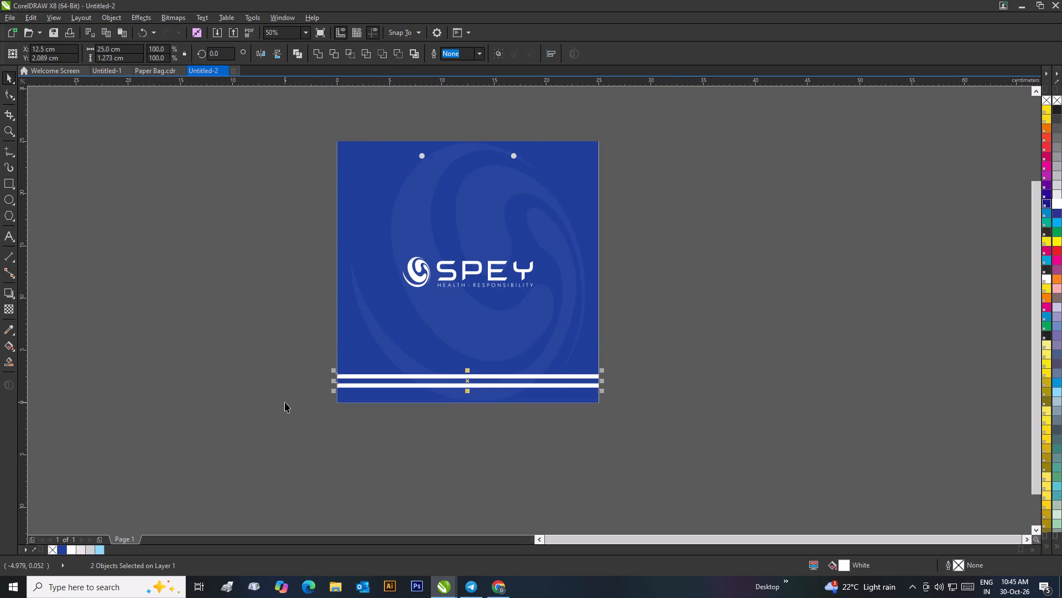
pyautogui.click(756, 323)
# Enlarge the white SPEY logo slightly and align it to the horizontal and vertical center of the blue square.
pyautogui.scroll(-1, 747, 330)
pyautogui.scroll(1, 429, 288)
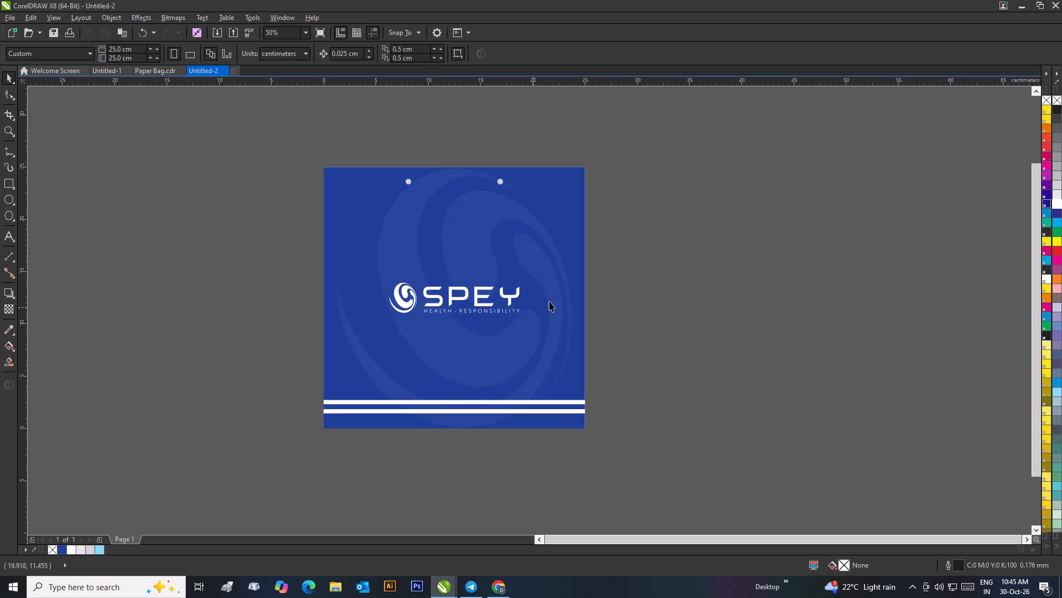
pyautogui.moveTo(632, 273); pyautogui.dragTo(349, 324)
pyautogui.moveTo(527, 319); pyautogui.dragTo(532, 321)
pyautogui.keyDown('shift'); pyautogui.click(580, 351); pyautogui.keyUp('shift')
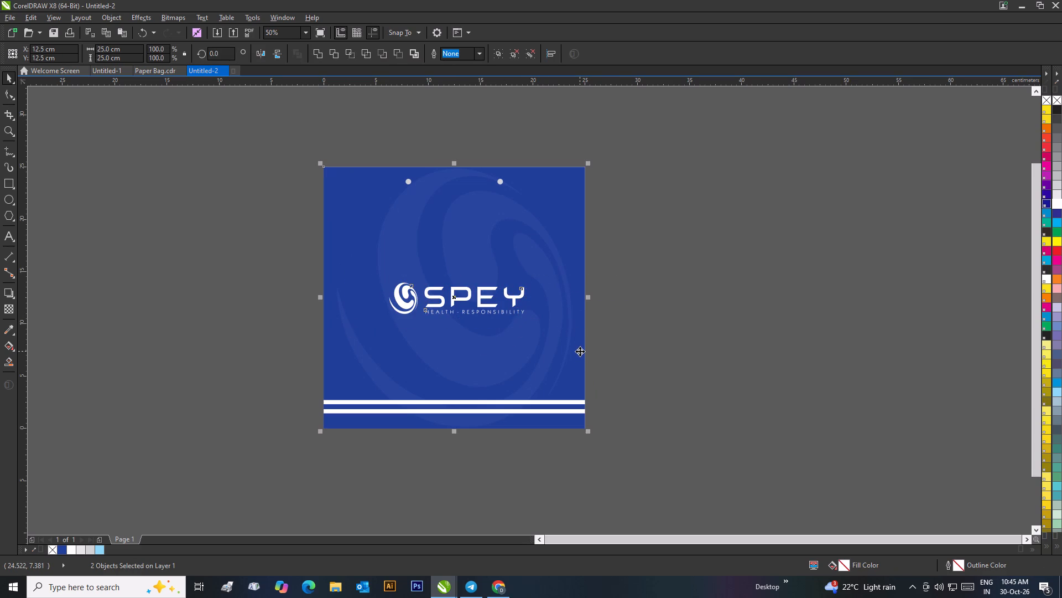
pyautogui.press('c')
pyautogui.press('e')
pyautogui.click(657, 352)
# Duplicate the complete bag design and place the copy just to the right of the original.
pyautogui.scroll(-1, 518, 300)
pyautogui.click(598, 324)
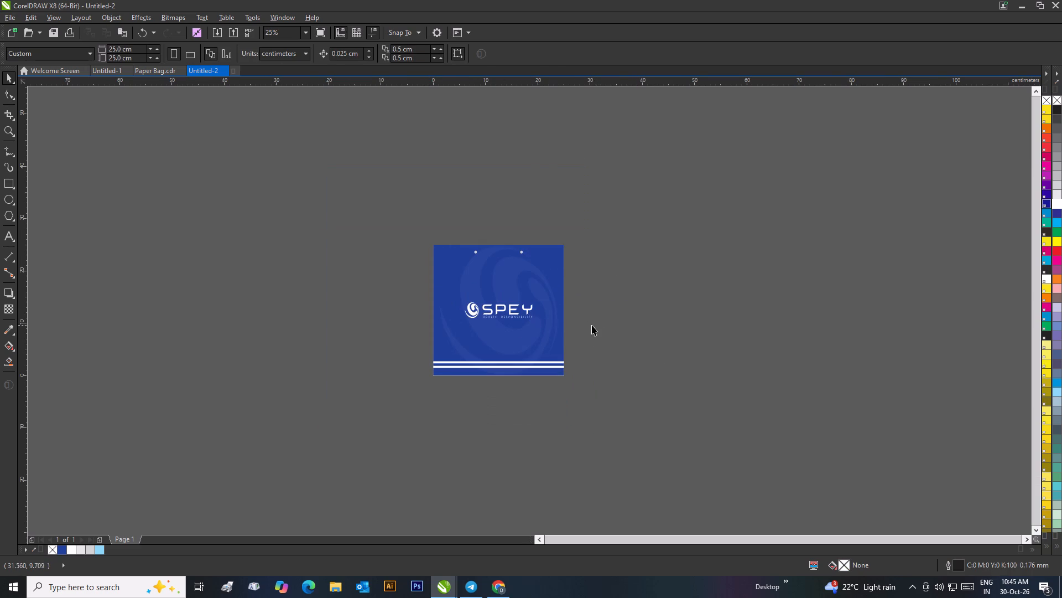
pyautogui.moveTo(598, 228); pyautogui.dragTo(408, 385)
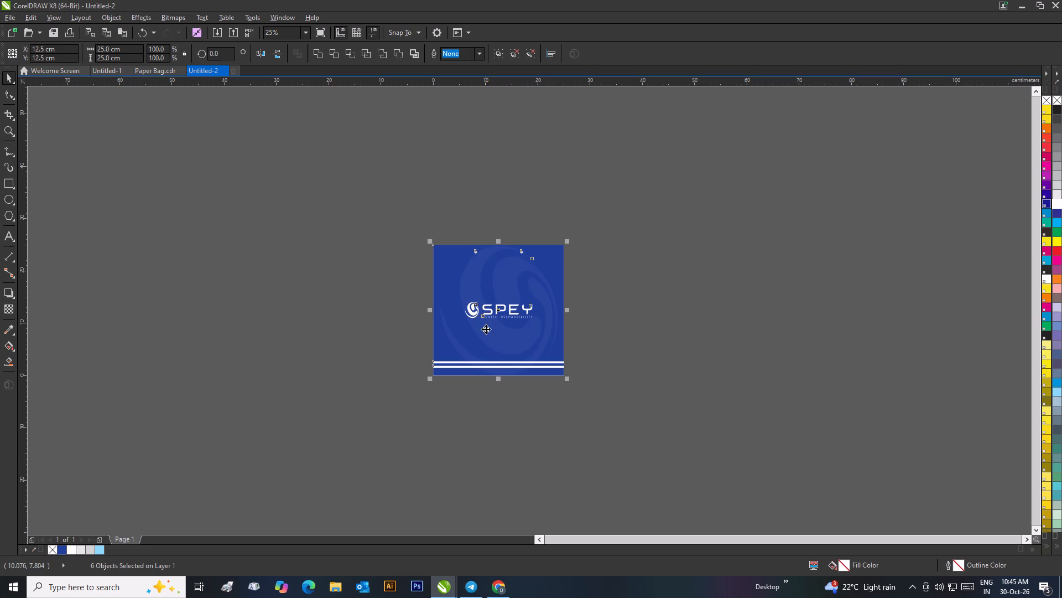
pyautogui.moveTo(499, 312); pyautogui.dragTo(634, 312)
pyautogui.rightClick(634, 312)
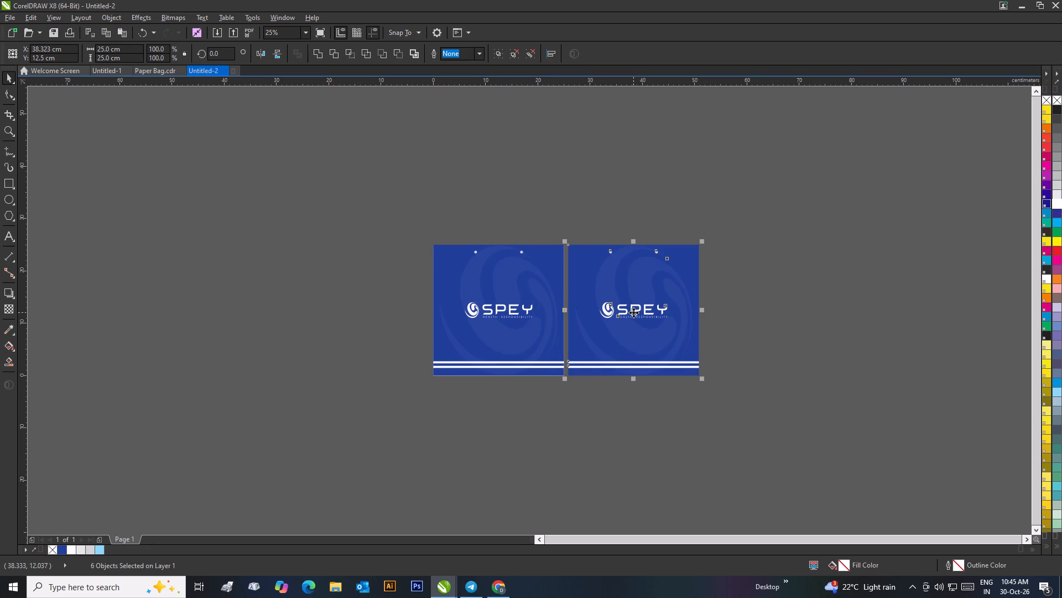
# Group the copied and original bag designs separately and align the two groups along their top edges.
pyautogui.hotkey('ctrl', 'g')
pyautogui.keyDown('shift'); pyautogui.click(558, 247); pyautogui.keyUp('shift')
pyautogui.press('t')
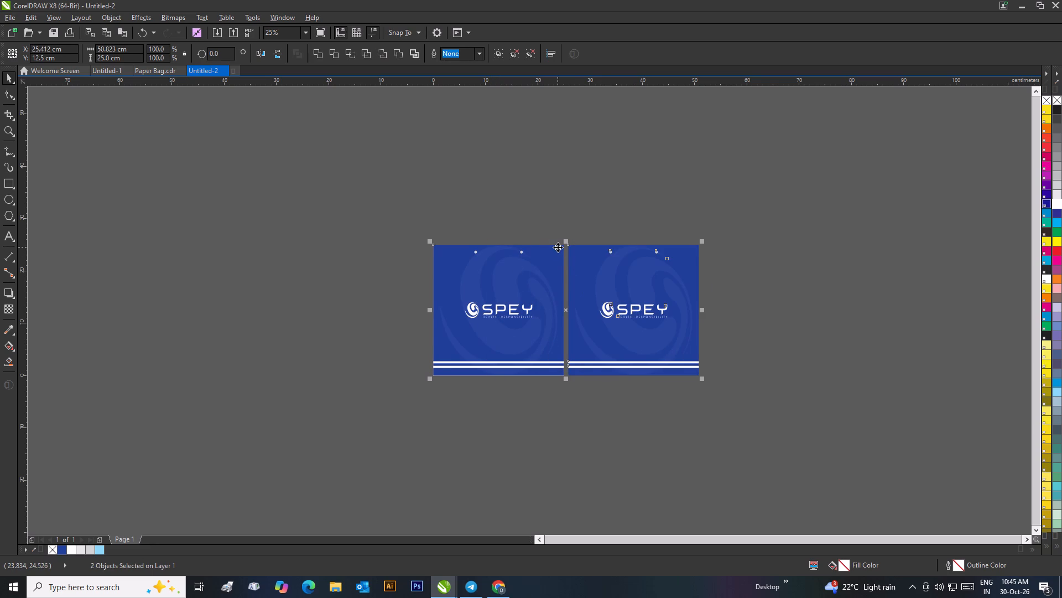
pyautogui.moveTo(550, 220); pyautogui.dragTo(543, 223)
pyautogui.moveTo(385, 235); pyautogui.dragTo(572, 403)
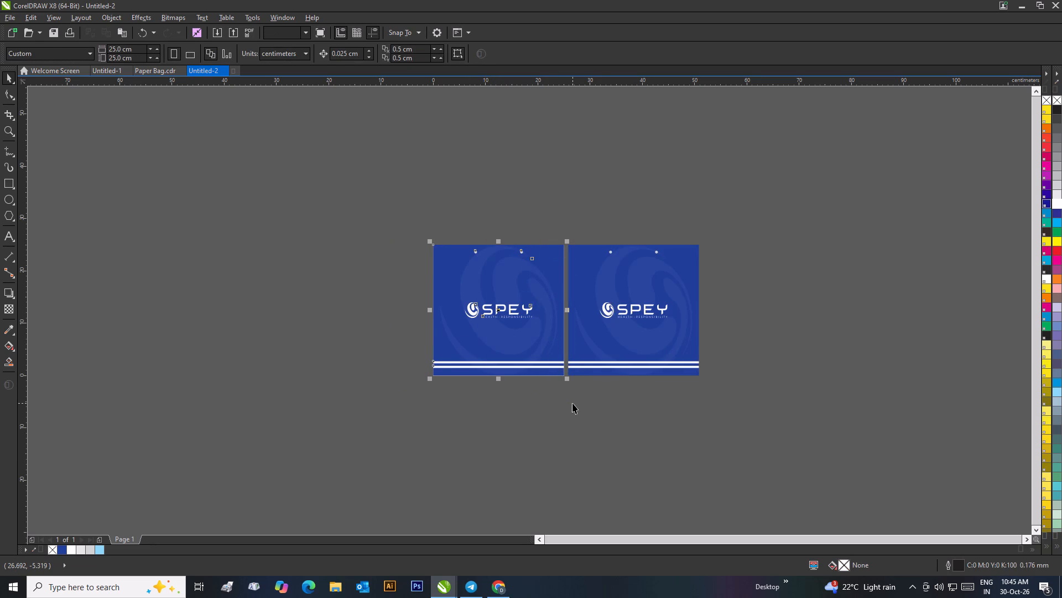
pyautogui.hotkey('ctrl', 'g')
pyautogui.moveTo(383, 203); pyautogui.dragTo(752, 425)
pyautogui.press('t')
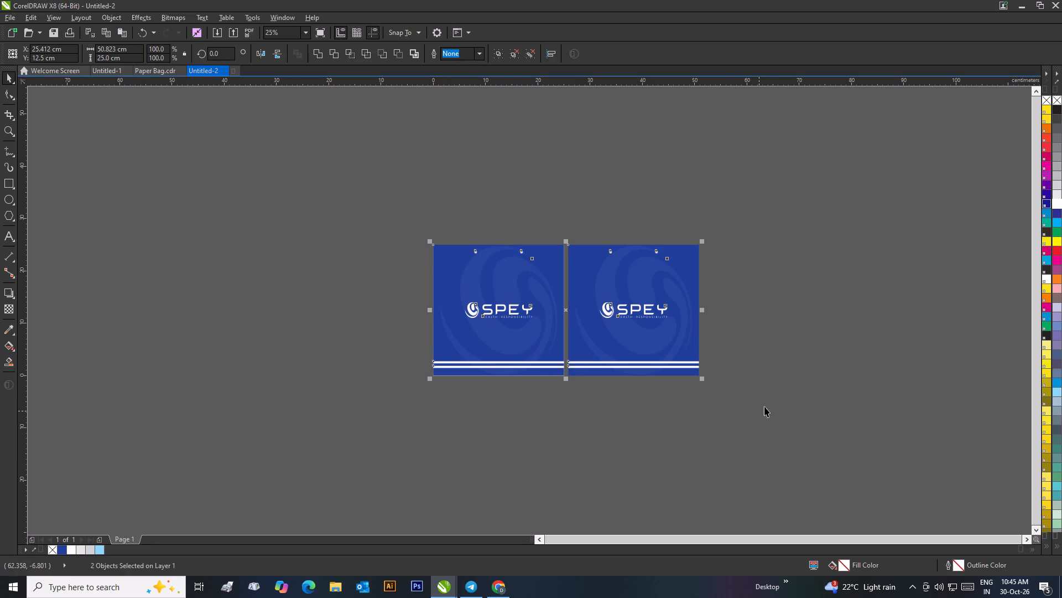
pyautogui.click(769, 402)
# Ungroup the original bag design completely and move its small white symbol above the SPEY wordmark.
pyautogui.scroll(1, 615, 341)
pyautogui.scroll(-1, 529, 310)
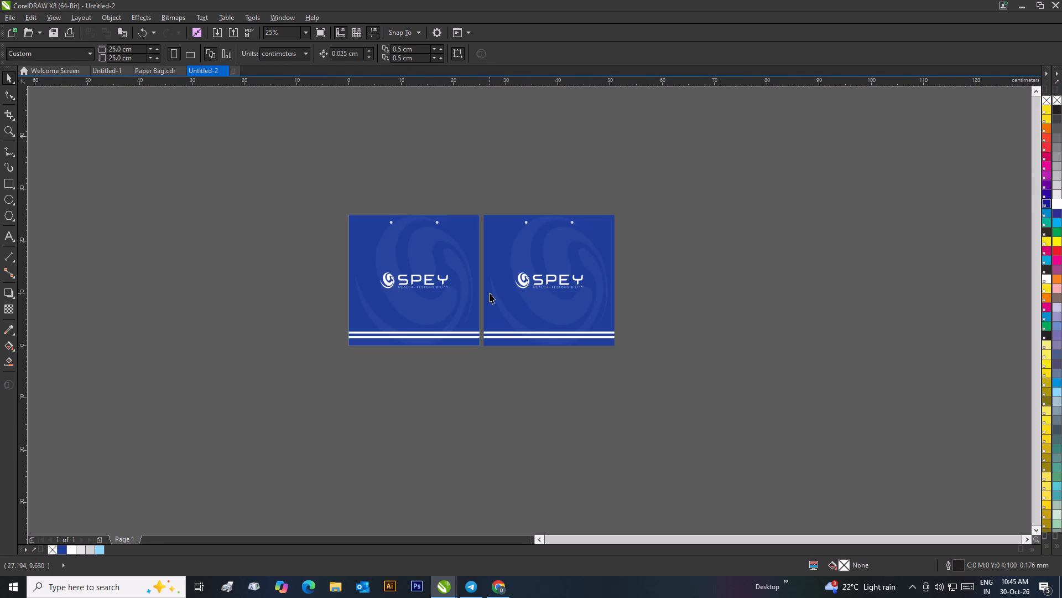
pyautogui.scroll(1, 490, 293)
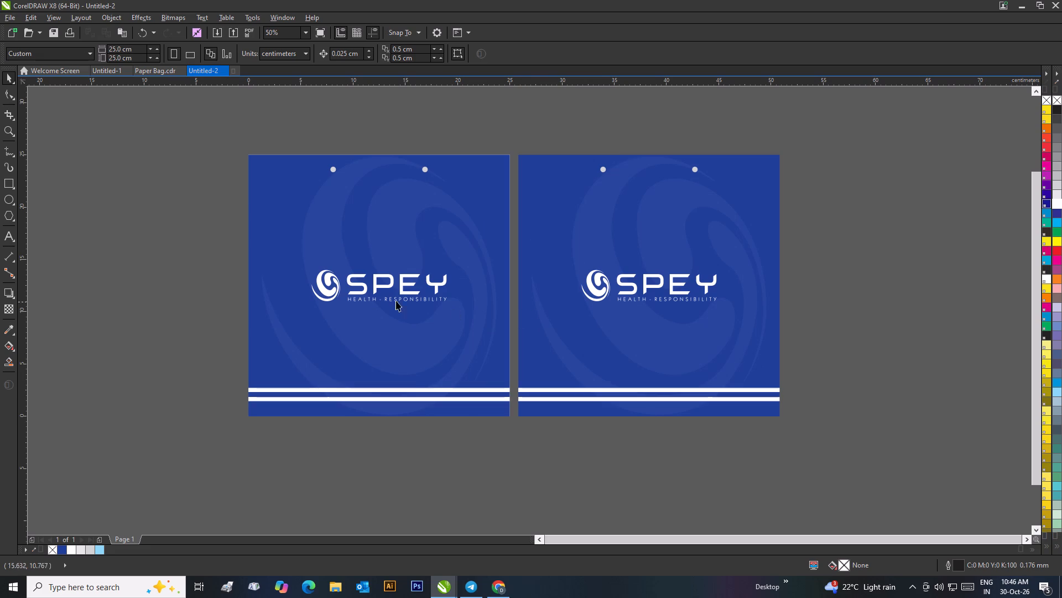
pyautogui.click(330, 279)
pyautogui.rightClick(329, 279)
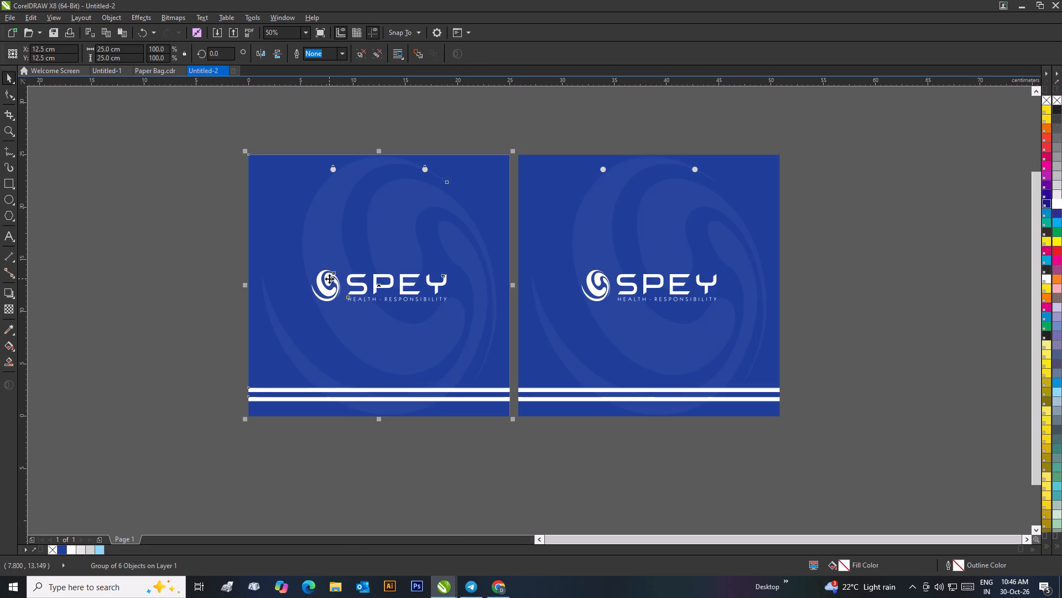
pyautogui.click(384, 338)
pyautogui.click(147, 278)
pyautogui.moveTo(185, 250); pyautogui.dragTo(371, 331)
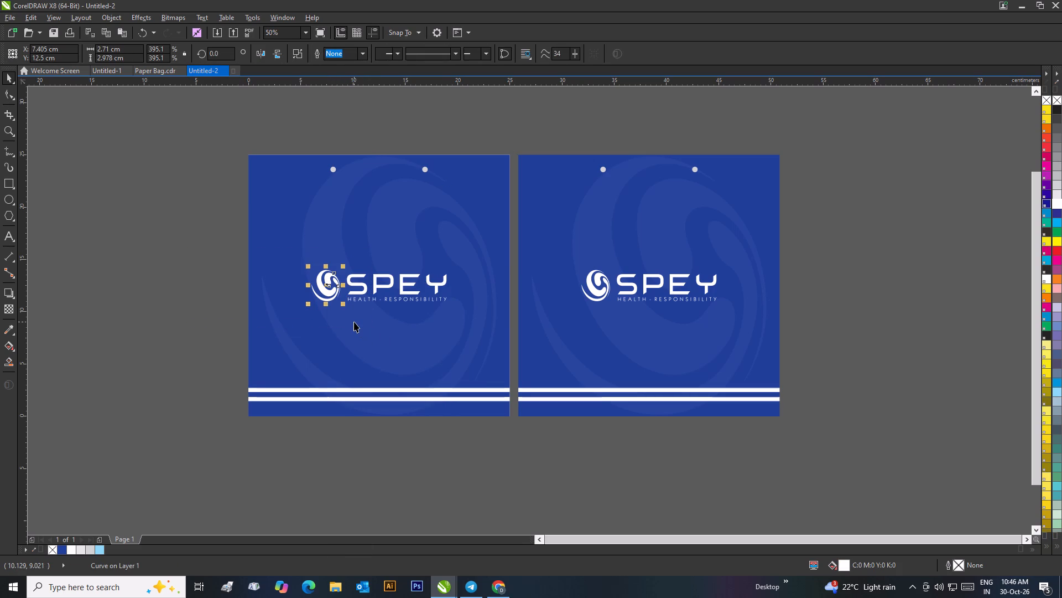
pyautogui.hotkey('ctrl', 'g')
pyautogui.moveTo(329, 289); pyautogui.dragTo(395, 253)
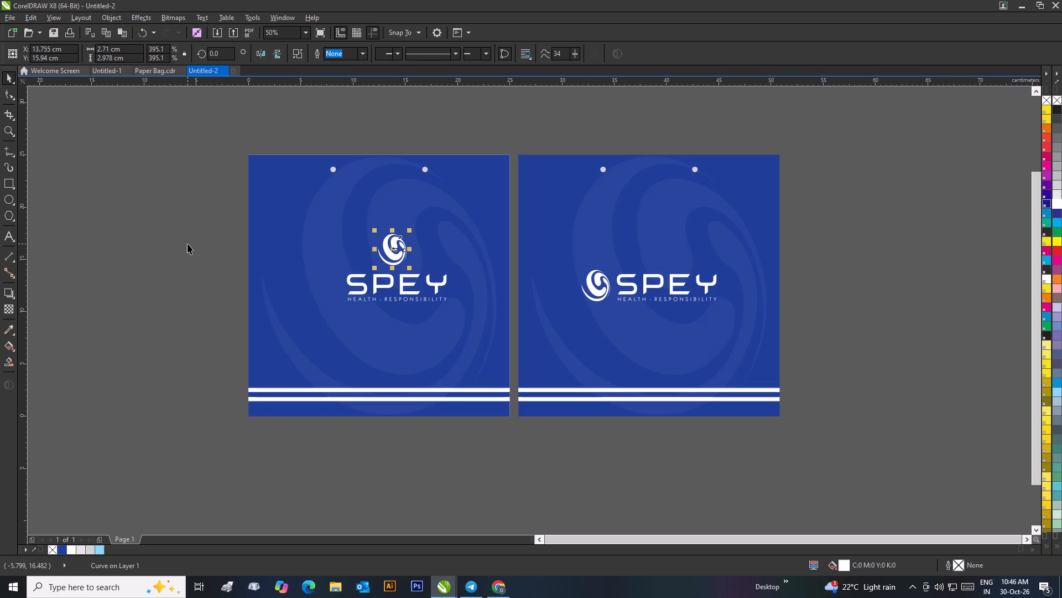
# Enlarge the stacked symbol, wordmark and tagline to about 11.6 cm wide and move them toward the square's upper middle.
pyautogui.click(188, 240)
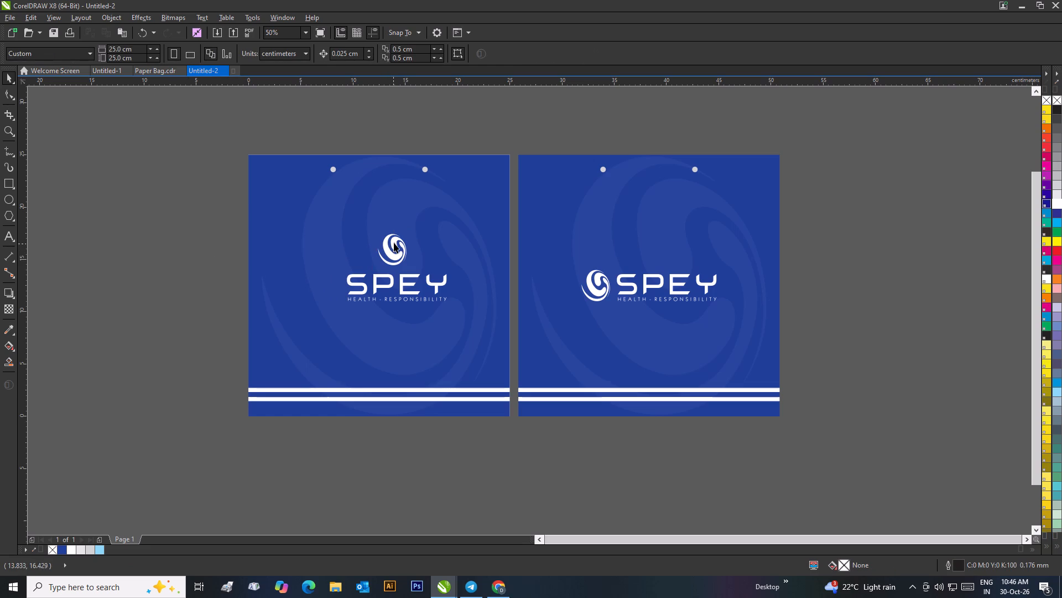
pyautogui.moveTo(180, 225); pyautogui.dragTo(470, 310)
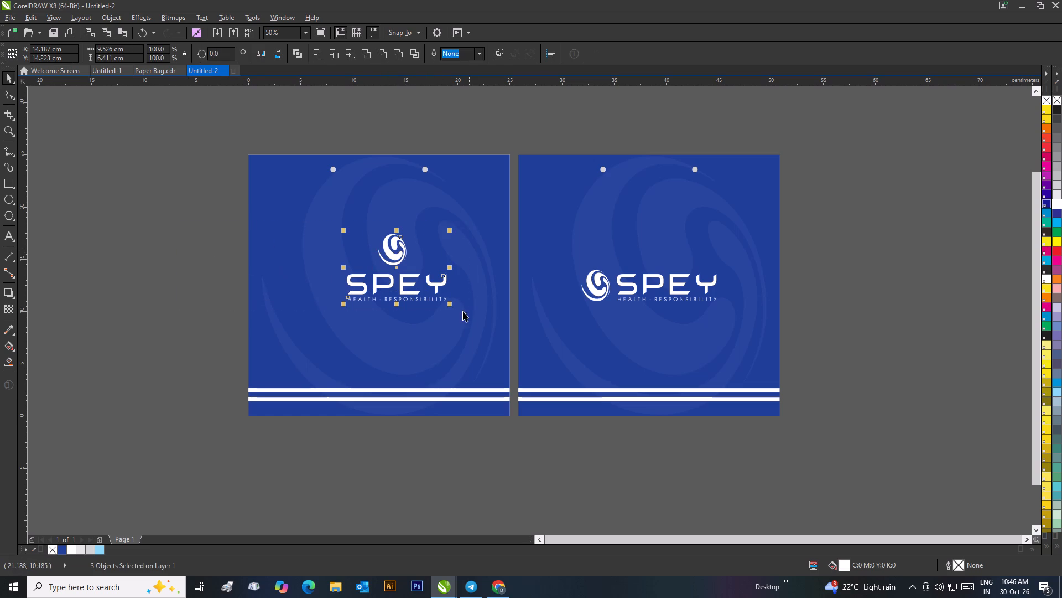
pyautogui.moveTo(449, 308); pyautogui.dragTo(470, 325)
pyautogui.moveTo(415, 297); pyautogui.dragTo(412, 295)
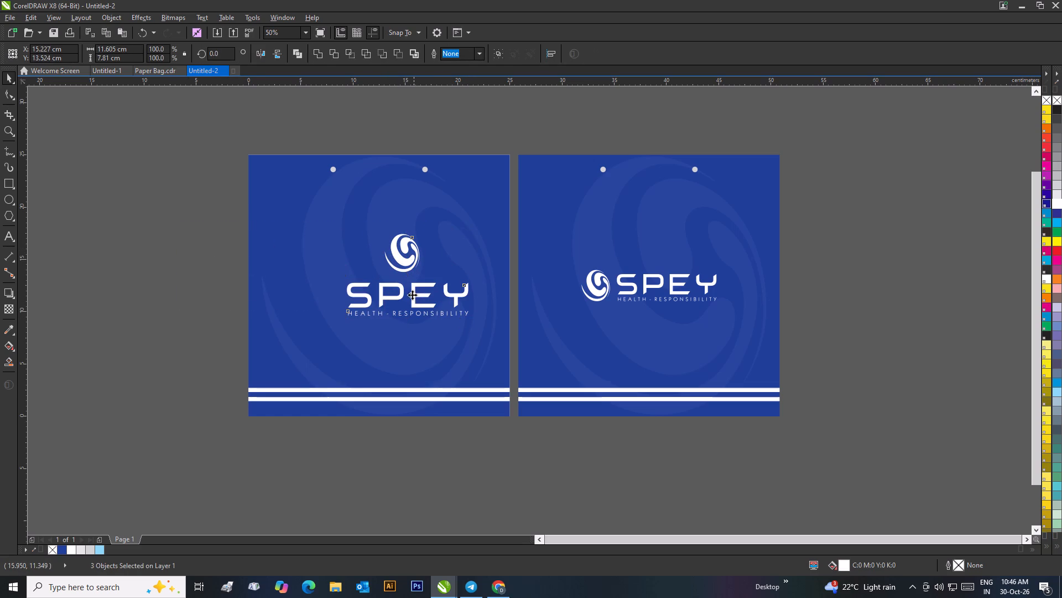
pyautogui.moveTo(412, 295); pyautogui.dragTo(391, 281)
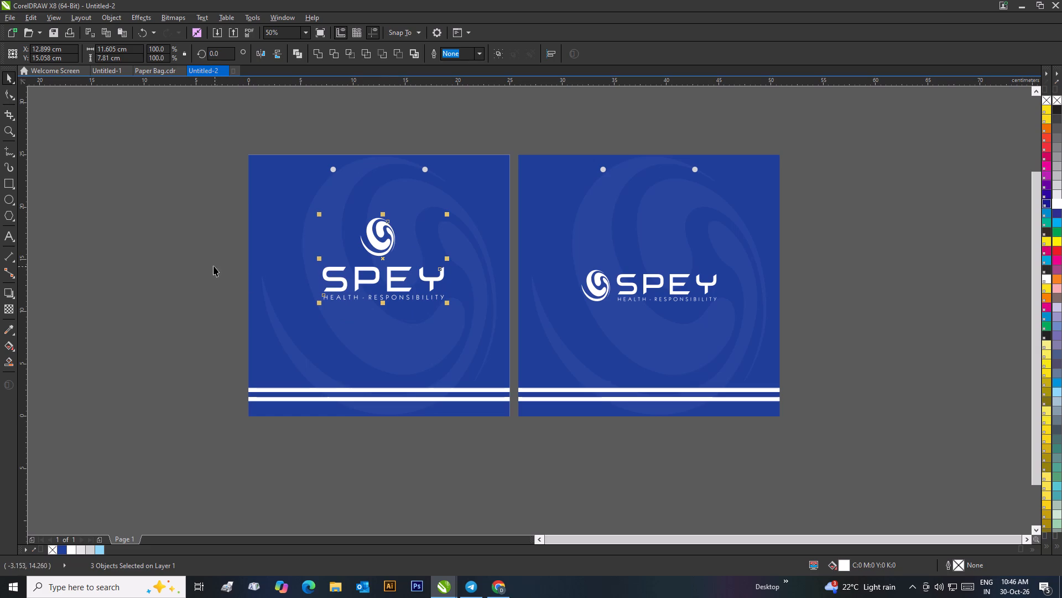
# Center the white symbol horizontally above the SPEY wordmark and tagline.
pyautogui.click(213, 265)
pyautogui.moveTo(205, 197); pyautogui.dragTo(459, 318)
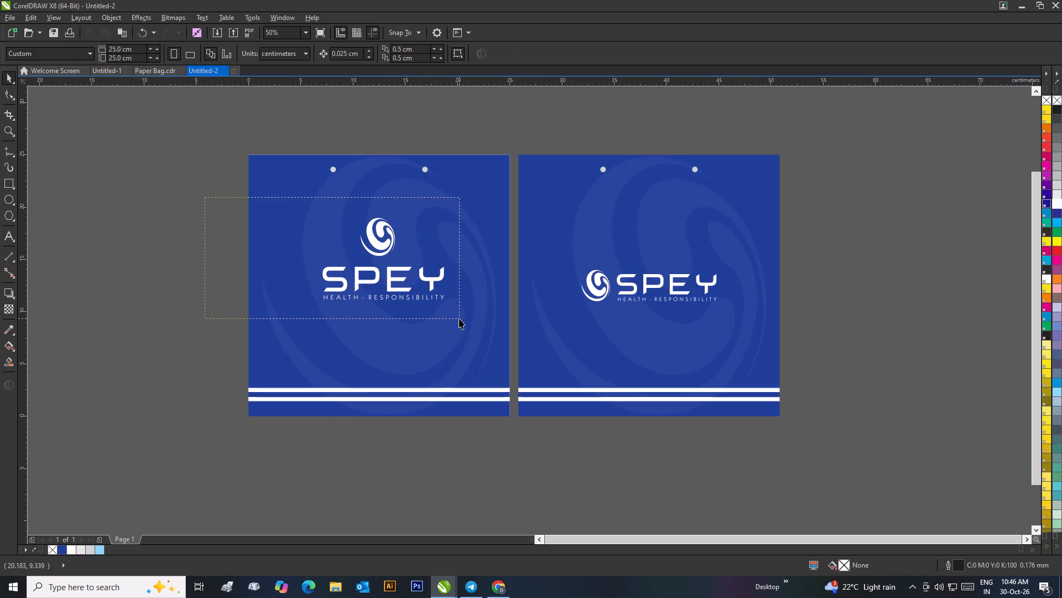
pyautogui.moveTo(459, 318); pyautogui.dragTo(451, 324)
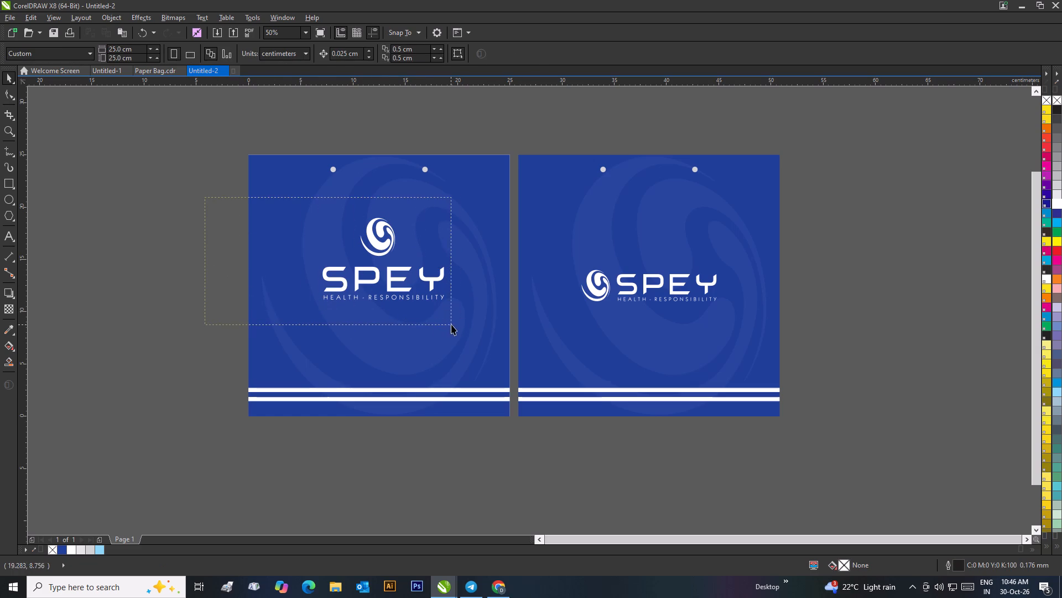
pyautogui.moveTo(451, 324); pyautogui.dragTo(129, 281)
pyautogui.scroll(1, 371, 243)
pyautogui.click(545, 315)
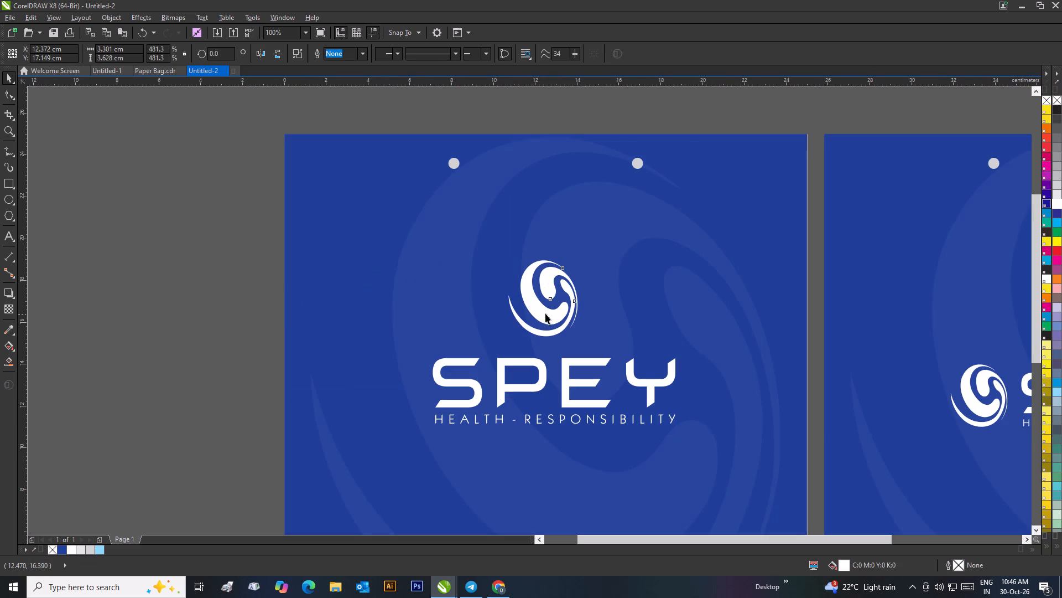
pyautogui.scroll(-2, 542, 323)
pyautogui.moveTo(384, 277); pyautogui.dragTo(601, 348)
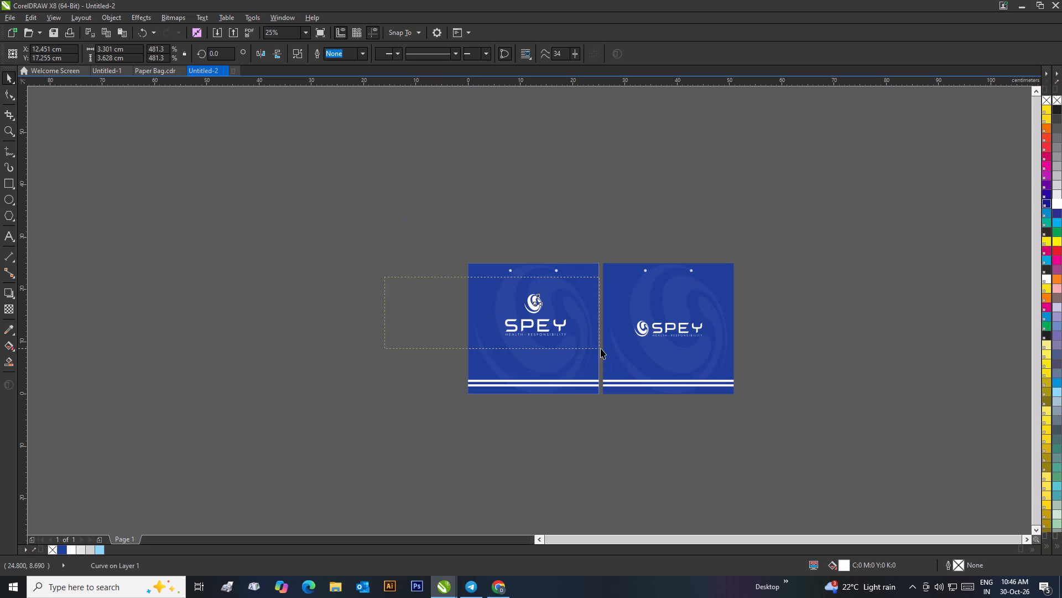
pyautogui.moveTo(601, 348); pyautogui.dragTo(602, 348)
pyautogui.press('c')
pyautogui.click(378, 305)
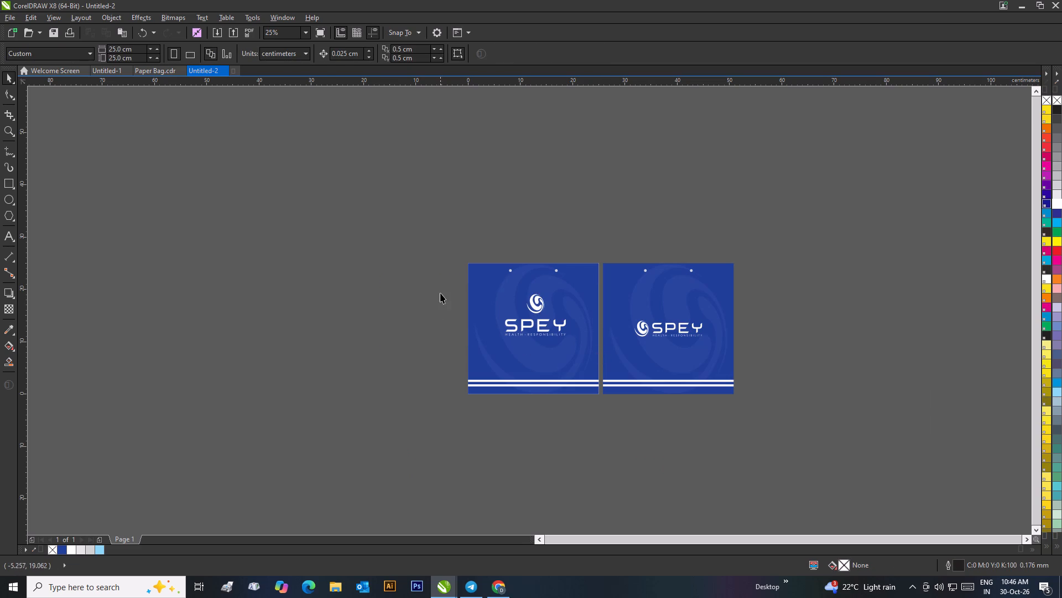
# Re-align the symbol, wordmark and tagline on a common vertical center line and group them as one logo.
pyautogui.moveTo(440, 292); pyautogui.dragTo(421, 322)
pyautogui.scroll(3, 531, 310)
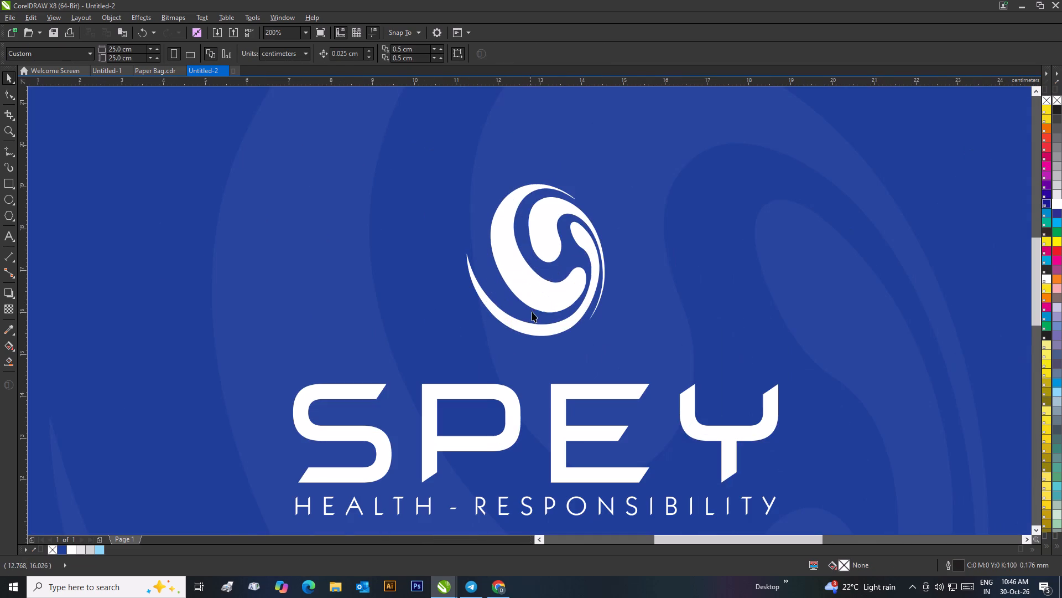
pyautogui.click(543, 305)
pyautogui.scroll(-3, 542, 310)
pyautogui.moveTo(423, 285); pyautogui.dragTo(586, 346)
pyautogui.press('c')
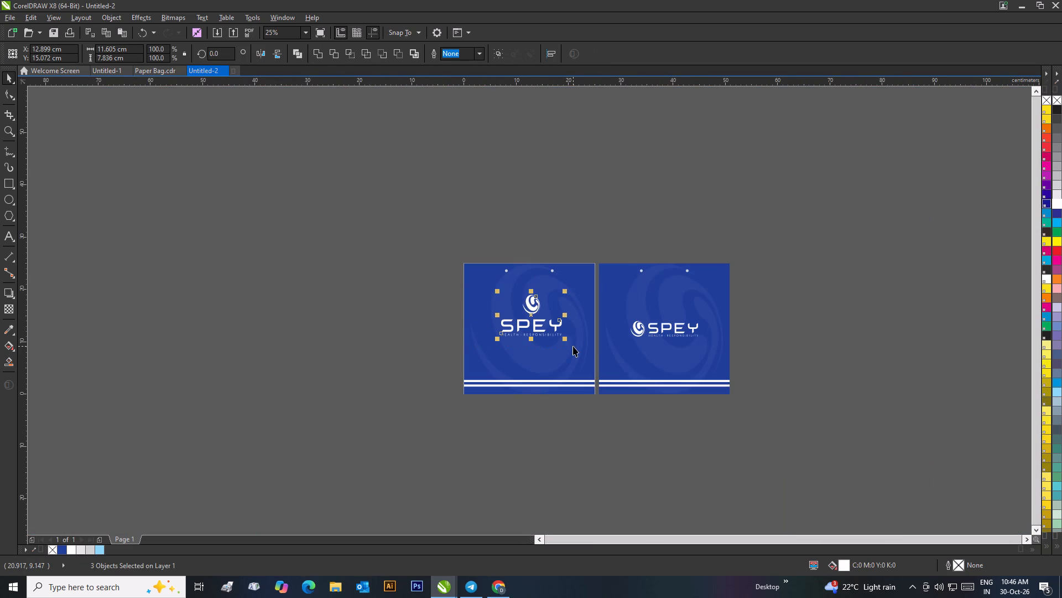
pyautogui.hotkey('ctrl', 'g')
# Ungroup the copied bag design completely and delete its horizontal SPEY logo.
pyautogui.moveTo(766, 319); pyautogui.dragTo(608, 348)
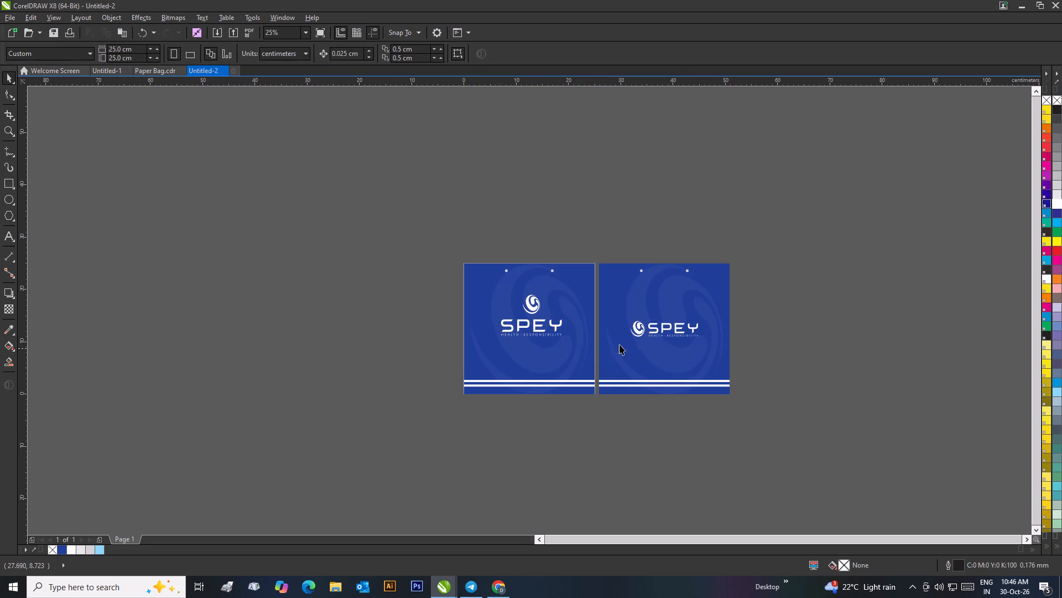
pyautogui.click(639, 329)
pyautogui.rightClick(719, 312)
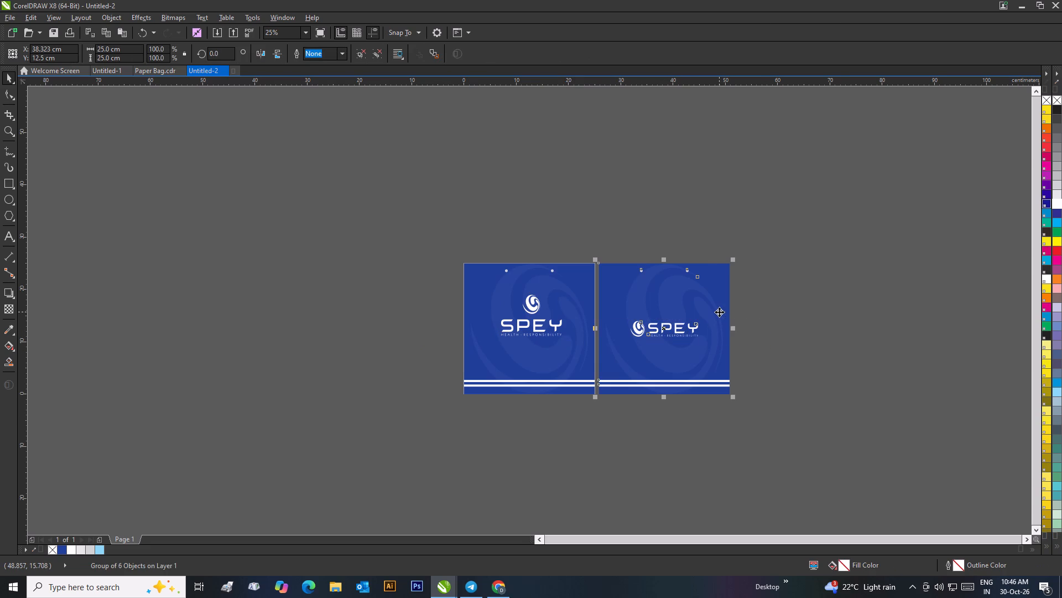
pyautogui.click(764, 82)
pyautogui.moveTo(759, 168); pyautogui.dragTo(761, 179)
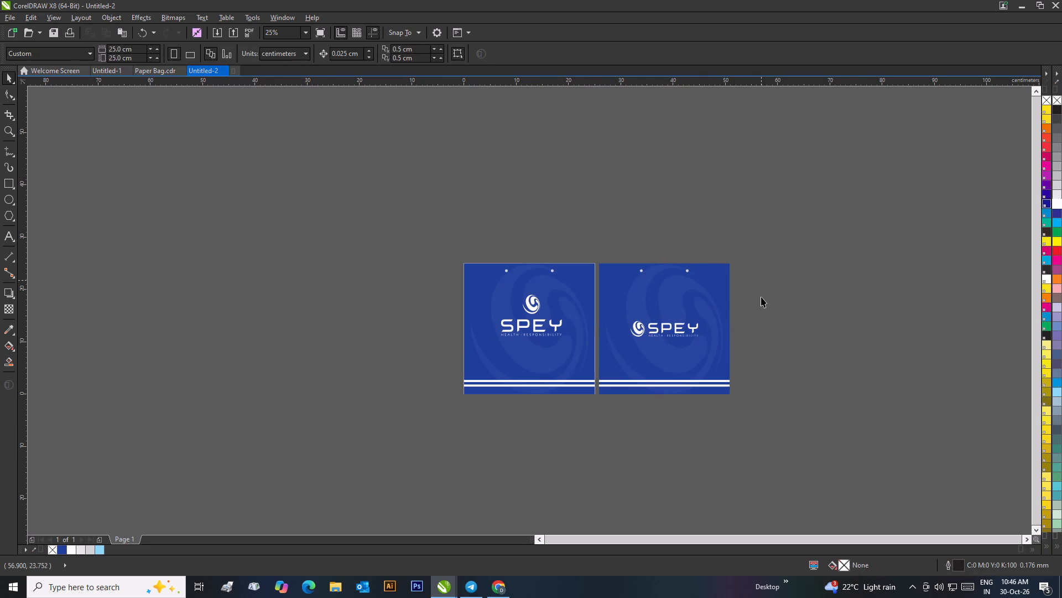
pyautogui.moveTo(761, 297); pyautogui.dragTo(544, 364)
pyautogui.press('Delete')
# Align the stacked SPEY logo group horizontally and vertically to the center of the original blue square.
pyautogui.click(526, 301)
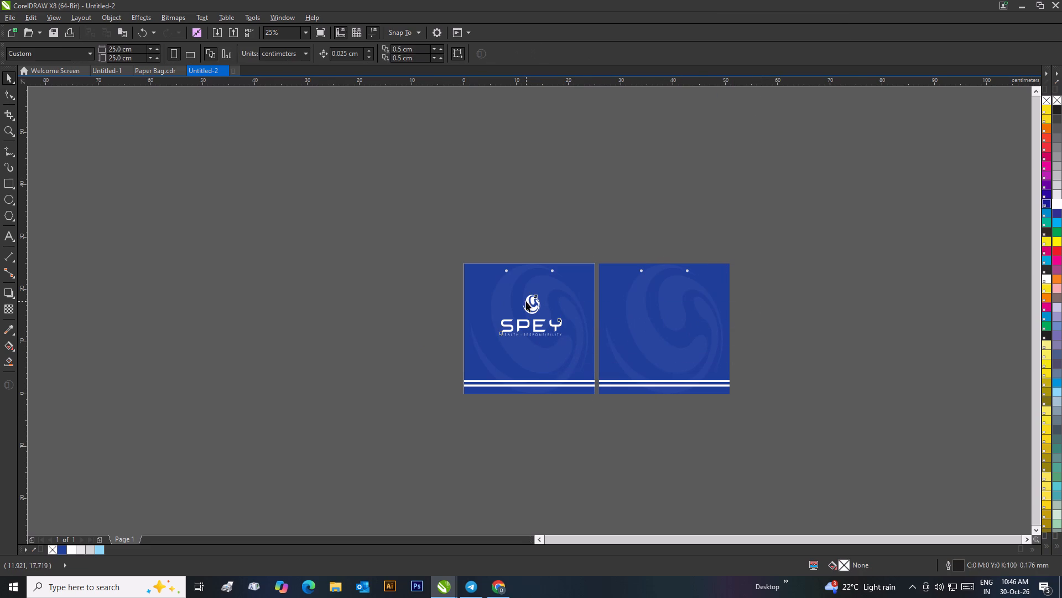
pyautogui.keyDown('shift'); pyautogui.click(471, 273); pyautogui.keyUp('shift')
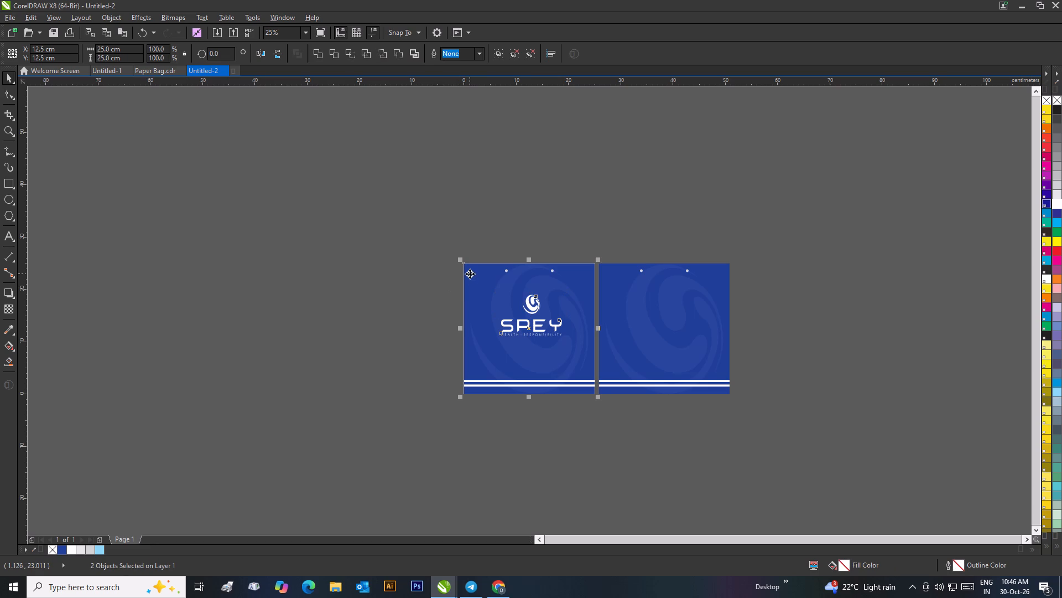
pyautogui.write('ce')
pyautogui.click(394, 277)
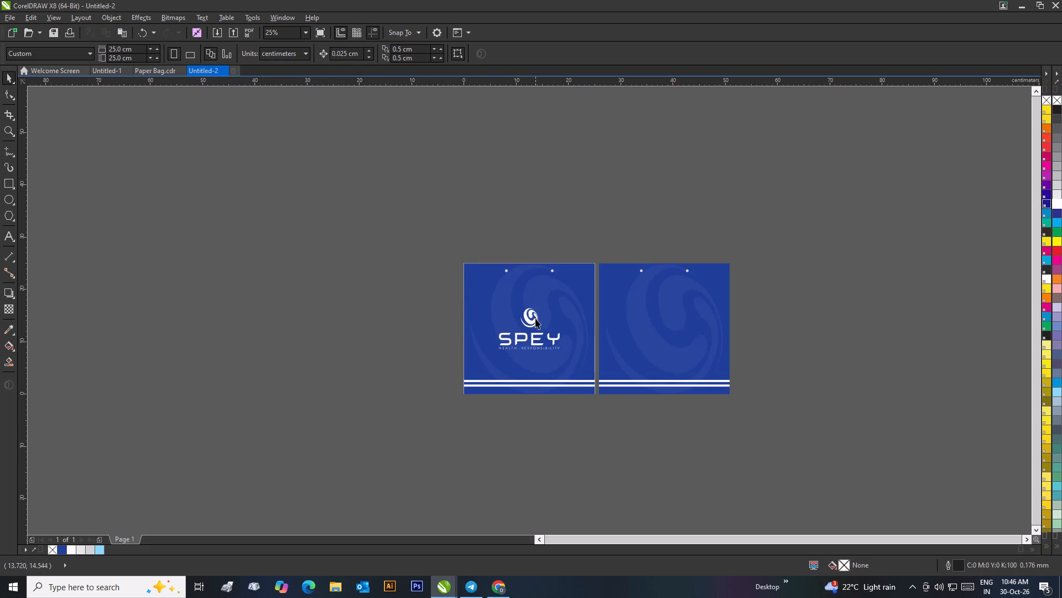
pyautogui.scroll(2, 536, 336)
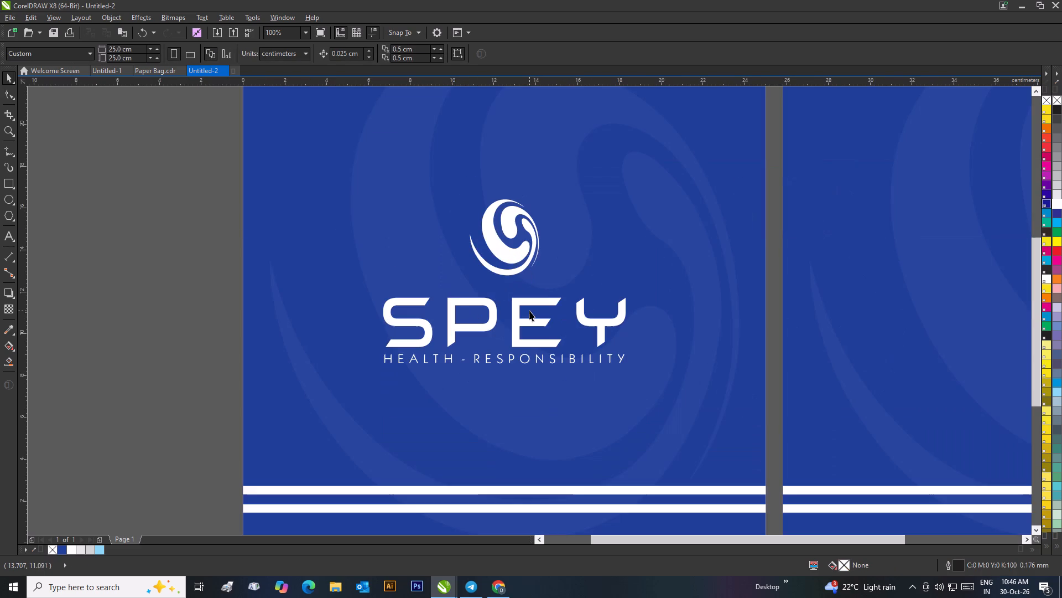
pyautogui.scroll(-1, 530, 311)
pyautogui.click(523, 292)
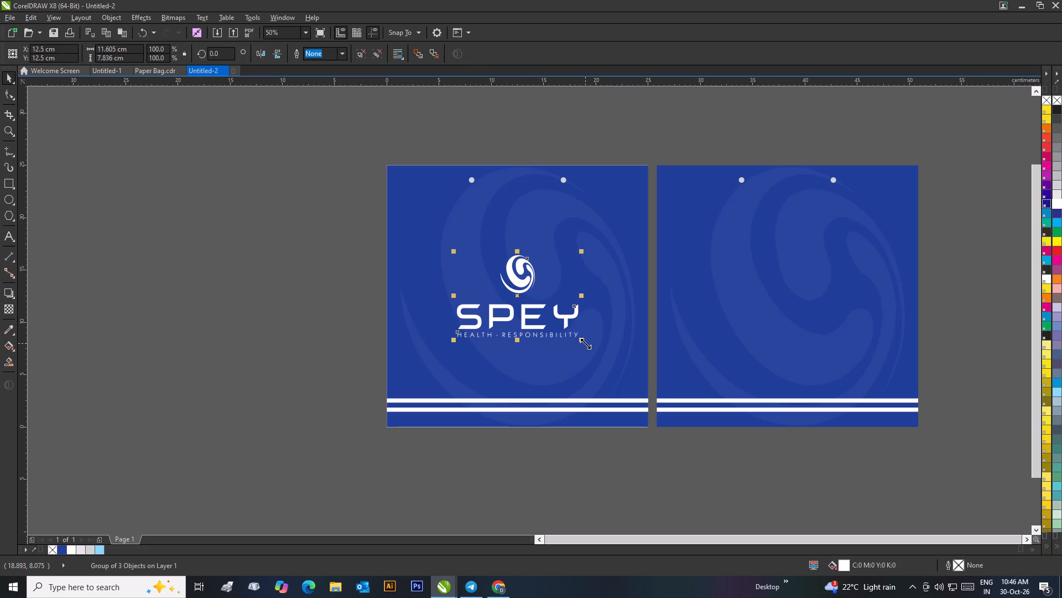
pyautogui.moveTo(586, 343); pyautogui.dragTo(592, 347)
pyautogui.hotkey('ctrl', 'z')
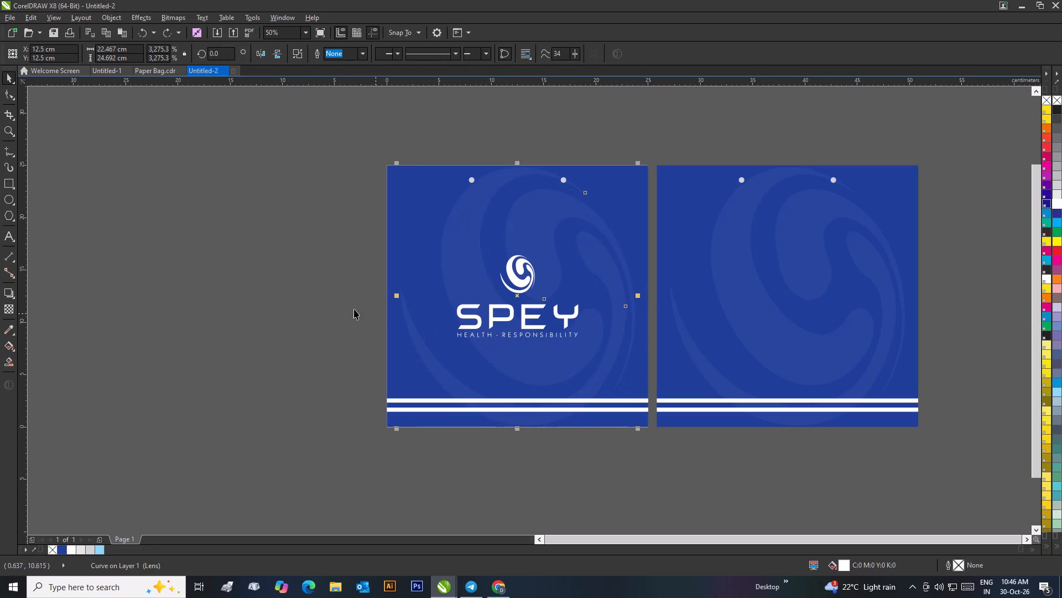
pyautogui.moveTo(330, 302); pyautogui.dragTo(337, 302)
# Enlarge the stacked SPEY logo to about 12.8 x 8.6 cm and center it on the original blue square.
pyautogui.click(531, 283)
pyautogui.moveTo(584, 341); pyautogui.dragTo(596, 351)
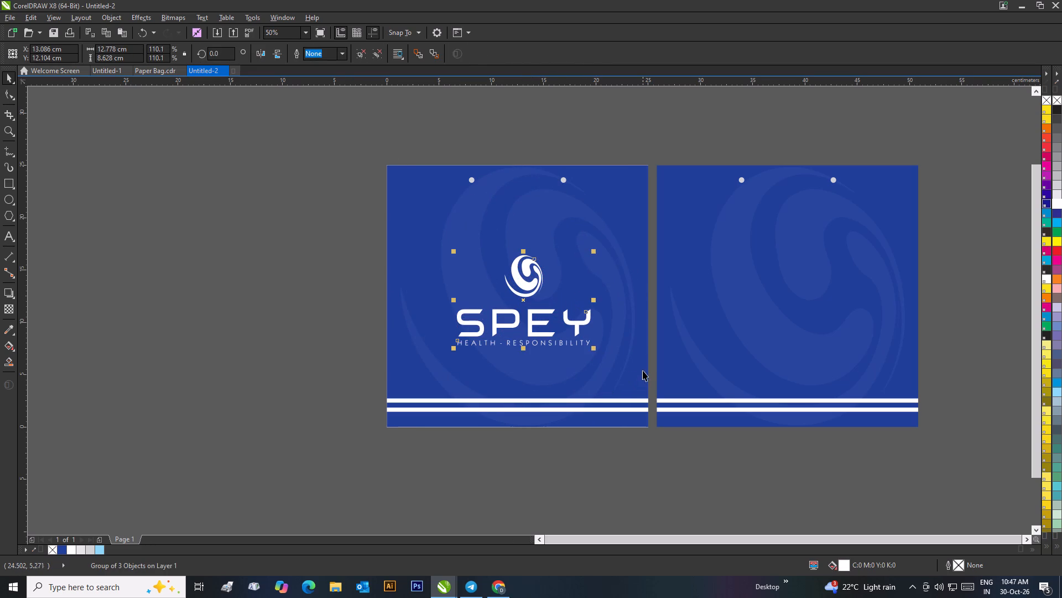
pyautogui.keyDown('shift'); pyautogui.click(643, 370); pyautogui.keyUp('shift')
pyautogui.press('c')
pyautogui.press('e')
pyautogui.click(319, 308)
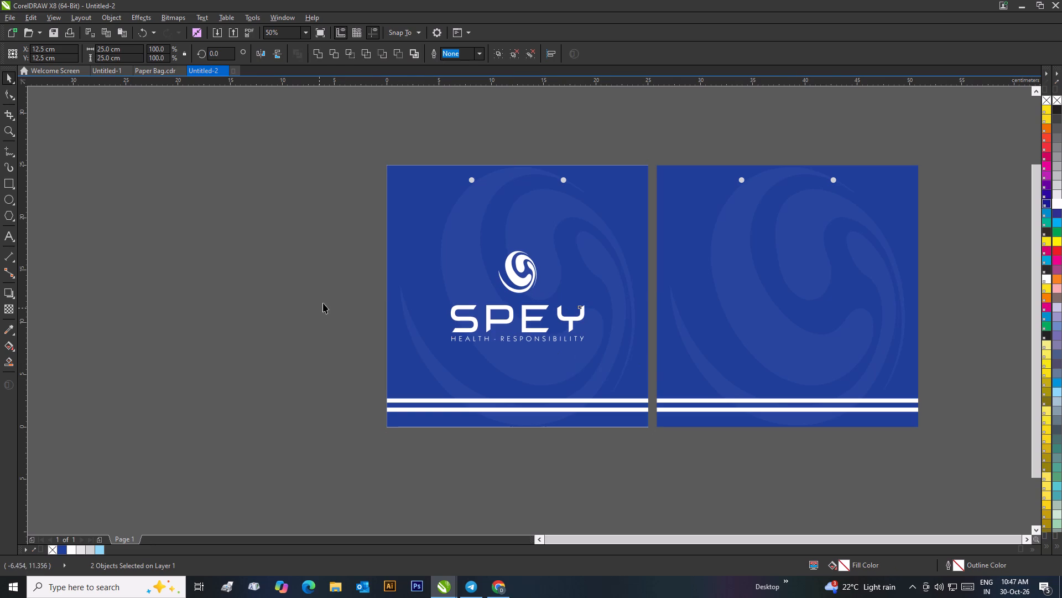
# Scale the stacked SPEY logo to about 12.2 x 8.2 cm and center it both ways on the original blue square.
pyautogui.scroll(-1, 395, 294)
pyautogui.scroll(1, 657, 344)
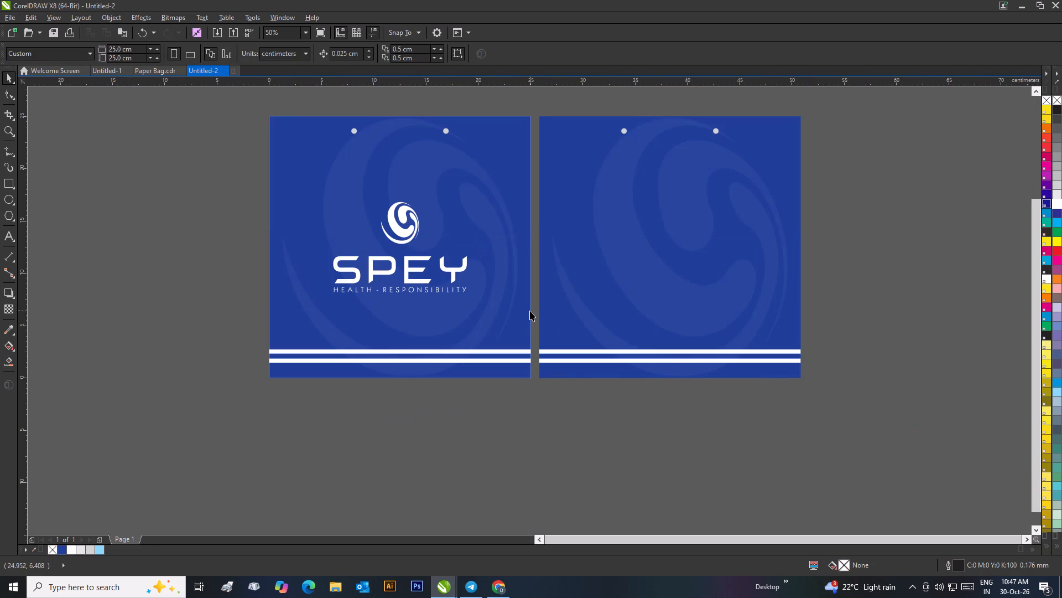
pyautogui.scroll(-1, 530, 311)
pyautogui.scroll(2, 503, 300)
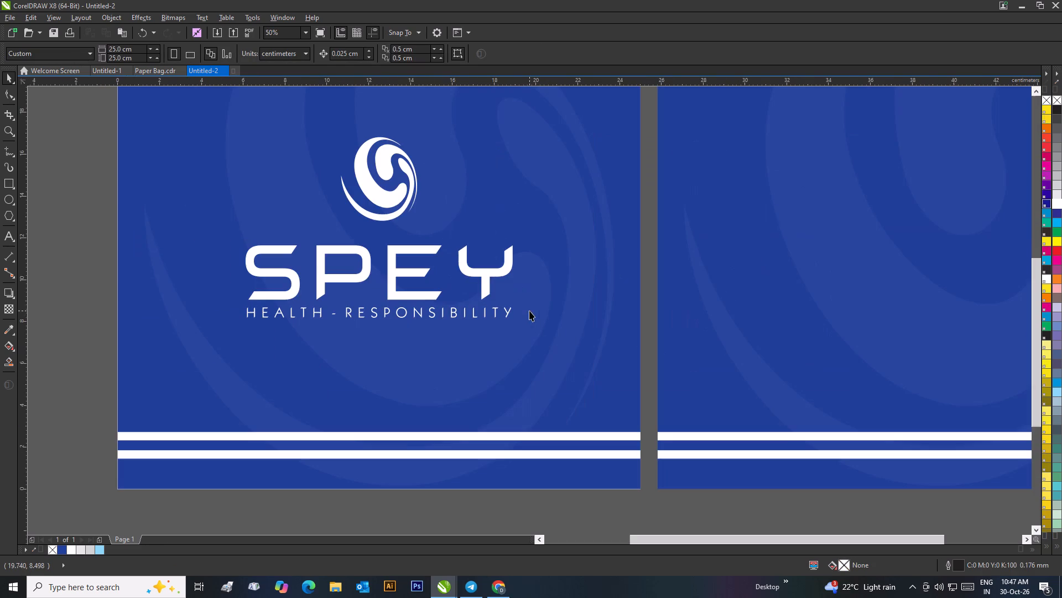
pyautogui.click(491, 275)
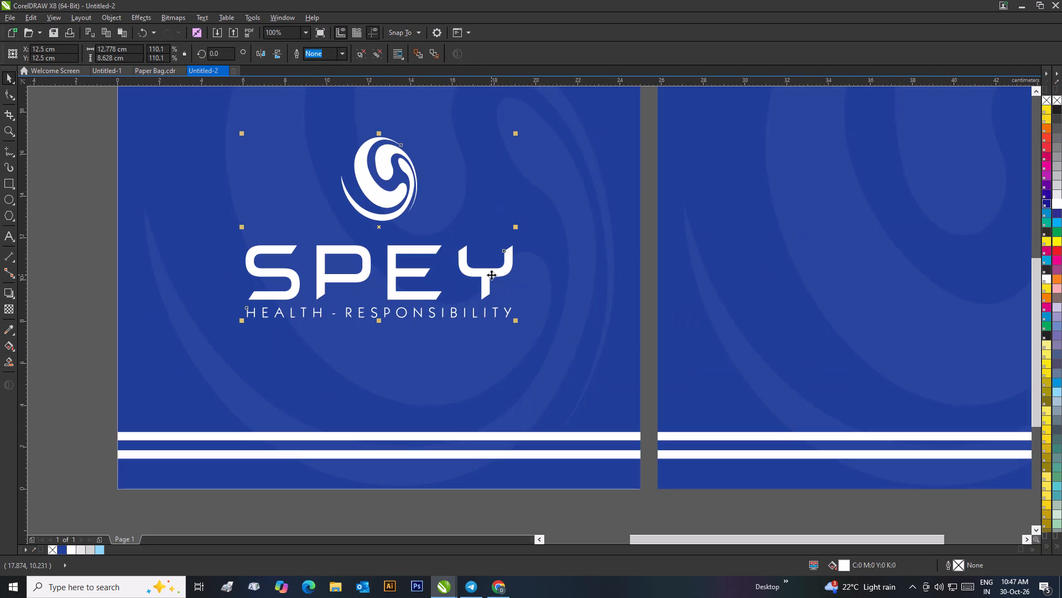
pyautogui.moveTo(519, 321); pyautogui.dragTo(507, 326)
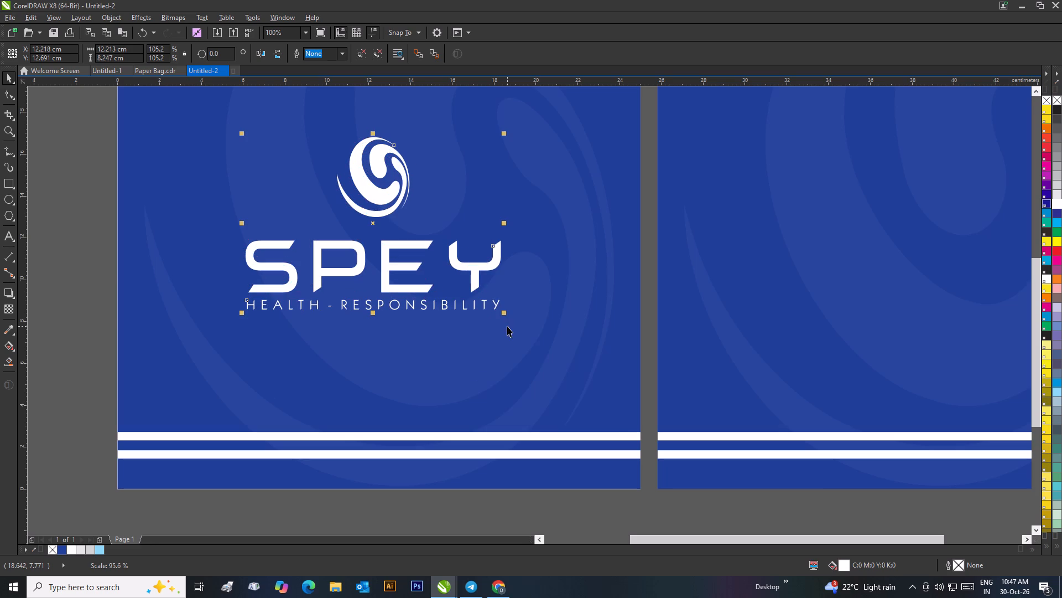
pyautogui.keyDown('shift'); pyautogui.click(630, 402); pyautogui.keyUp('shift')
pyautogui.press('c')
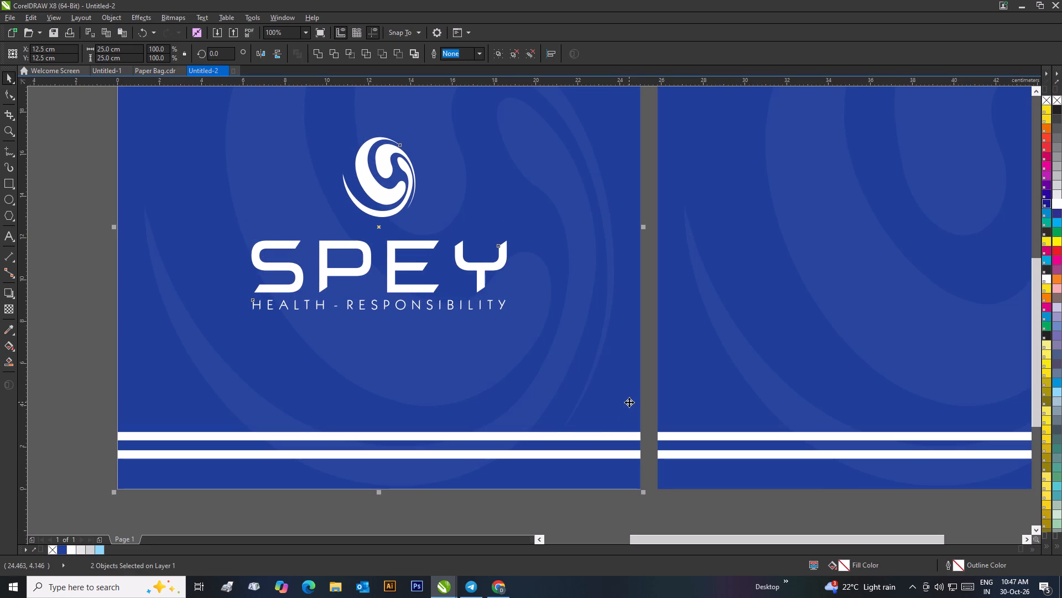
pyautogui.press('e')
pyautogui.click(110, 260)
# Duplicate the stacked SPEY logo onto the second blue square and center it horizontally and vertically there.
pyautogui.scroll(-3, 114, 245)
pyautogui.scroll(1, 673, 317)
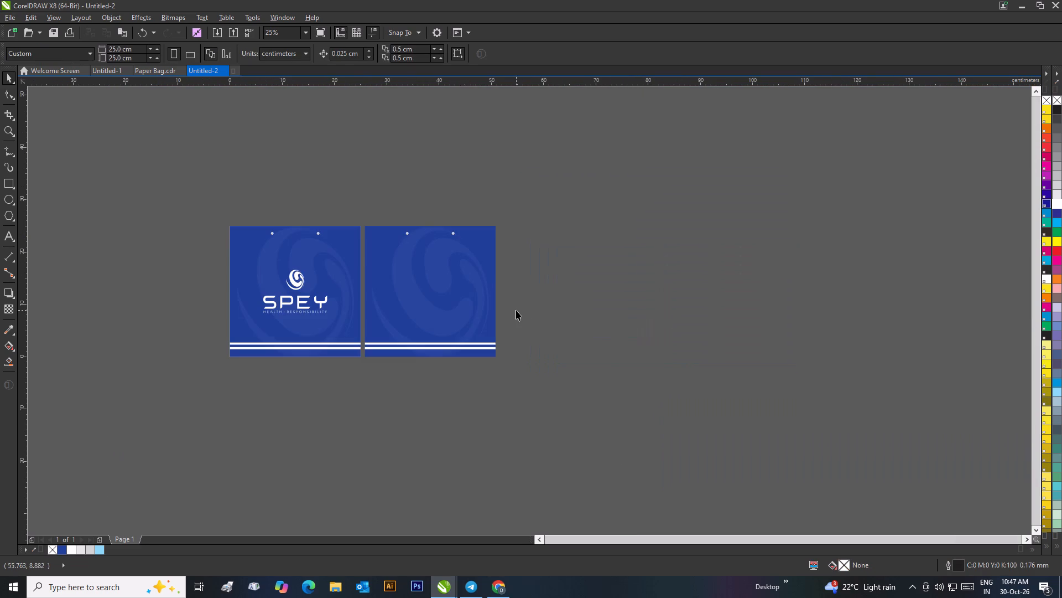
pyautogui.click(290, 277)
pyautogui.moveTo(298, 287); pyautogui.dragTo(405, 288)
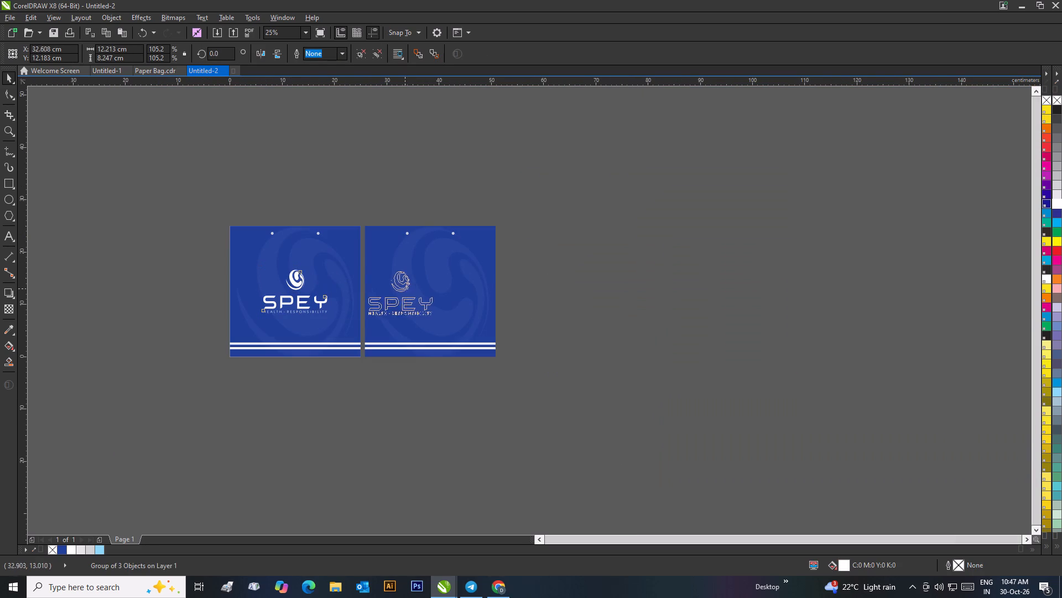
pyautogui.moveTo(405, 288); pyautogui.dragTo(407, 288)
pyautogui.rightClick(407, 288)
pyautogui.keyDown('shift'); pyautogui.click(490, 233); pyautogui.keyUp('shift')
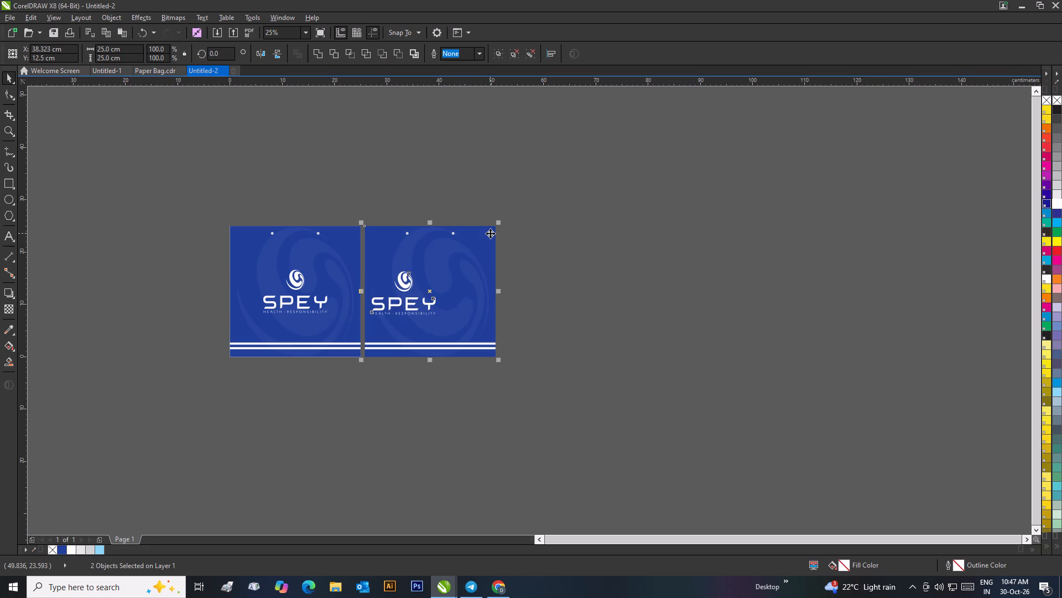
pyautogui.write('ce')
pyautogui.click(554, 246)
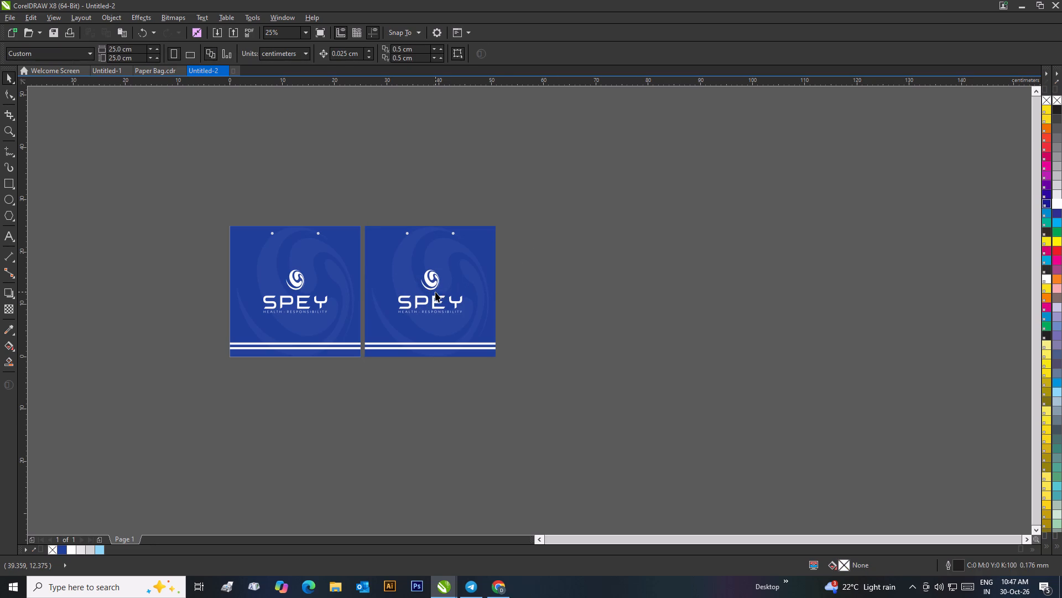
# Align the pair of handle holes along their top edges on each of the two panels.
pyautogui.moveTo(472, 212); pyautogui.dragTo(389, 246)
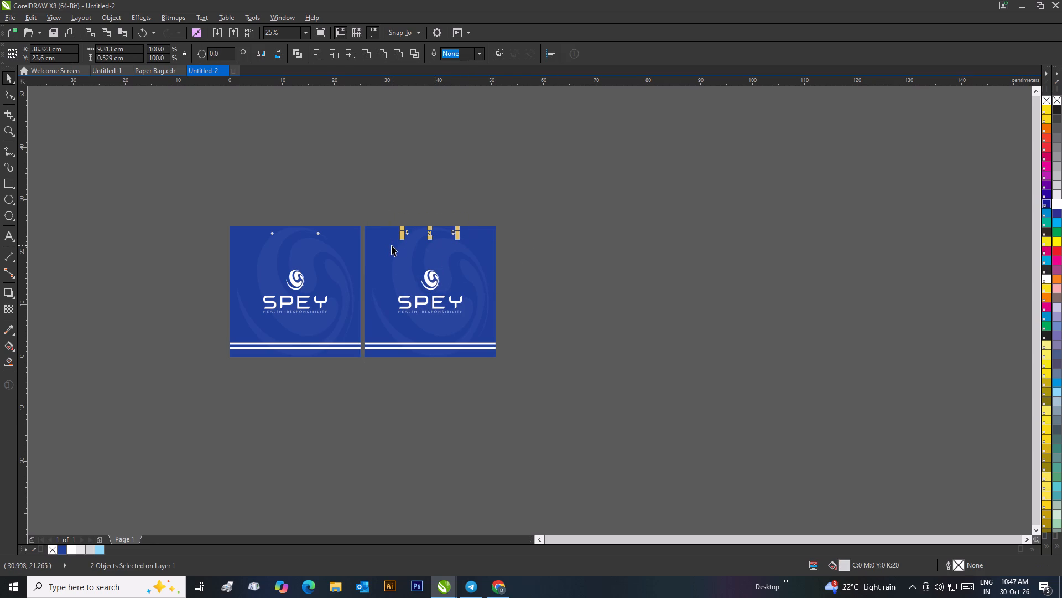
pyautogui.press('t')
pyautogui.click(595, 267)
pyautogui.moveTo(352, 217); pyautogui.dragTo(258, 243)
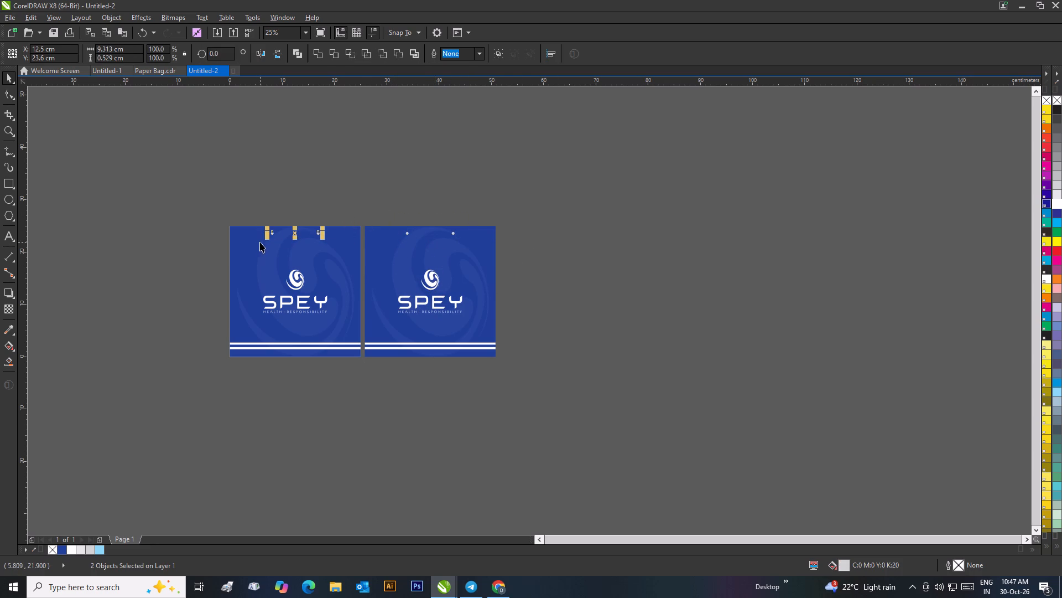
pyautogui.press('t')
pyautogui.click(553, 248)
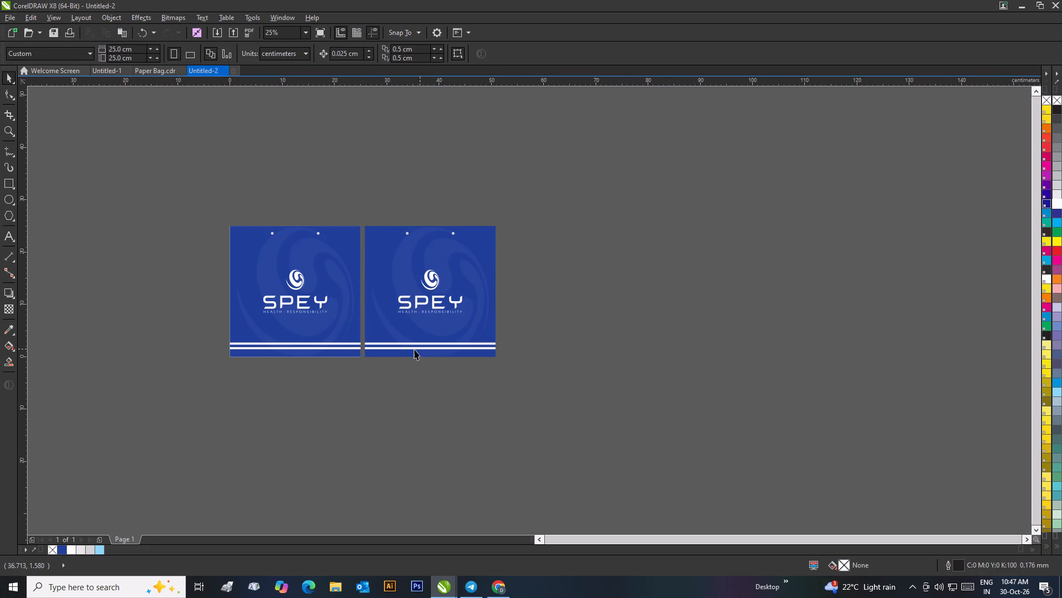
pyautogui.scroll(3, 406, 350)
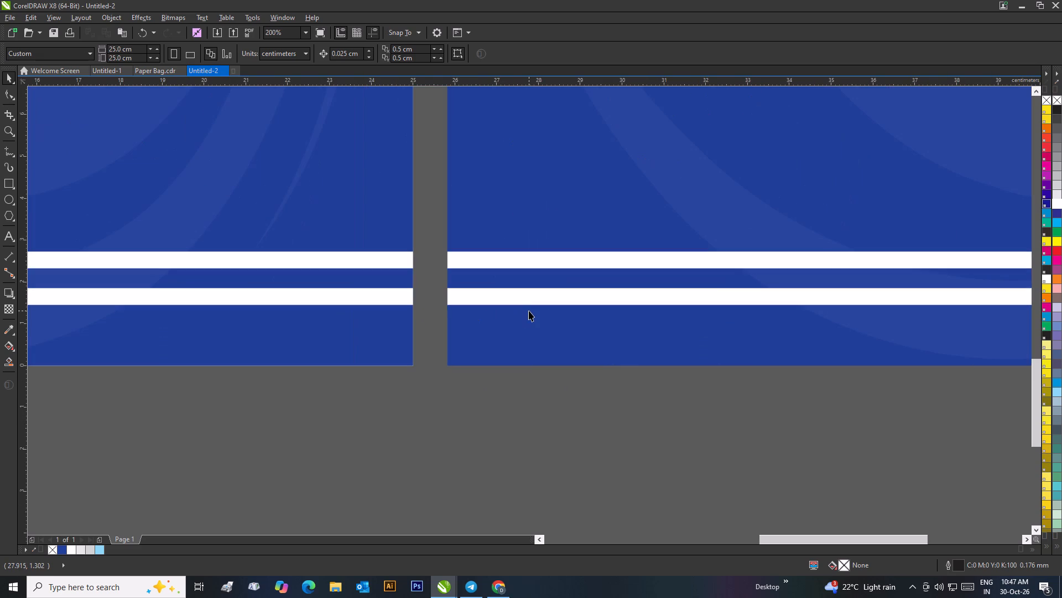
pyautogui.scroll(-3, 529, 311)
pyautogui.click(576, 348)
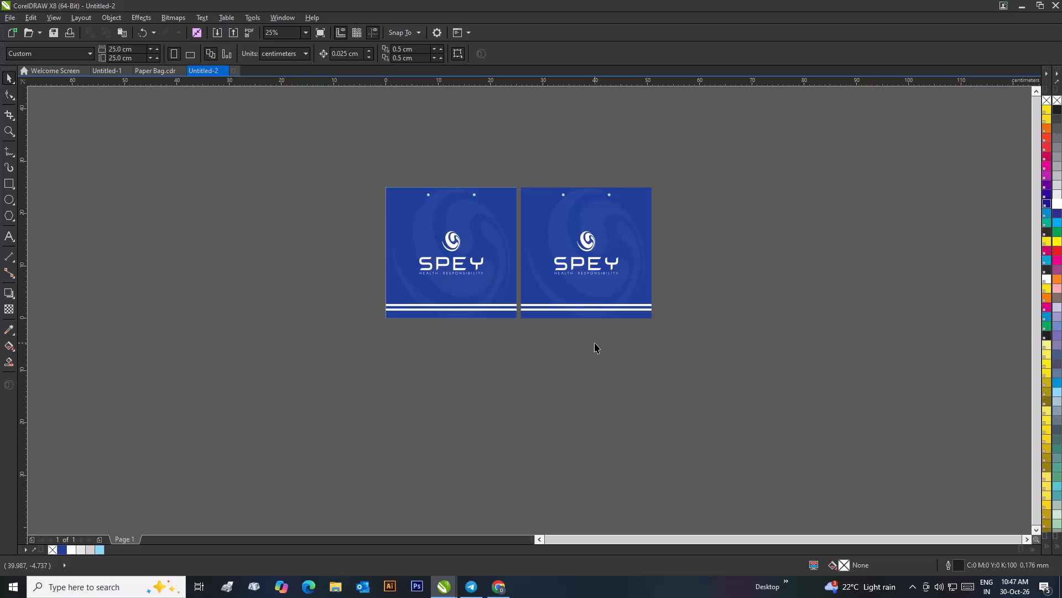
# Add a one-step outside contour with an offset of about 0.055 cm around the first handle hole of the original panel.
pyautogui.scroll(2, 430, 193)
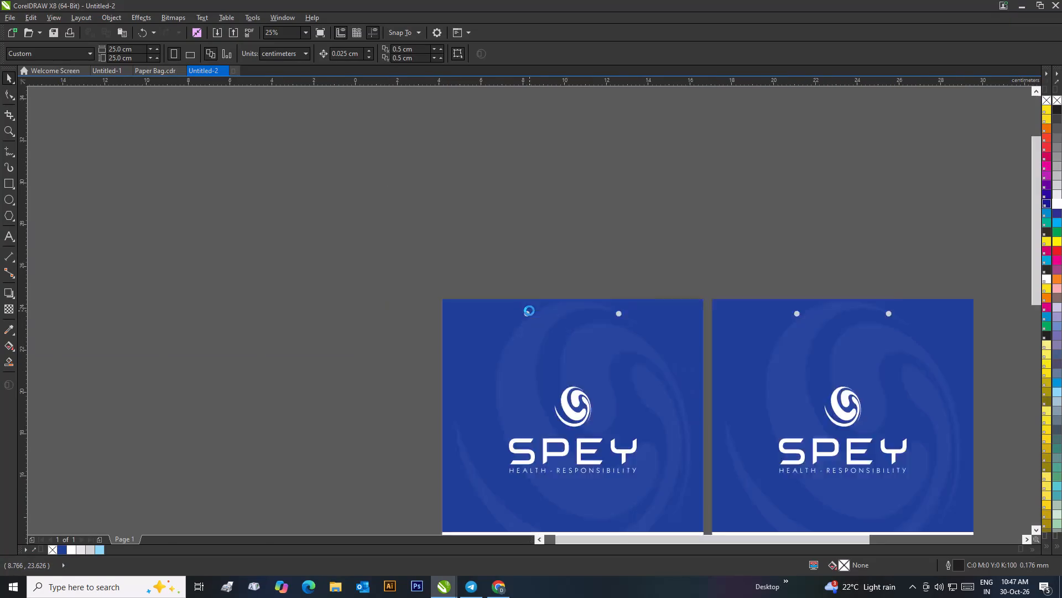
pyautogui.scroll(2, 529, 311)
pyautogui.click(519, 327)
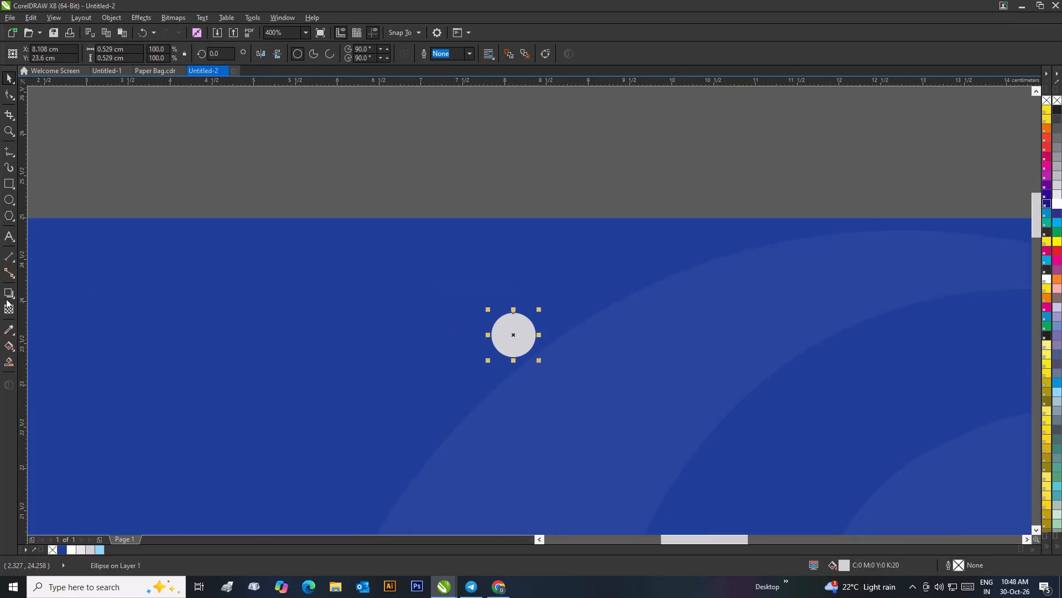
pyautogui.click(6, 299)
pyautogui.click(42, 309)
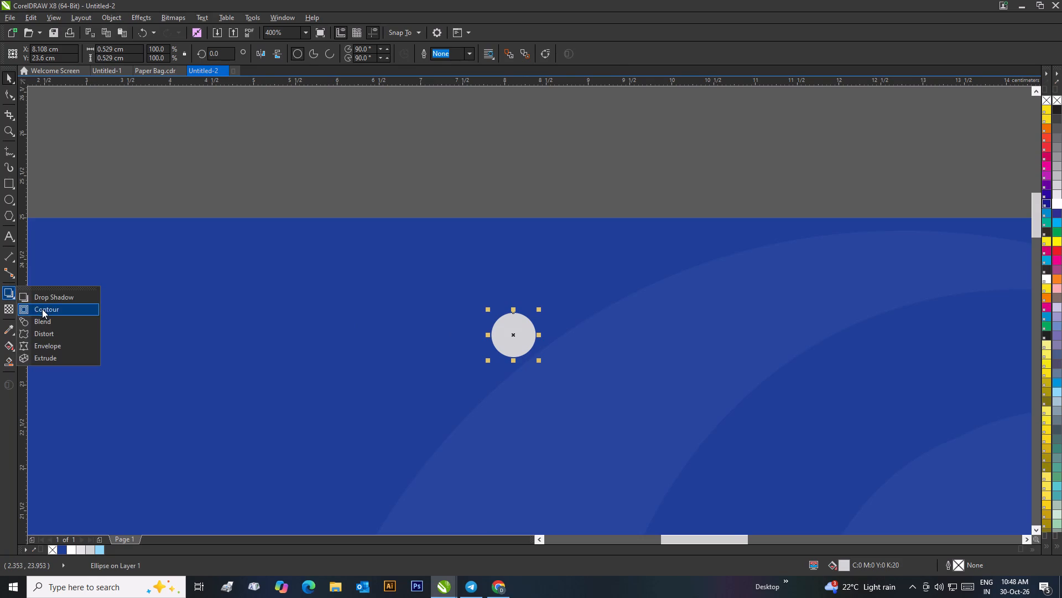
pyautogui.scroll(1, 518, 328)
pyautogui.moveTo(483, 244); pyautogui.dragTo(497, 273)
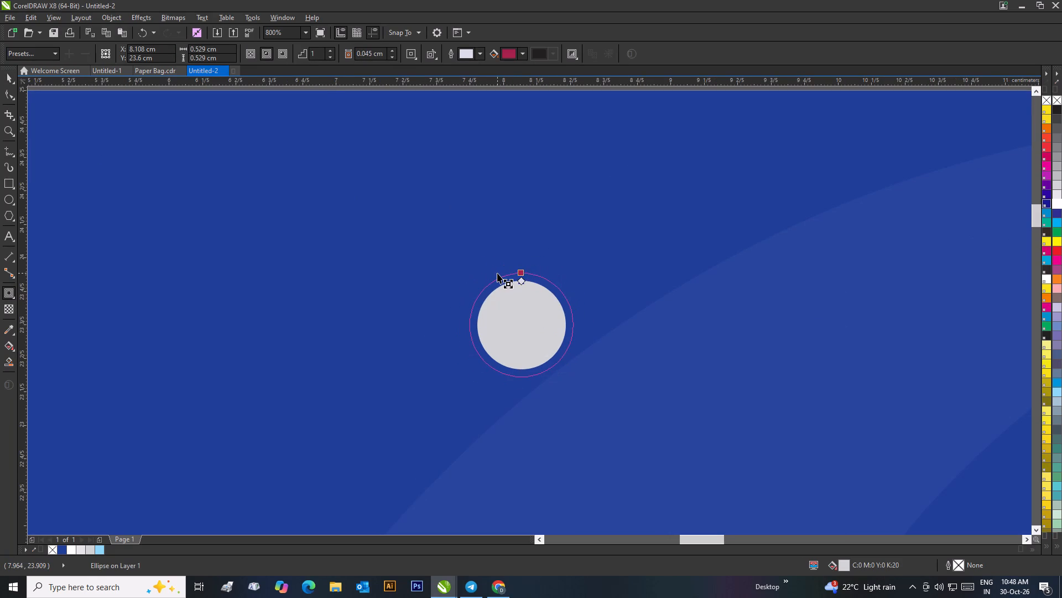
pyautogui.moveTo(497, 273); pyautogui.dragTo(499, 274)
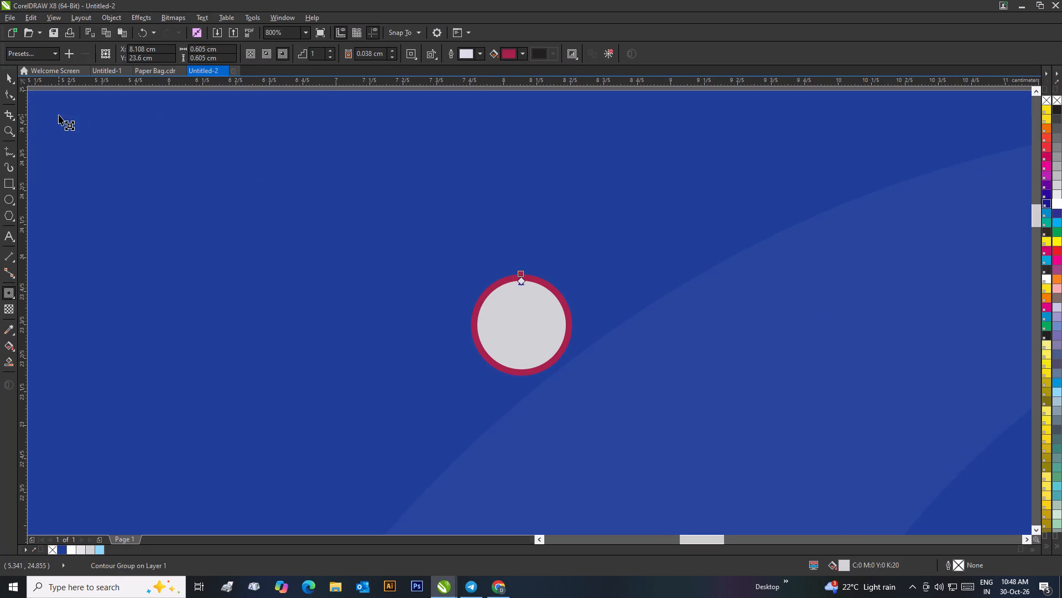
pyautogui.scroll(-2, 143, 147)
pyautogui.scroll(-1, 667, 396)
pyautogui.scroll(2, 535, 309)
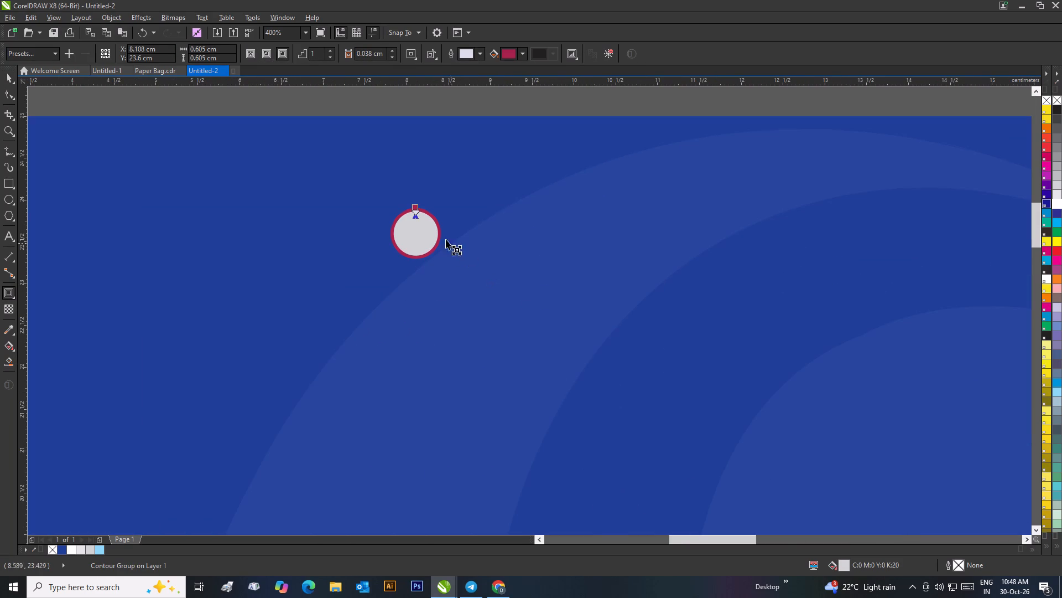
pyautogui.moveTo(398, 188); pyautogui.dragTo(407, 207)
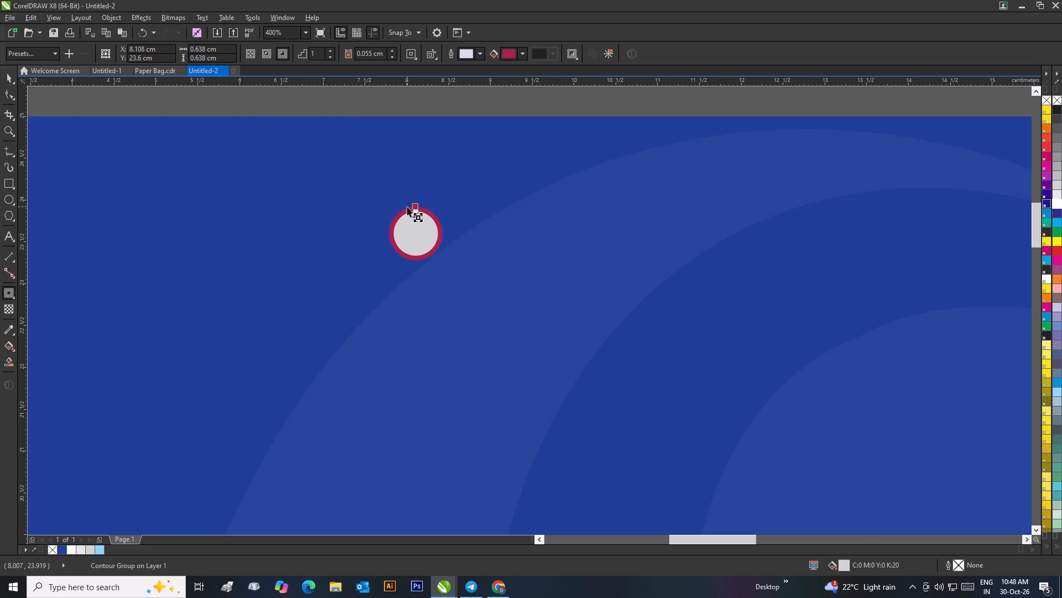
pyautogui.scroll(-2, 408, 210)
pyautogui.click(11, 75)
pyautogui.click(225, 138)
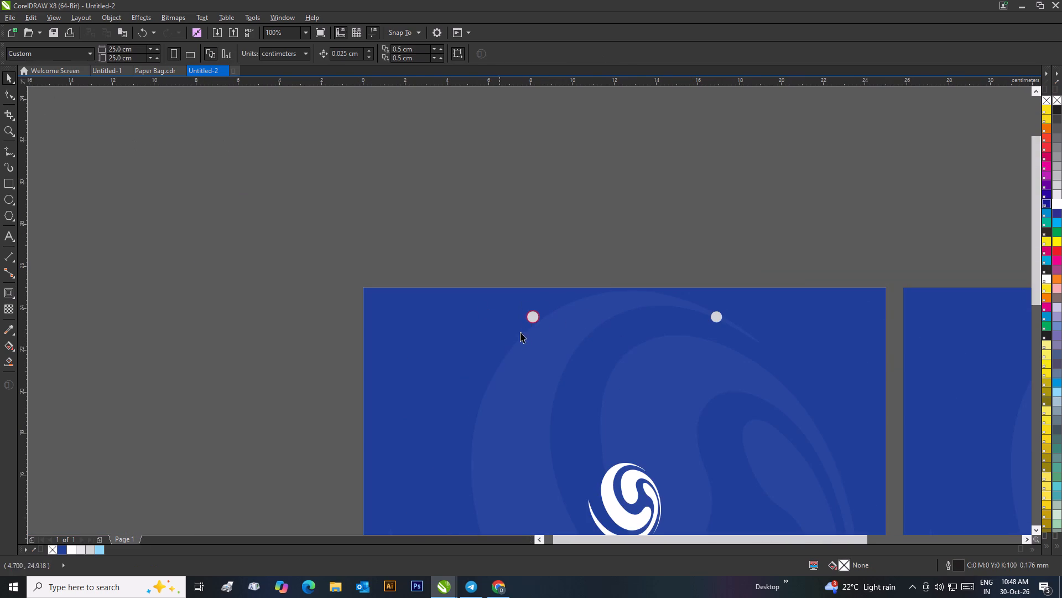
# Break the handle hole's contour group apart into a separate ring and inner circle.
pyautogui.scroll(3, 524, 335)
pyautogui.rightClick(573, 254)
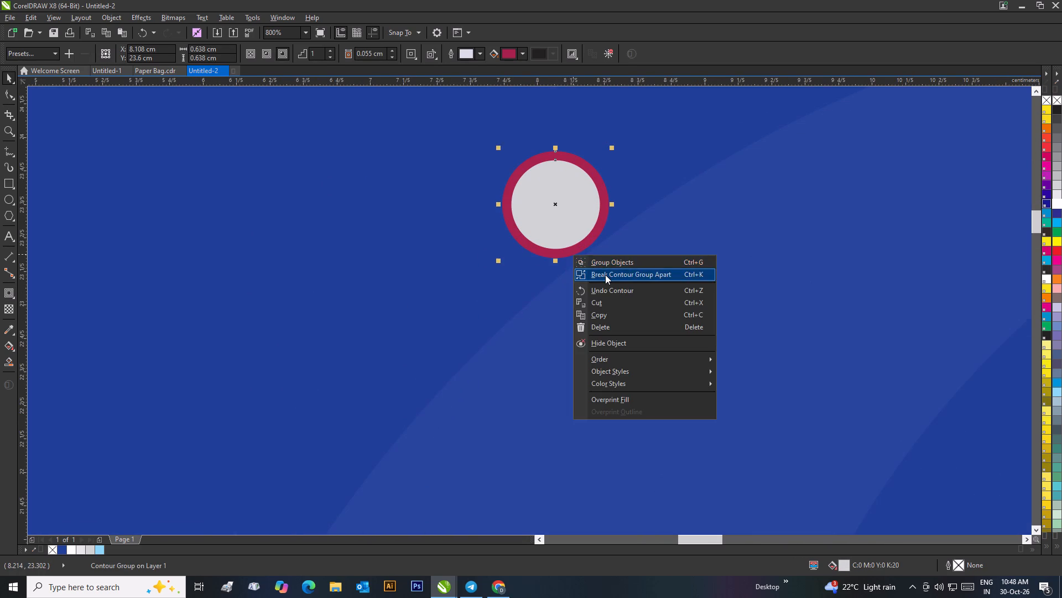
pyautogui.click(605, 275)
pyautogui.scroll(-3, 556, 280)
pyautogui.click(546, 209)
# Fill the red contour circle behind the handle hole with grey.
pyautogui.scroll(3, 577, 340)
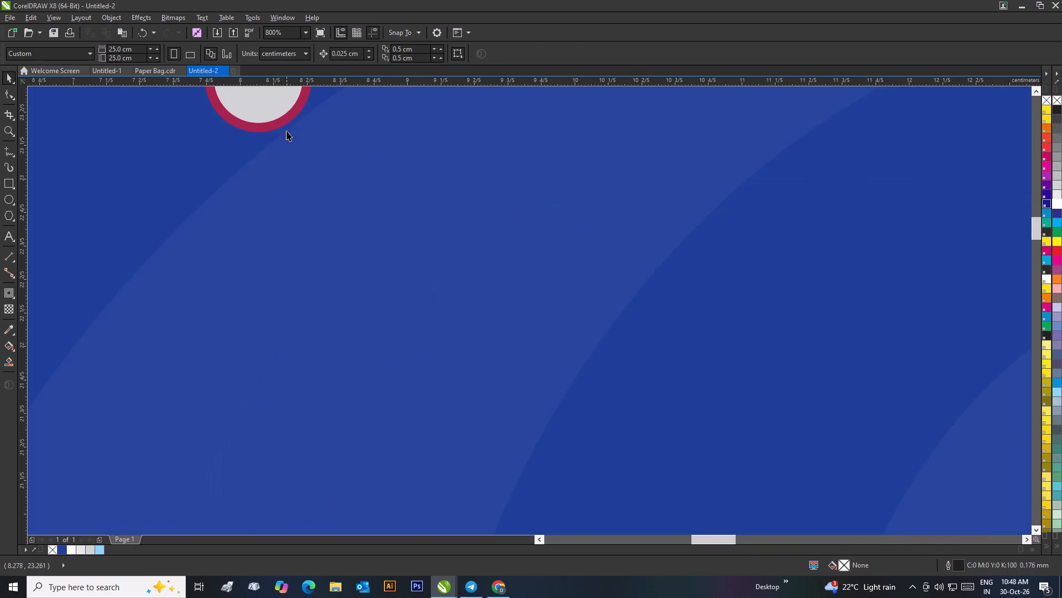
pyautogui.click(284, 121)
pyautogui.click(1056, 175)
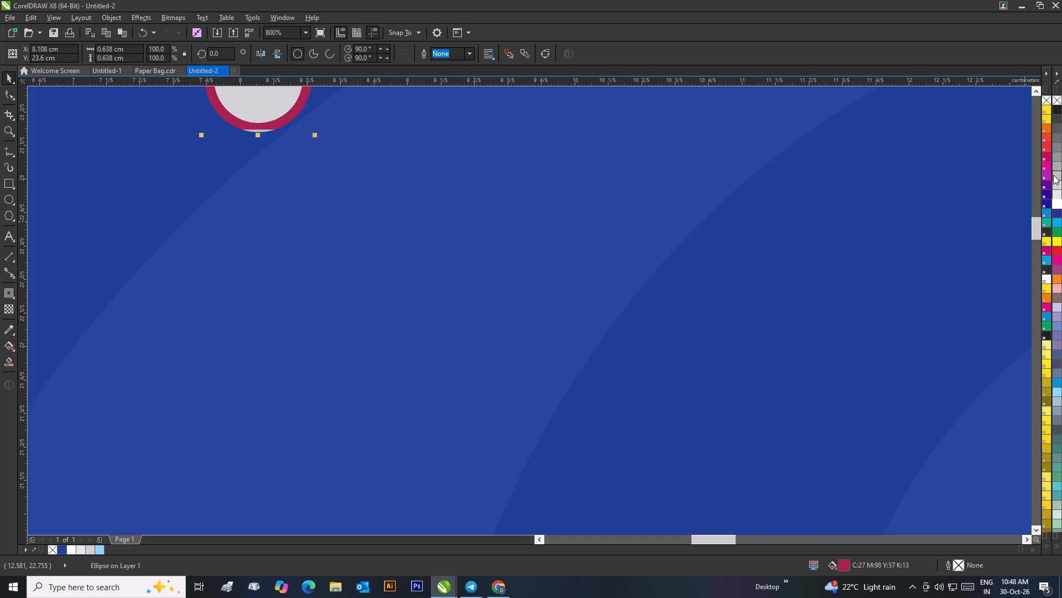
pyautogui.scroll(-2, 378, 213)
pyautogui.click(548, 174)
# Fill the inner circle of the ringed handle hole with white.
pyautogui.click(500, 271)
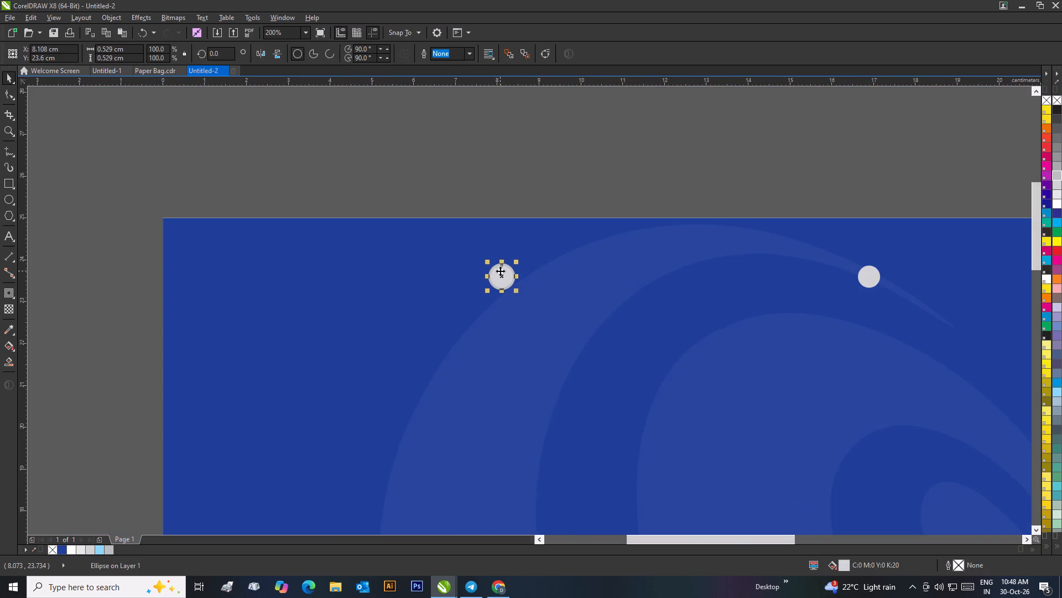
pyautogui.click(71, 547)
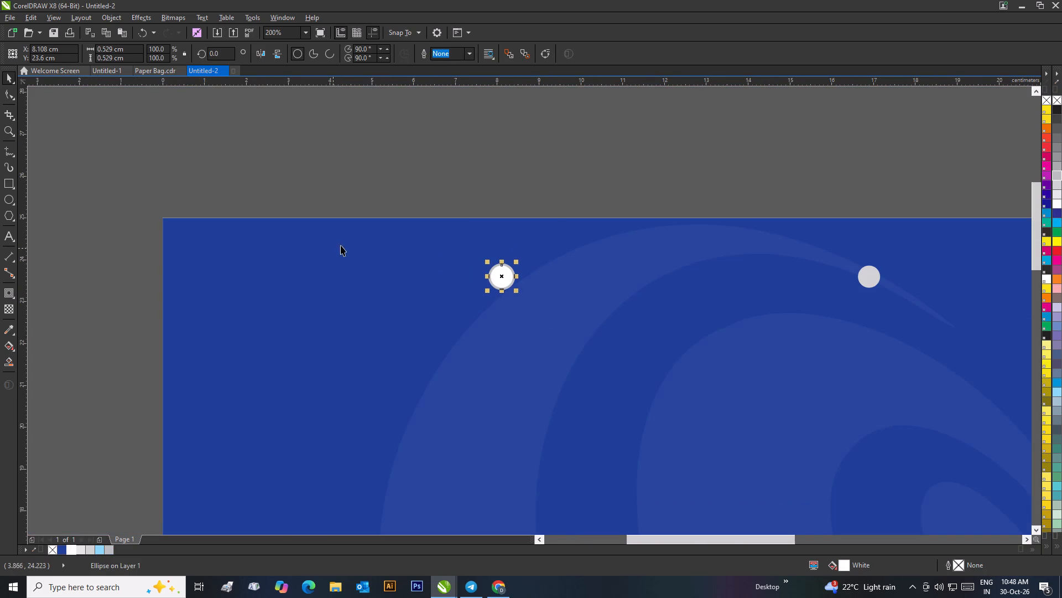
pyautogui.click(413, 155)
# Delete the plain grey second handle hole from the original panel.
pyautogui.scroll(-2, 416, 161)
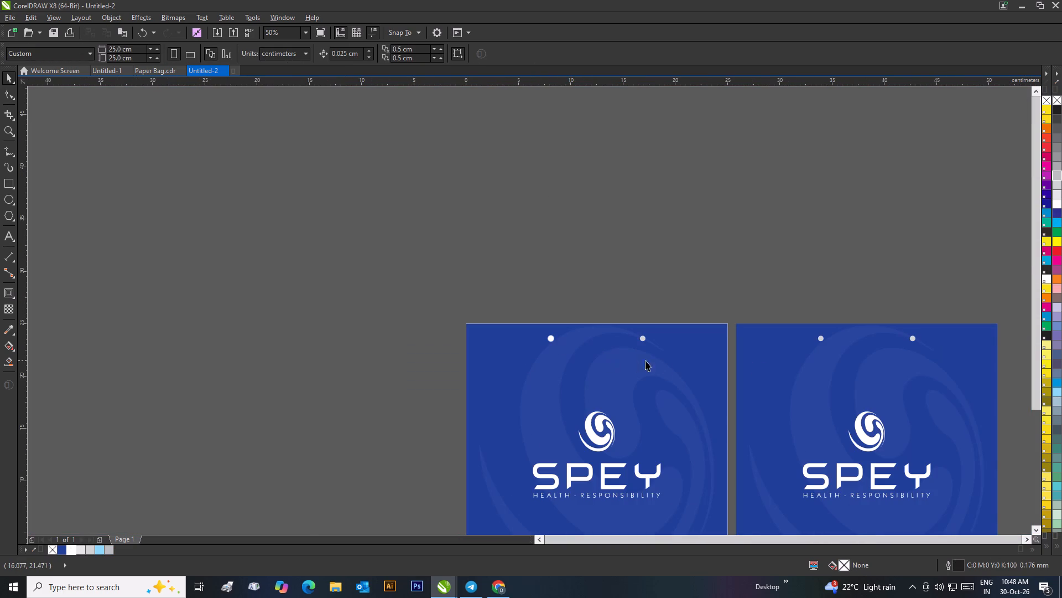
pyautogui.scroll(1, 665, 363)
pyautogui.scroll(1, 301, 264)
pyautogui.scroll(-2, 538, 307)
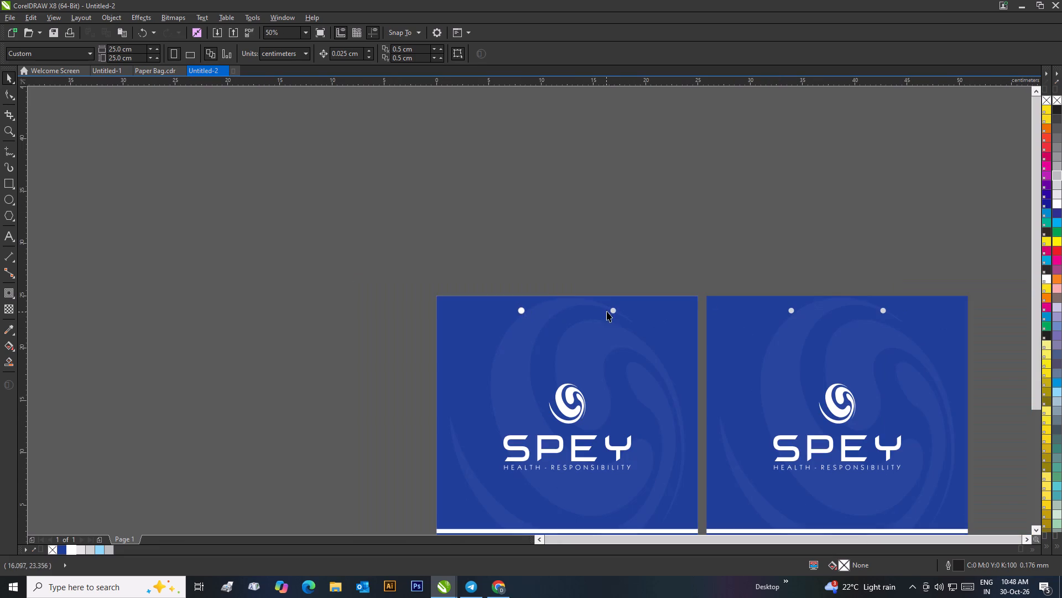
pyautogui.moveTo(600, 280); pyautogui.dragTo(617, 321)
pyautogui.moveTo(617, 321); pyautogui.dragTo(634, 332)
pyautogui.press('Delete')
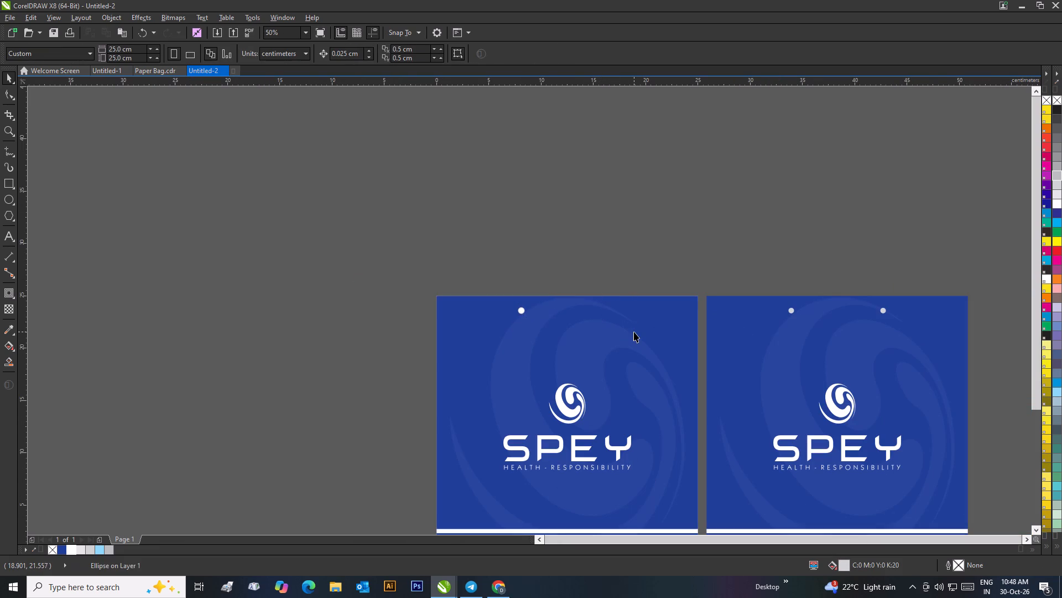
# Group the white circle and grey ring of the original panel's remaining handle hole.
pyautogui.moveTo(556, 272); pyautogui.dragTo(480, 329)
pyautogui.hotkey('ctrl', 'g')
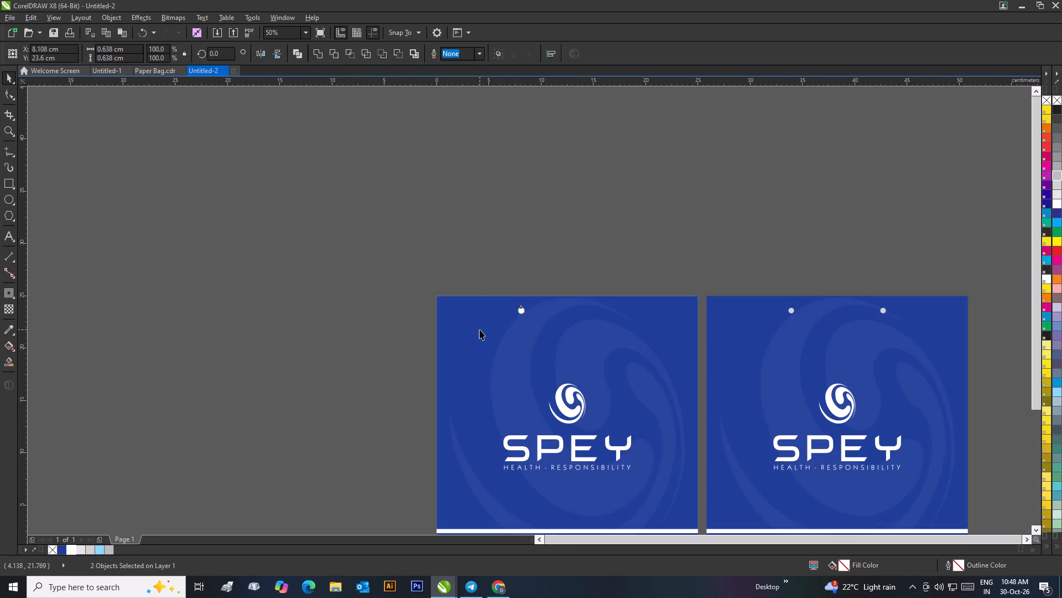
# Duplicate the ringed handle hole on the original panel, placing the copy's centre about 8.3 cm to the right of the first.
pyautogui.scroll(2, 711, 321)
pyautogui.scroll(-1, 520, 312)
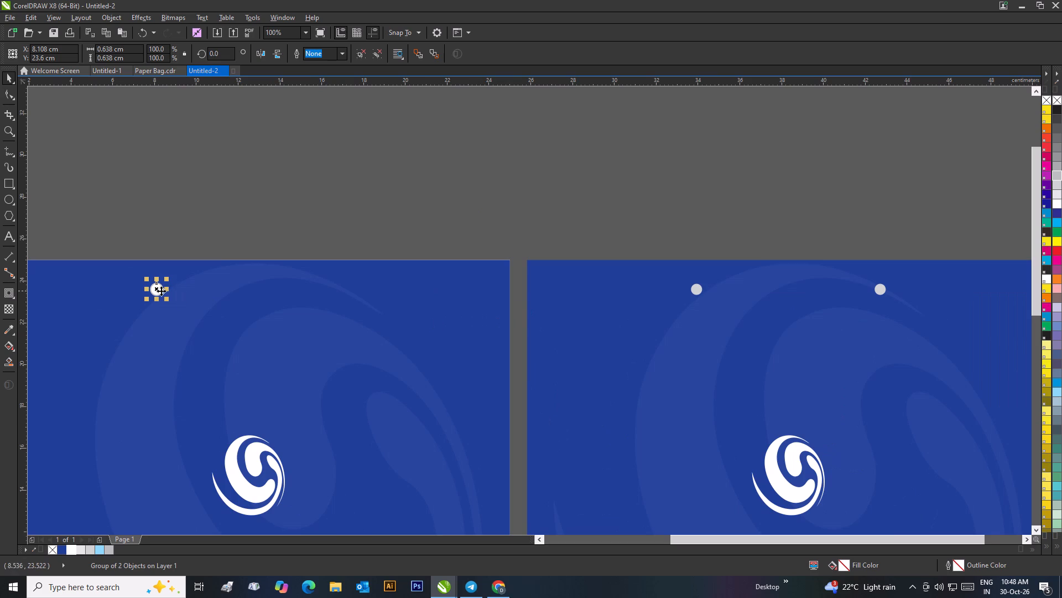
pyautogui.moveTo(160, 291); pyautogui.dragTo(317, 292)
pyautogui.rightClick(317, 292)
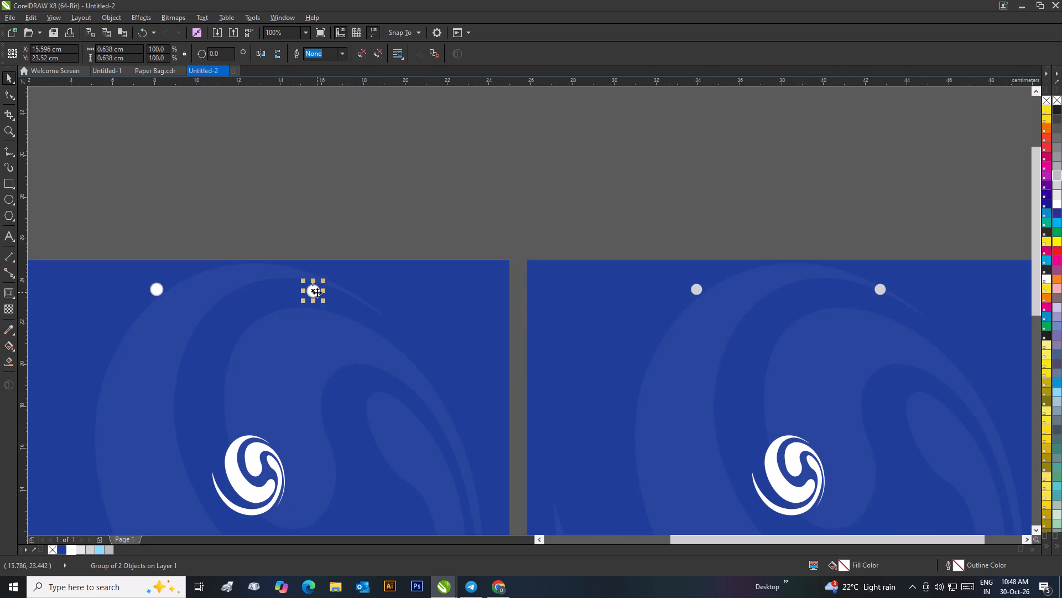
pyautogui.scroll(-2, 317, 292)
pyautogui.click(567, 270)
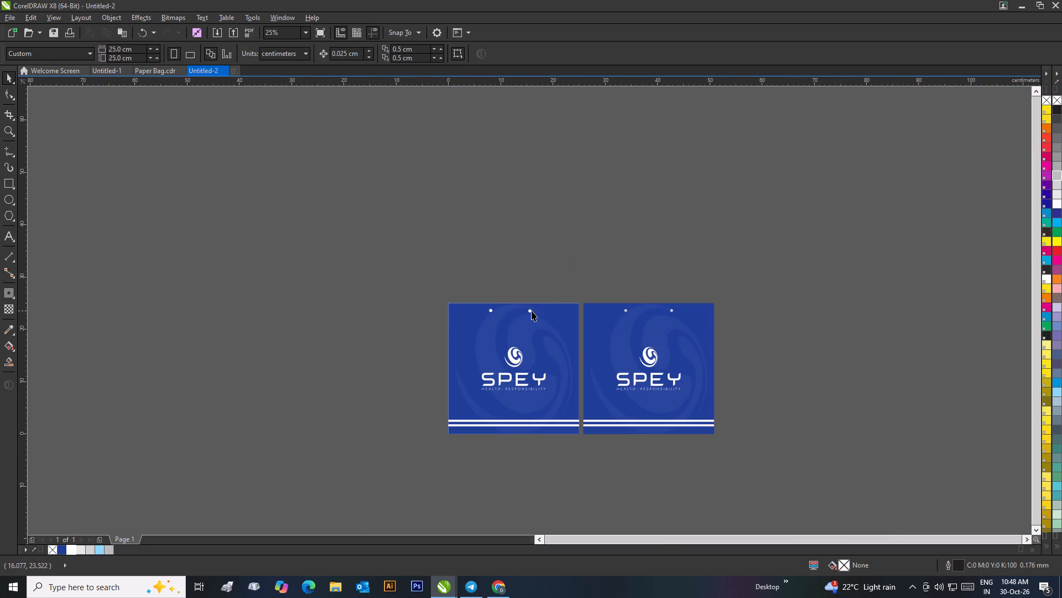
pyautogui.click(531, 311)
# Align the two ringed handle holes of the original panel by their tops and group them as a pair.
pyautogui.moveTo(549, 284); pyautogui.dragTo(450, 321)
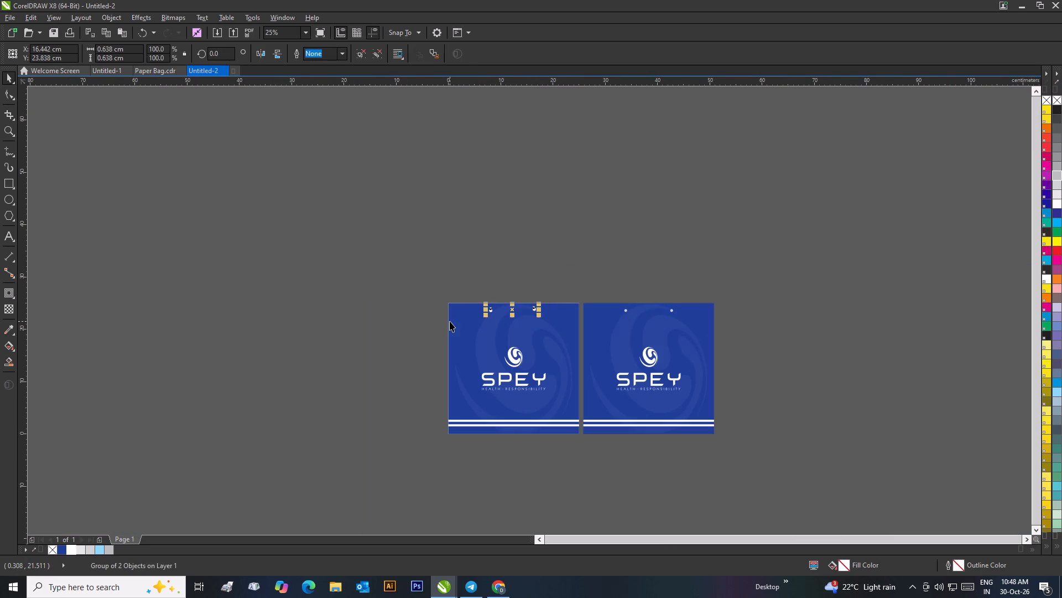
pyautogui.press('y')
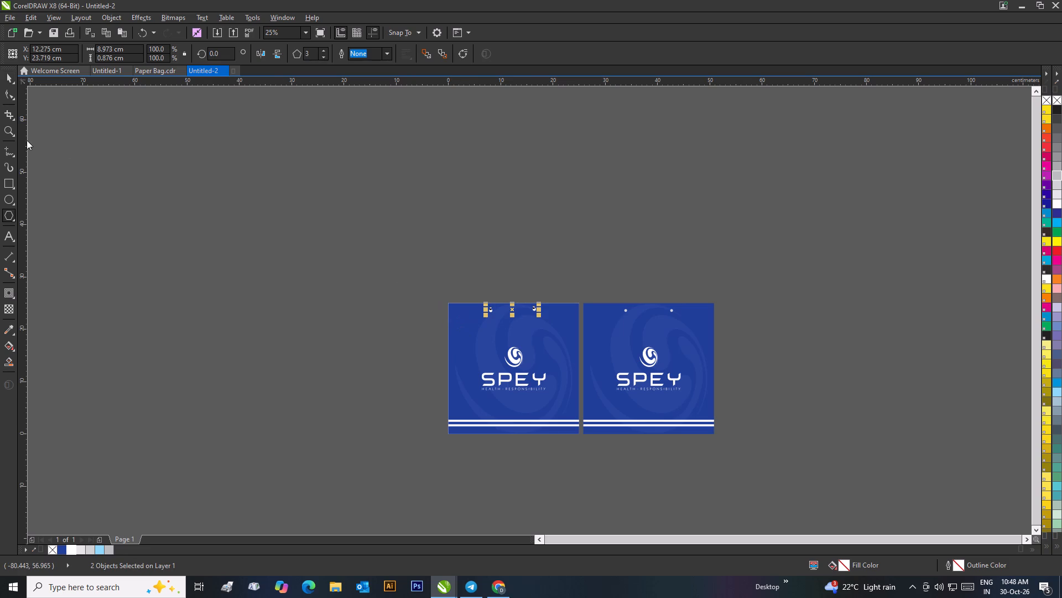
pyautogui.click(15, 80)
pyautogui.press('t')
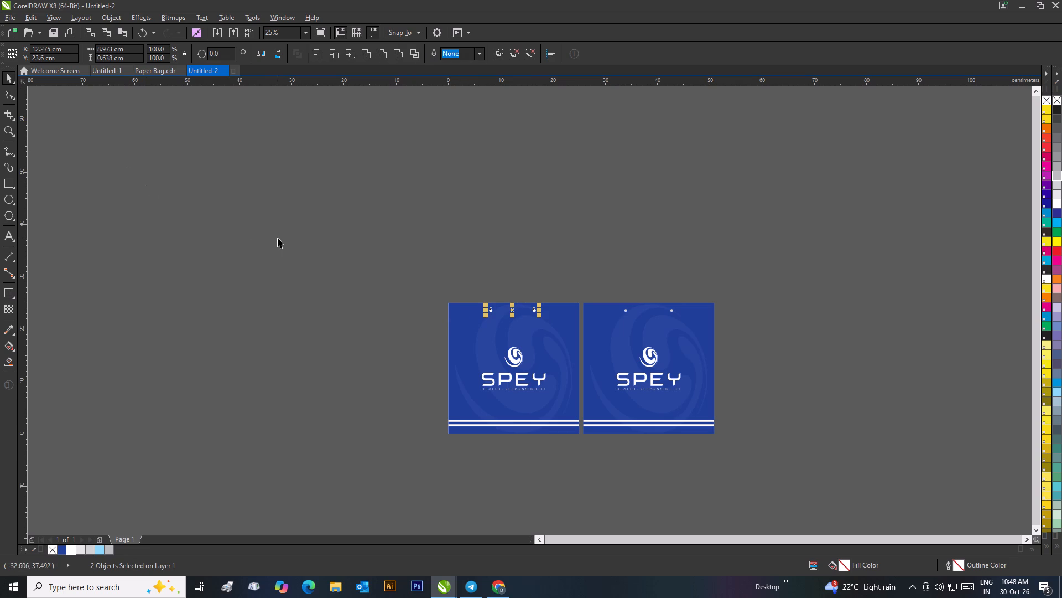
pyautogui.hotkey('ctrl', 'g')
pyautogui.click(513, 273)
# Nudge the grouped handle holes down the original panel to a vertical position of about 23.32 cm.
pyautogui.scroll(2, 533, 323)
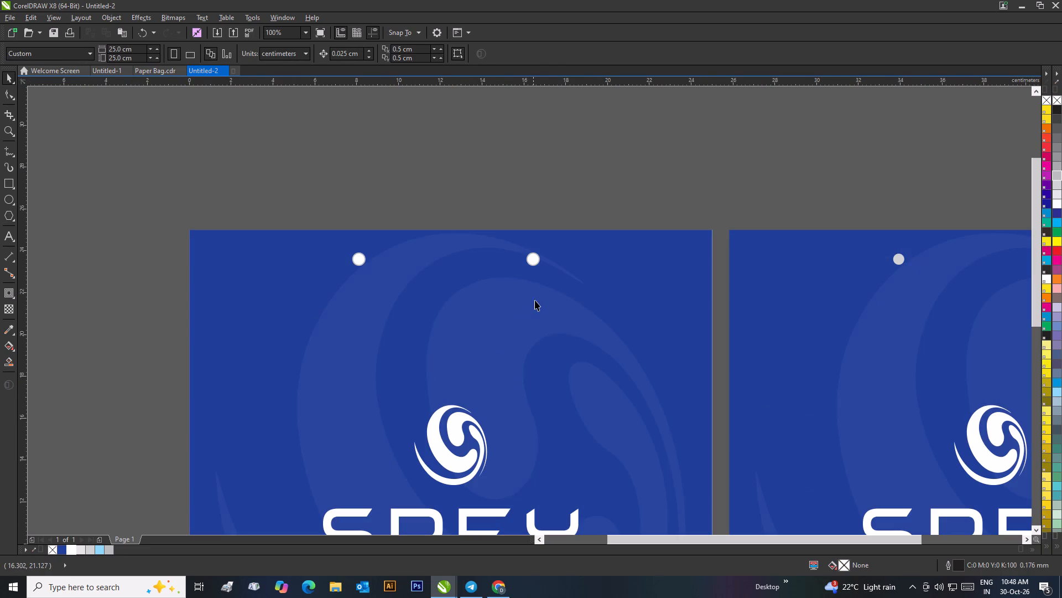
pyautogui.click(533, 264)
pyautogui.press('Down')
pyautogui.press('Down')
pyautogui.press('Down')
pyautogui.press('Down')
pyautogui.press('Down')
pyautogui.press('Down')
pyautogui.press('Down')
pyautogui.press('Down')
pyautogui.press('Down')
pyautogui.press('Down')
pyautogui.press('Down')
pyautogui.press('Down')
pyautogui.press('Down')
pyautogui.press('Down')
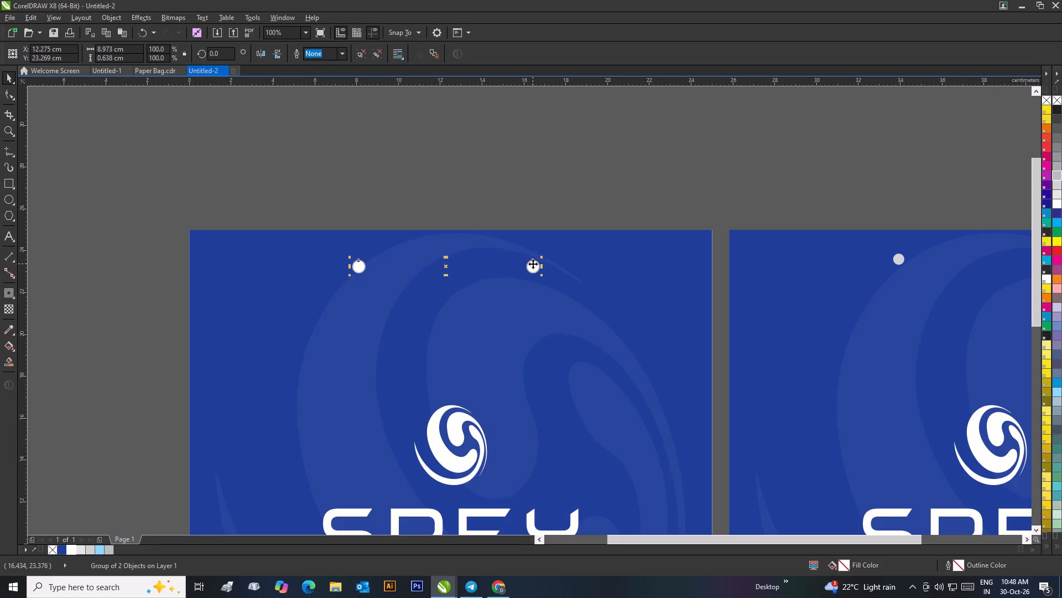
pyautogui.press('Up')
pyautogui.press('Up')
pyautogui.press('Up')
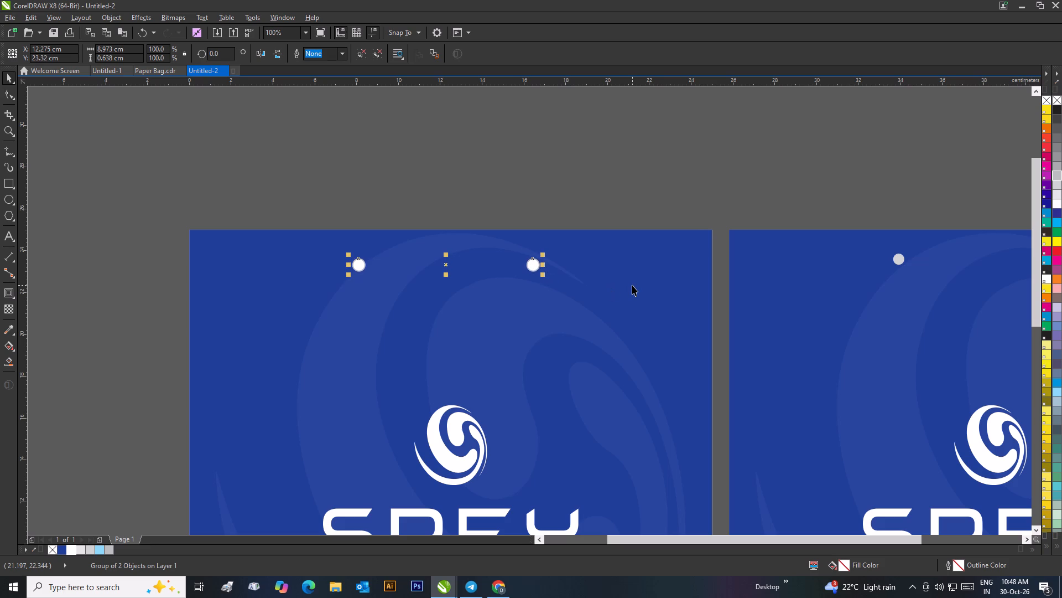
# Centre the handle hole pair horizontally on the original panel's blue background.
pyautogui.keyDown('shift'); pyautogui.click(663, 276); pyautogui.keyUp('shift')
pyautogui.press('c')
pyautogui.click(571, 185)
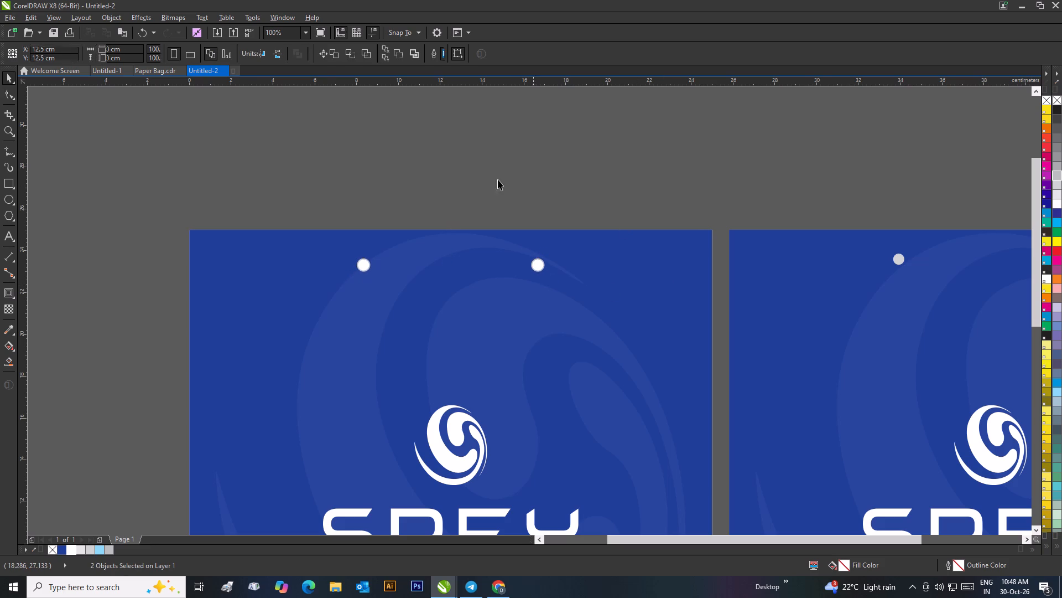
# Place a copy of the ringed handle hole pair on the second panel, just below its plain grey holes.
pyautogui.scroll(-3, 447, 188)
pyautogui.scroll(2, 597, 331)
pyautogui.moveTo(346, 232); pyautogui.dragTo(175, 290)
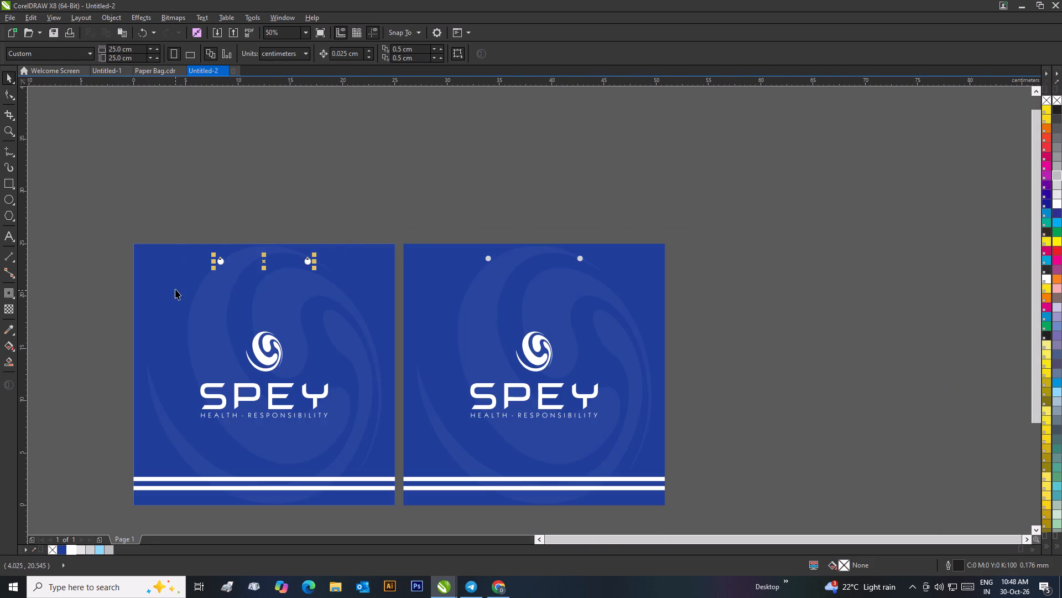
pyautogui.moveTo(306, 262); pyautogui.dragTo(560, 286)
pyautogui.rightClick(560, 285)
# Delete the two plain grey handle holes from the second panel.
pyautogui.moveTo(615, 223); pyautogui.dragTo(601, 245)
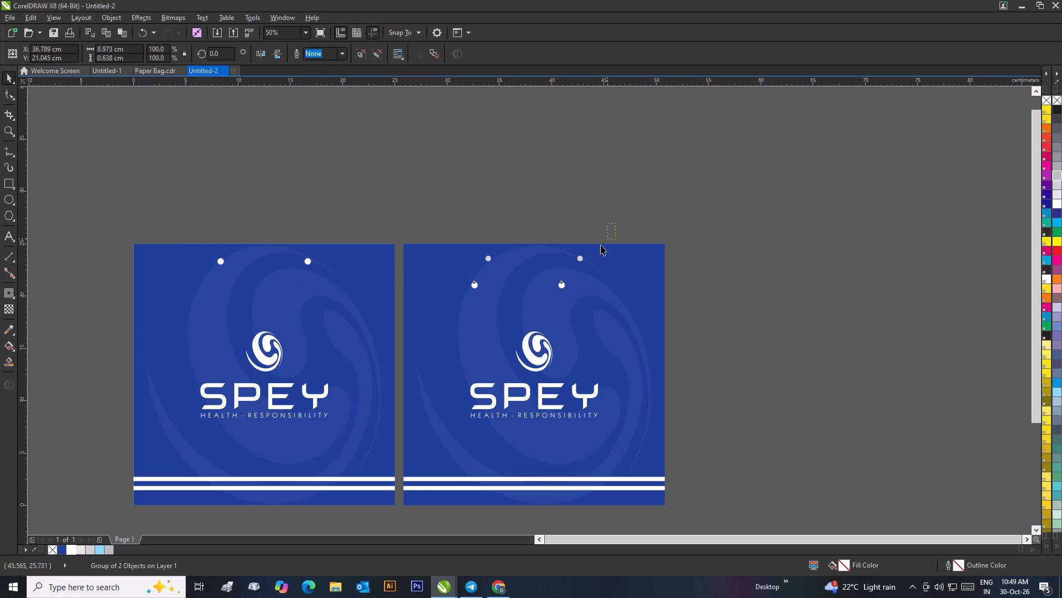
pyautogui.moveTo(601, 245); pyautogui.dragTo(454, 266)
pyautogui.press('Delete')
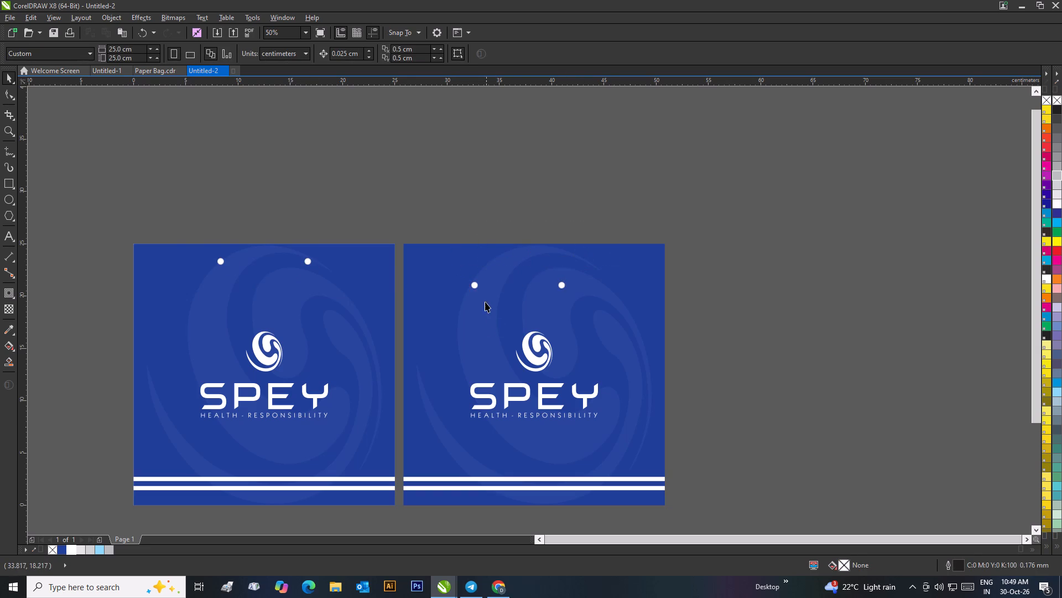
# Centre the copied ringed hole pair horizontally on the second panel's background.
pyautogui.click(474, 287)
pyautogui.keyDown('shift'); pyautogui.click(413, 252); pyautogui.keyUp('shift')
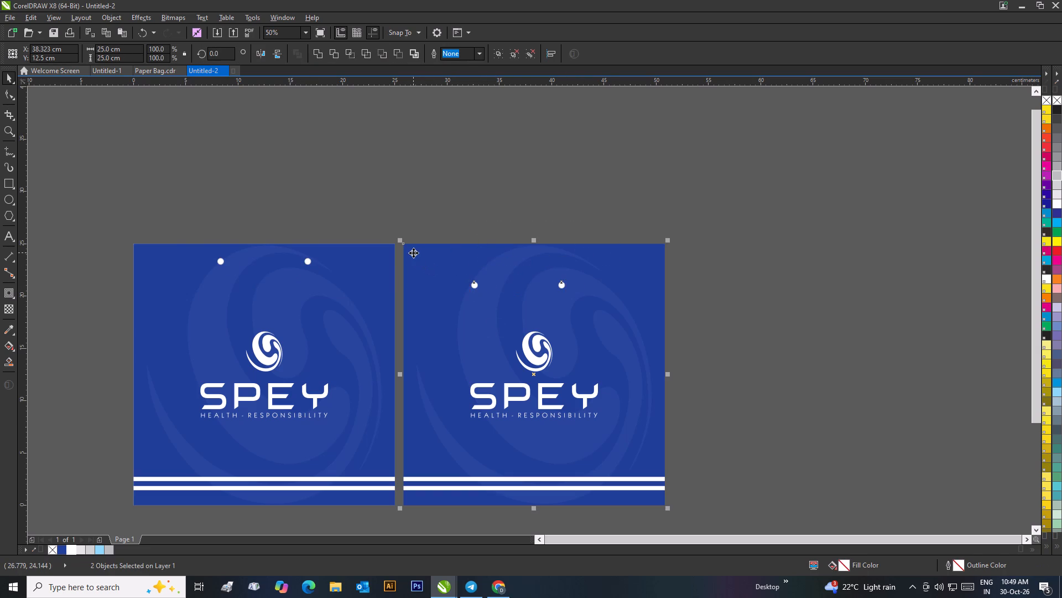
pyautogui.press('c')
pyautogui.click(449, 202)
# Align the second panel's handle hole pair by the top with the original panel's pair.
pyautogui.click(491, 283)
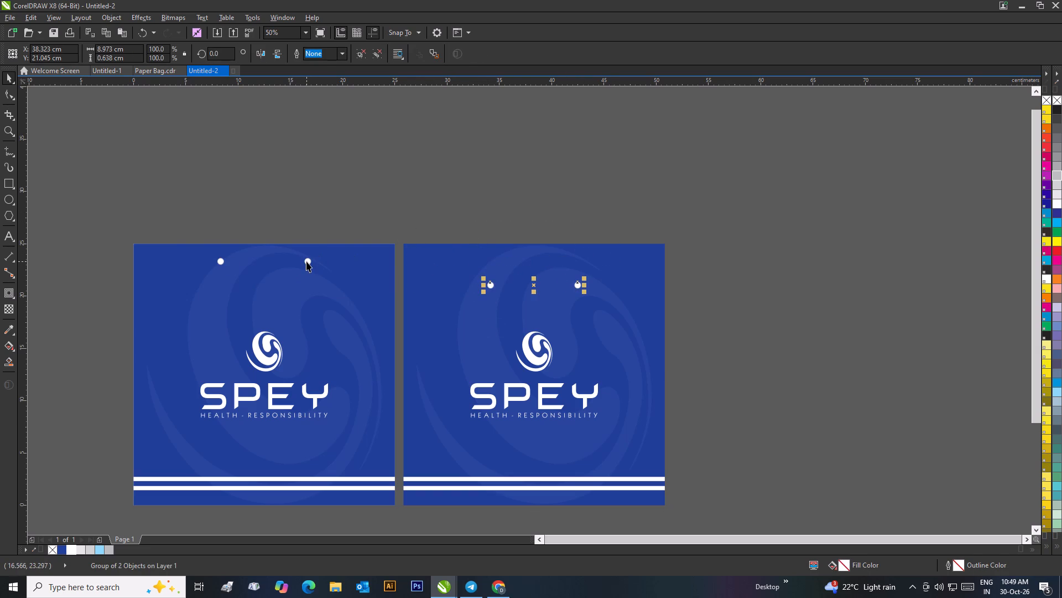
pyautogui.keyDown('shift'); pyautogui.click(306, 261); pyautogui.keyUp('shift')
pyautogui.press('t')
pyautogui.click(478, 220)
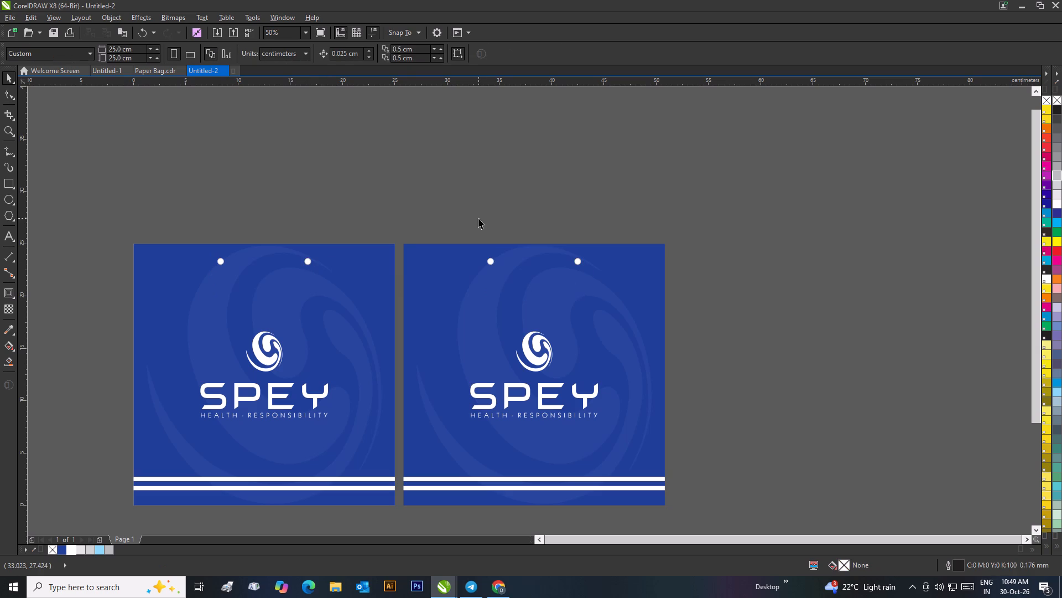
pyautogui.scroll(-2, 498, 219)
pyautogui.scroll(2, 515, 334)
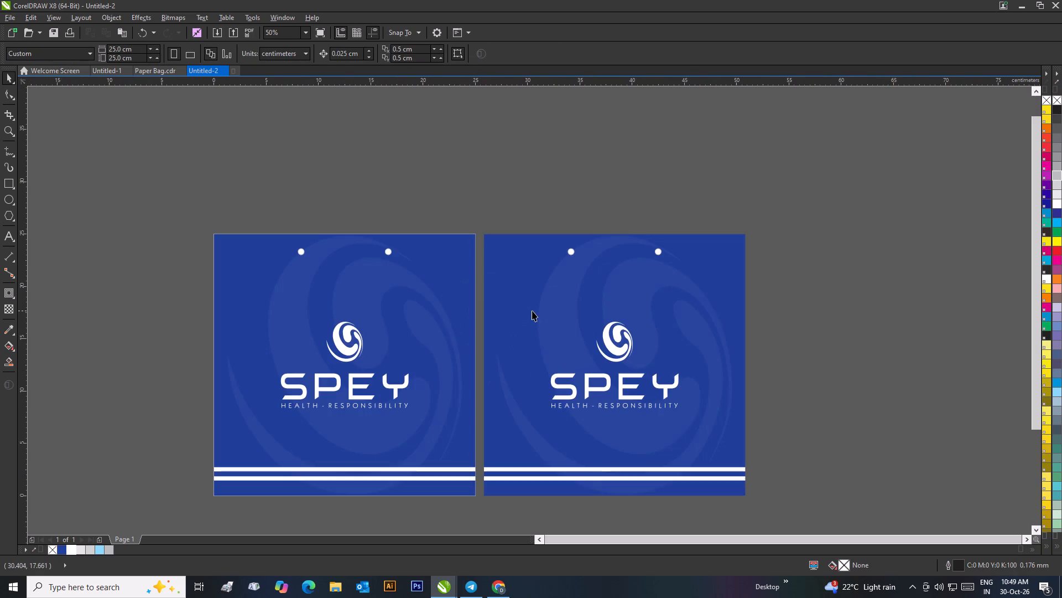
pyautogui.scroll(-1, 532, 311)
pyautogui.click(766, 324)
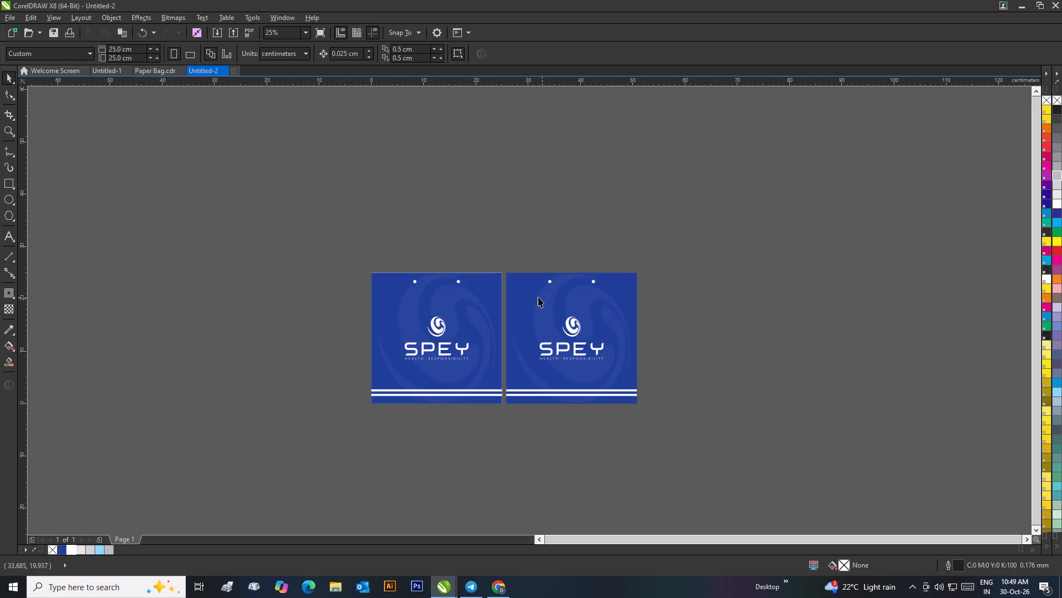
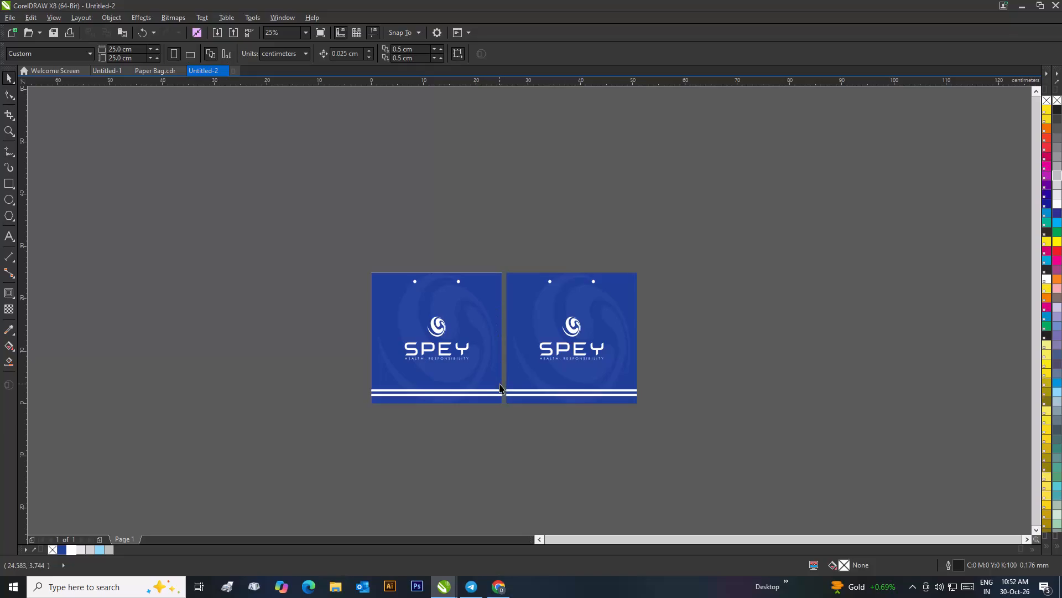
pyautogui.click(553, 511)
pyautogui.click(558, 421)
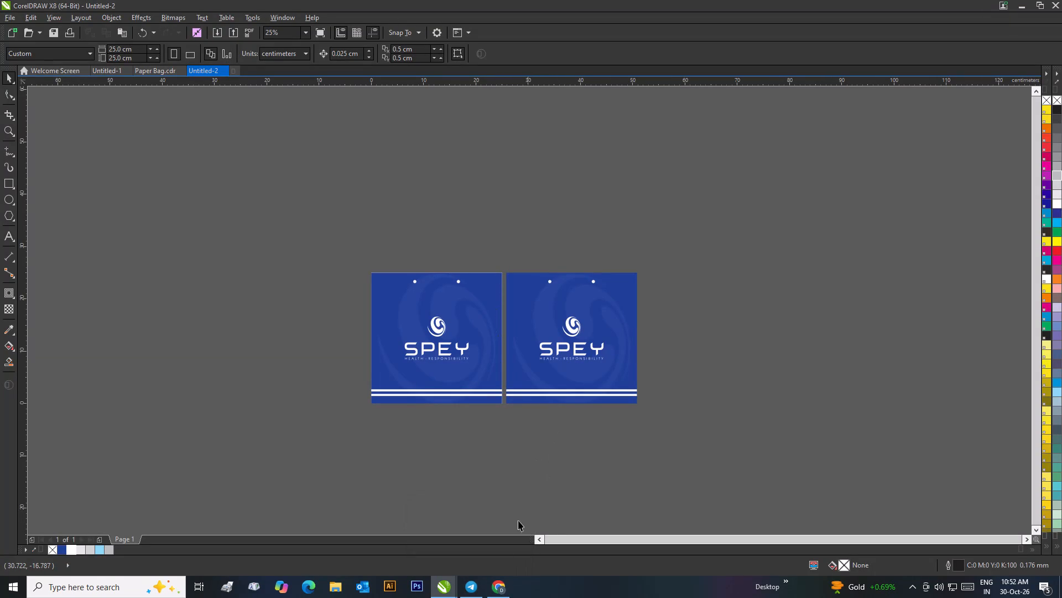
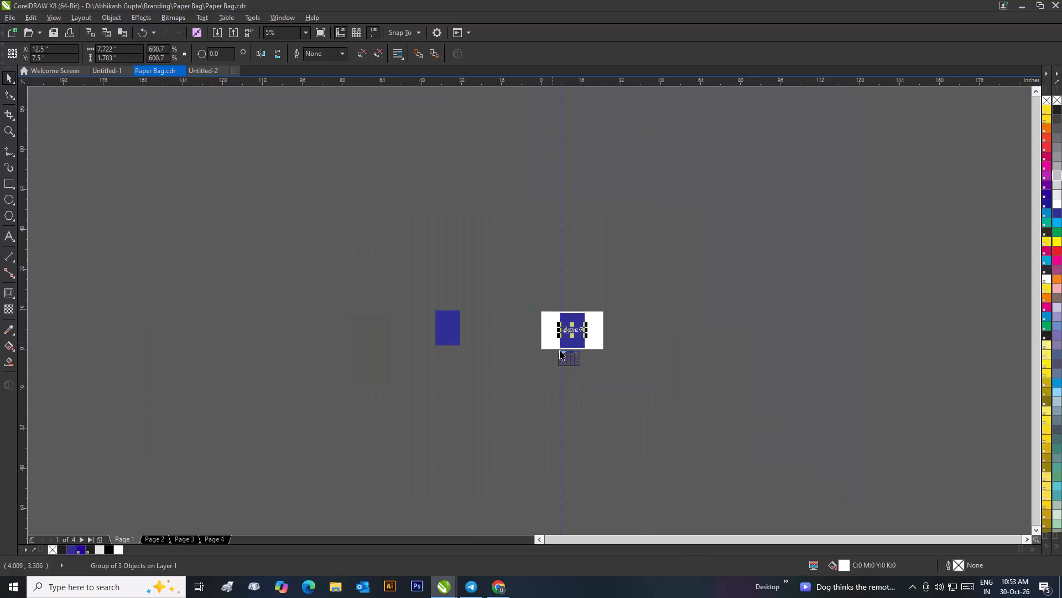
# Look through pages 2, 3 and 4 of the Paper Bag document for existing bag artwork.
pyautogui.click(189, 539)
pyautogui.click(211, 537)
pyautogui.click(189, 535)
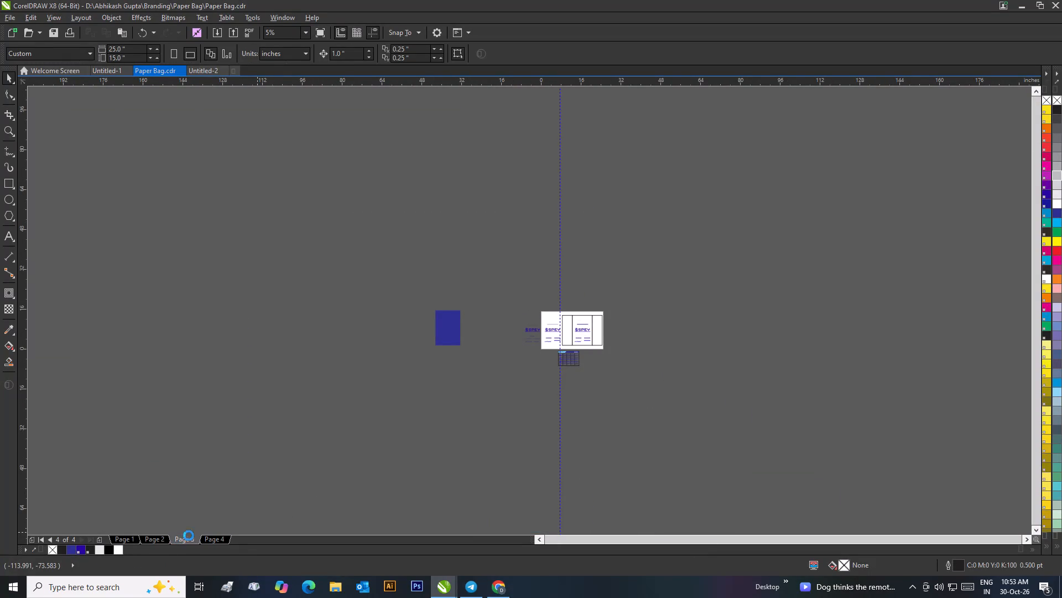
pyautogui.click(157, 538)
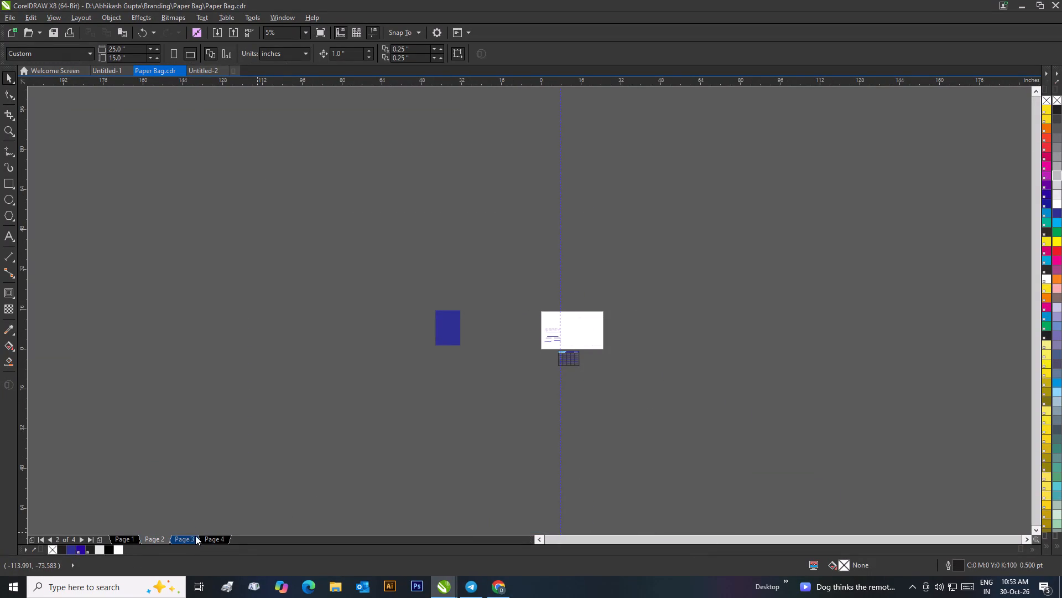
pyautogui.scroll(3, 568, 340)
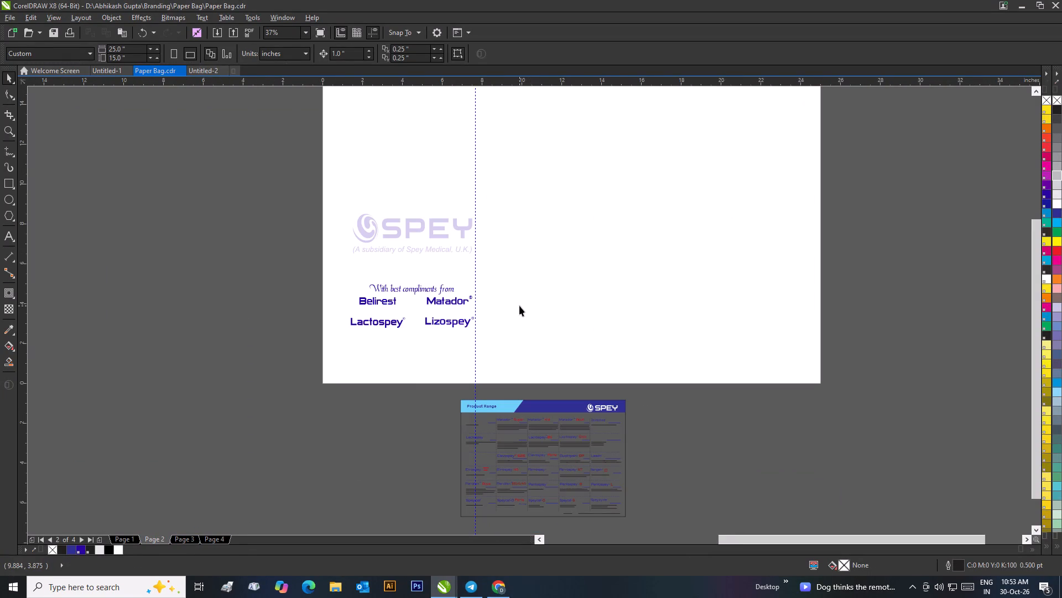
pyautogui.scroll(-3, 519, 306)
# Close the Paper Bag document without saving its changes.
pyautogui.click(181, 69)
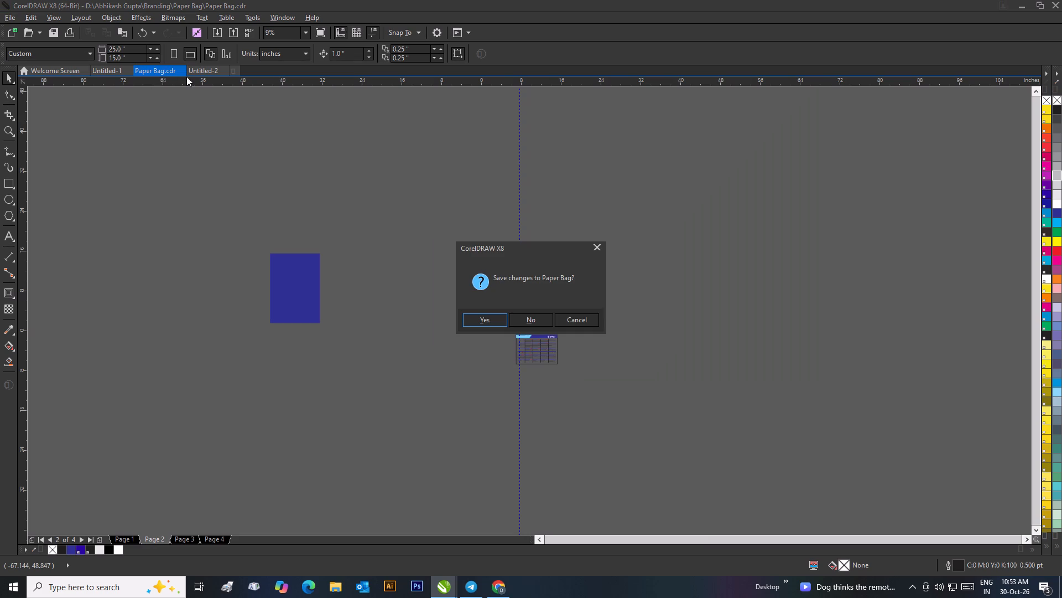
pyautogui.click(534, 319)
pyautogui.click(415, 229)
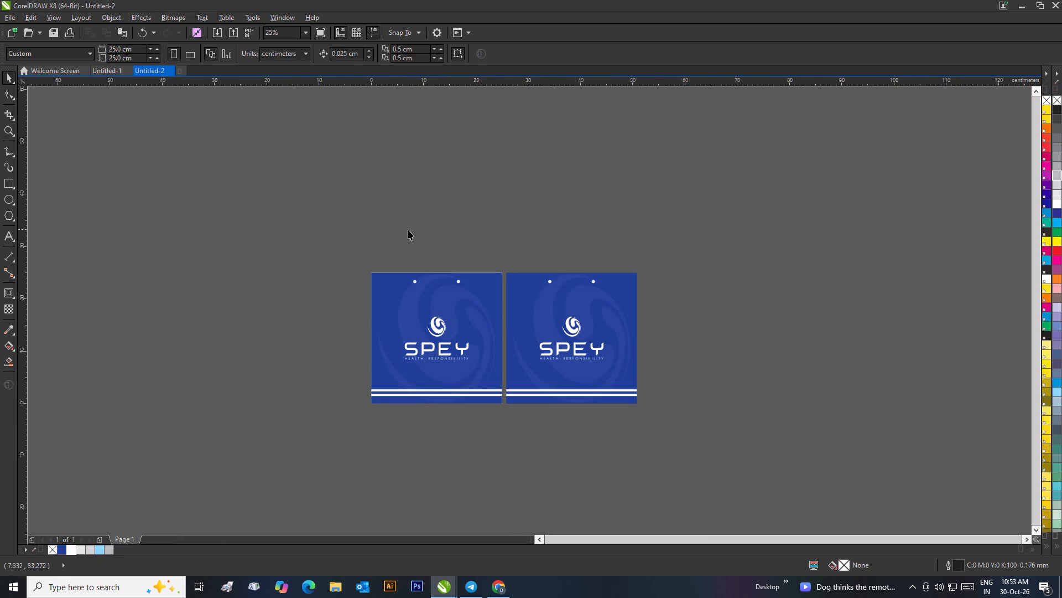
# Save the two-panel bag design in the Office Branding folder as a CorelDRAW file named "spey carry bag cdr".
pyautogui.click(6, 16)
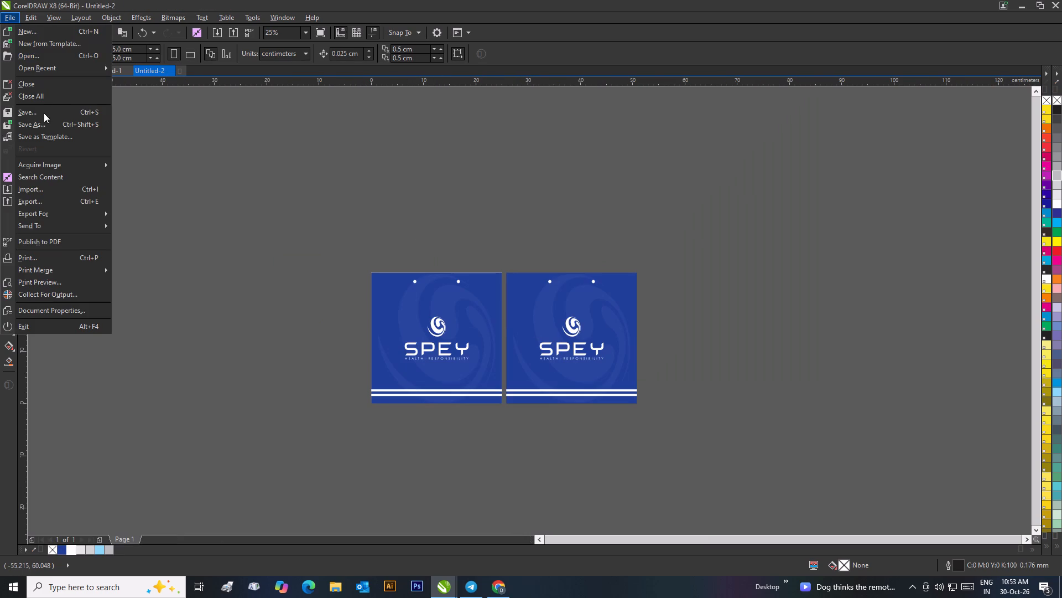
pyautogui.click(39, 121)
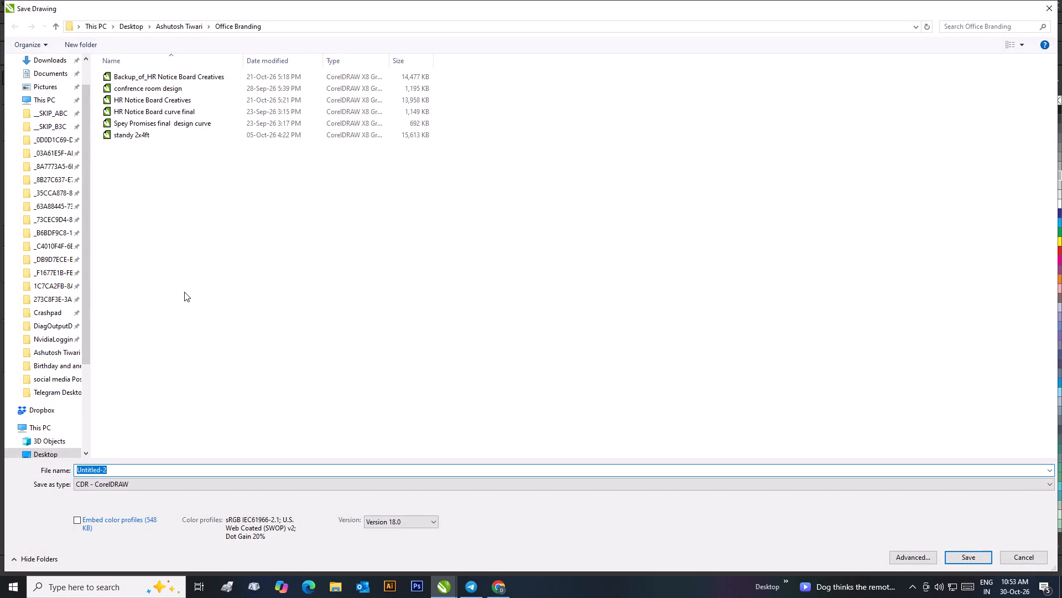
pyautogui.press('BackSpace')
pyautogui.write('bag')
pyautogui.press('space')
pyautogui.write('cdr')
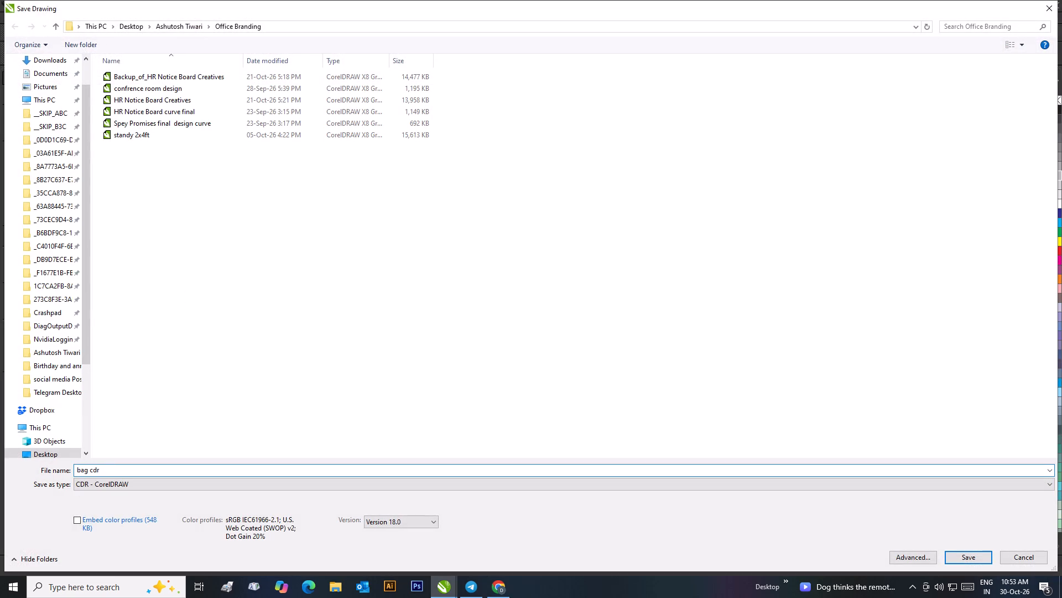
pyautogui.press('Left')
pyautogui.press('Left')
pyautogui.press('Left')
pyautogui.press('Left')
pyautogui.press('Left')
pyautogui.press('Left')
pyautogui.press('Left')
pyautogui.press('Left')
pyautogui.press('Left')
pyautogui.press('Left')
pyautogui.press('Left')
pyautogui.press('Left')
pyautogui.press('Left')
pyautogui.write('spet')
pyautogui.press('BackSpace')
pyautogui.write('y carry')
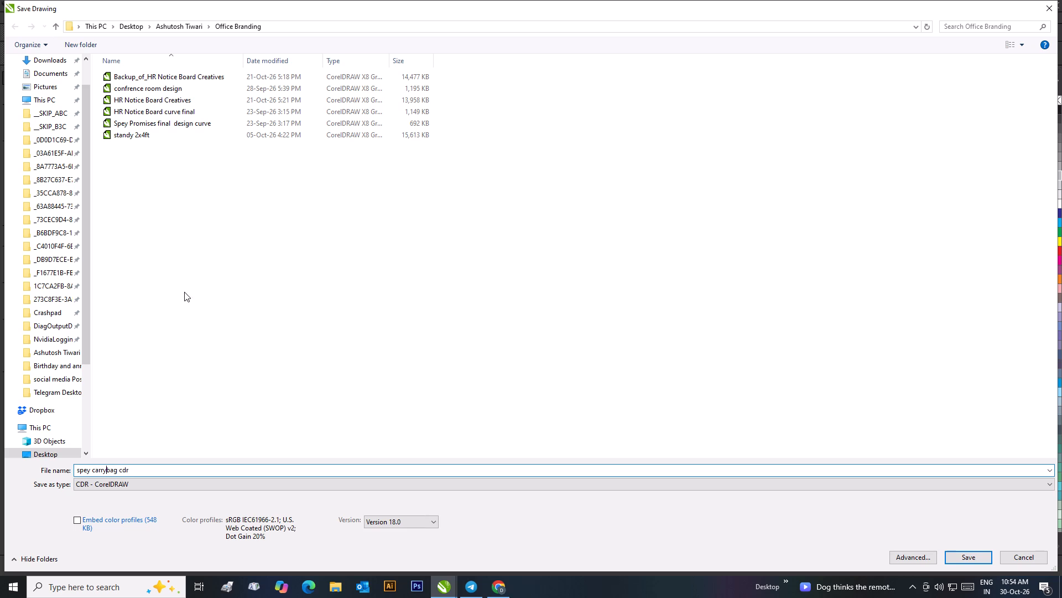
pyautogui.press('space')
pyautogui.click(965, 555)
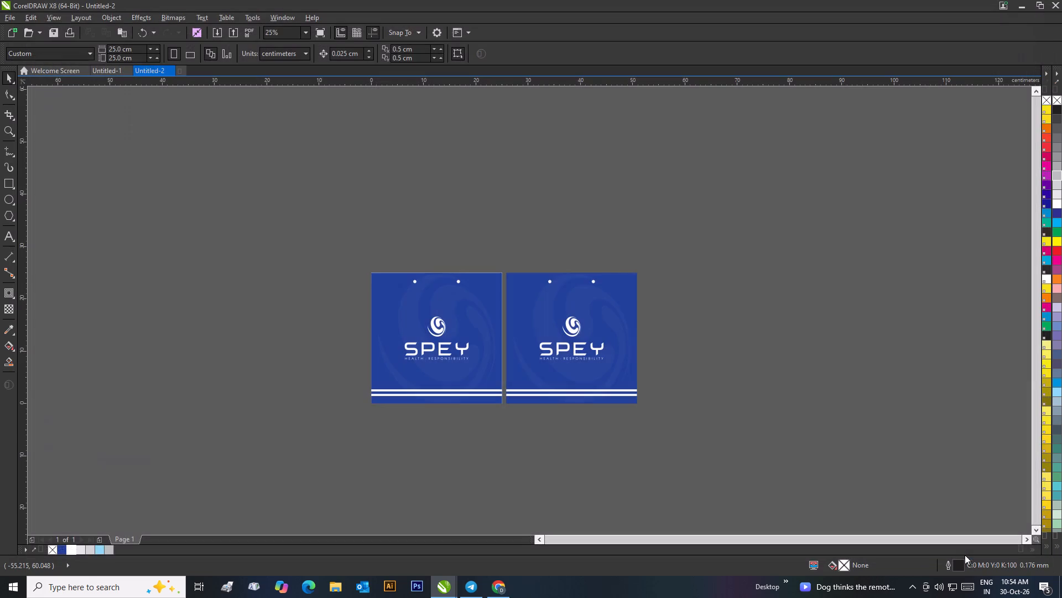
pyautogui.click(247, 135)
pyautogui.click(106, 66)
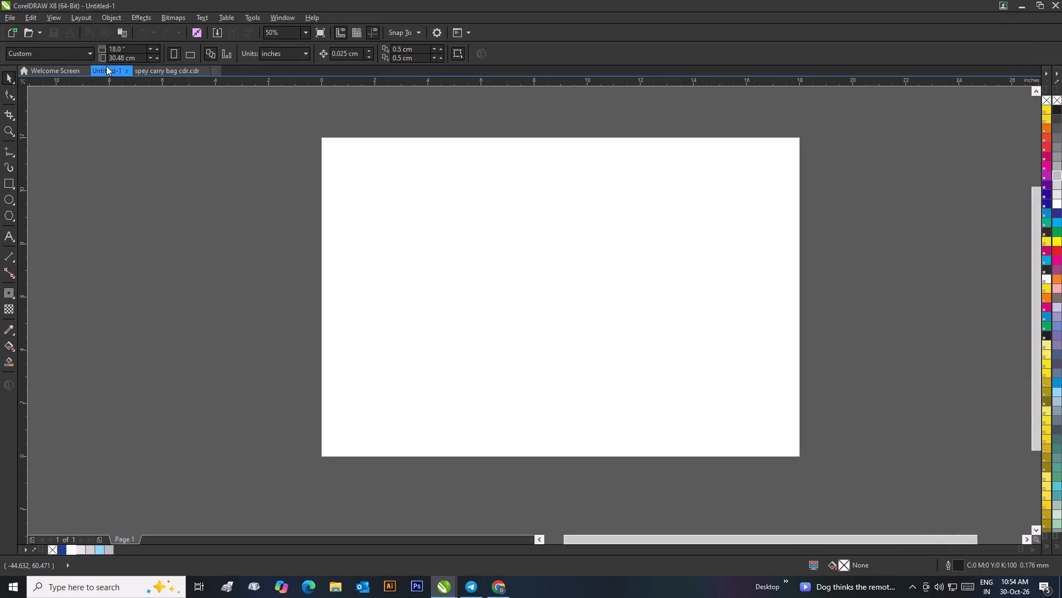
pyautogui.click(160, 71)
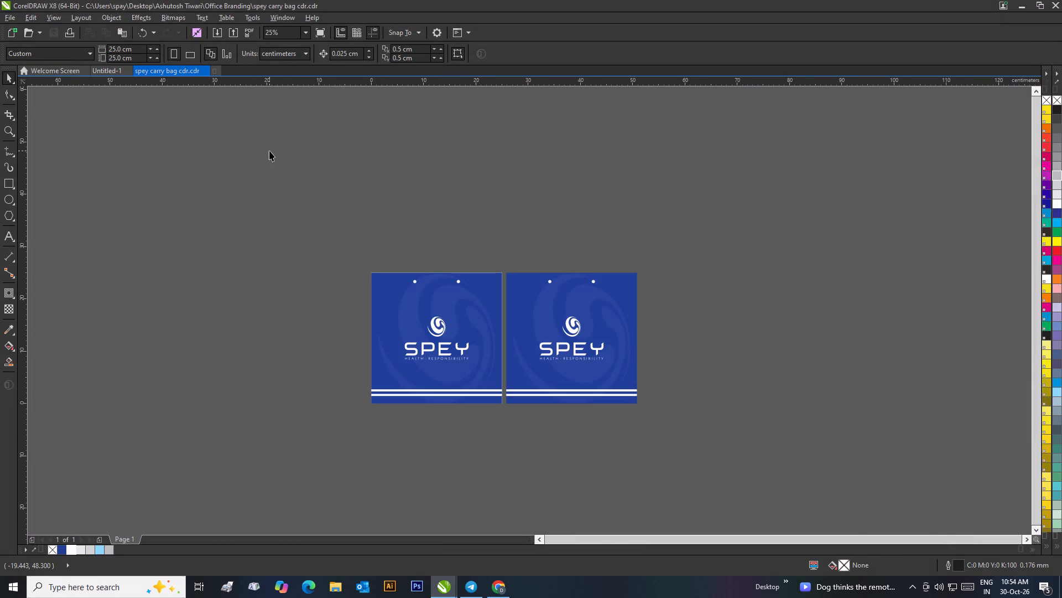
# Search the 2025-2026 work folder on New Volume (D:) for existing files matching "carry", without opening a drawing.
pyautogui.hotkey('ctrl', 'o')
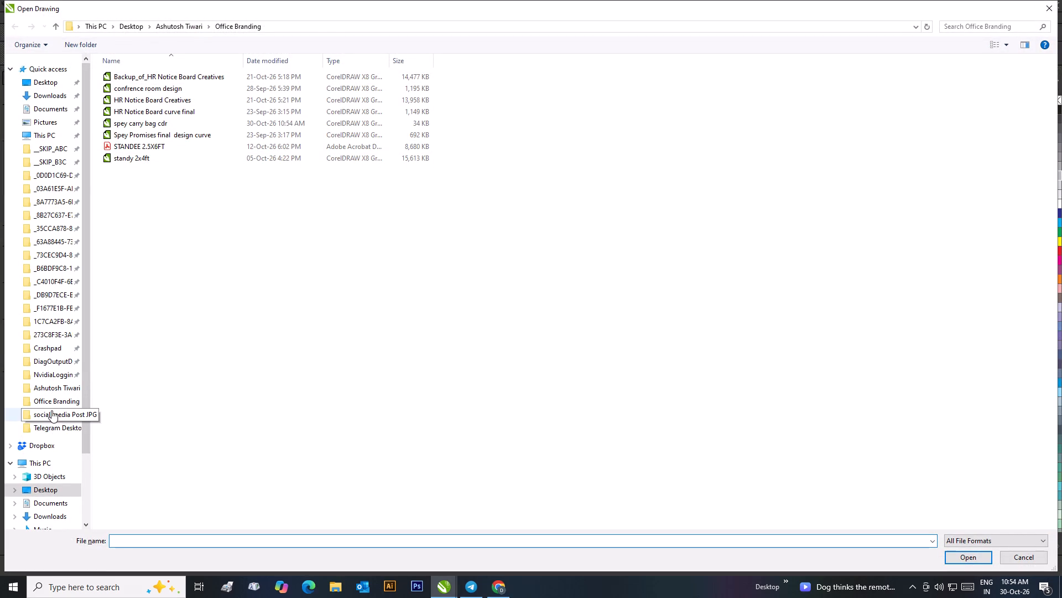
pyautogui.scroll(-6, 25, 499)
pyautogui.click(45, 491)
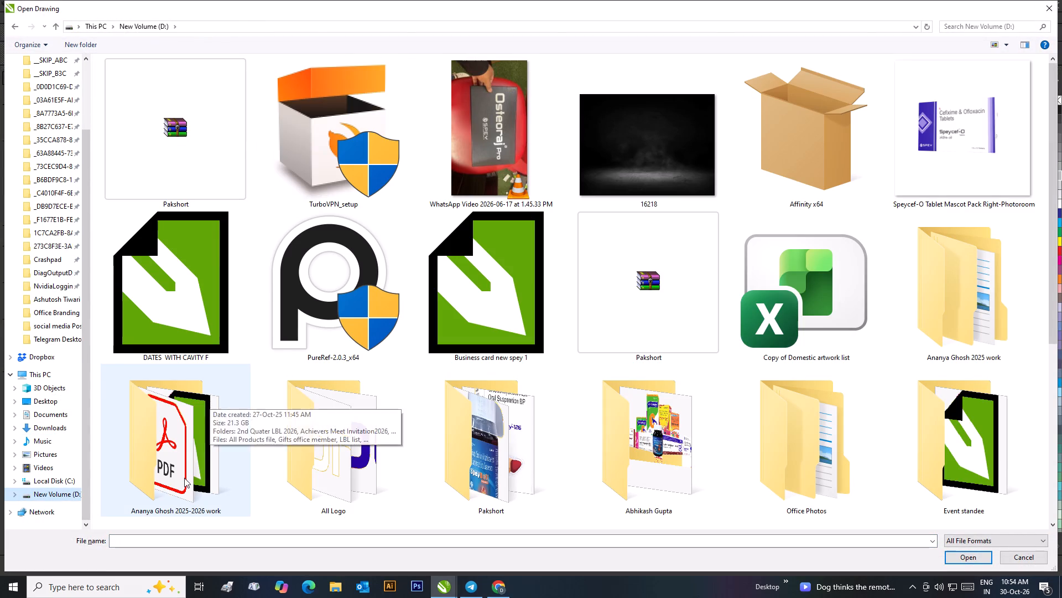
pyautogui.doubleClick(184, 478)
pyautogui.click(980, 24)
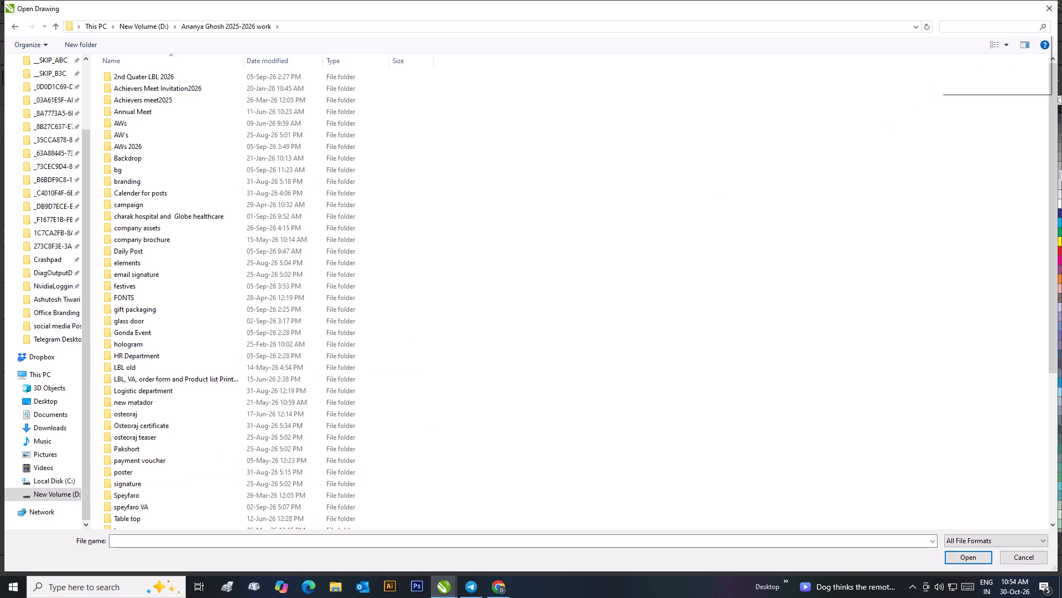
pyautogui.write('carry')
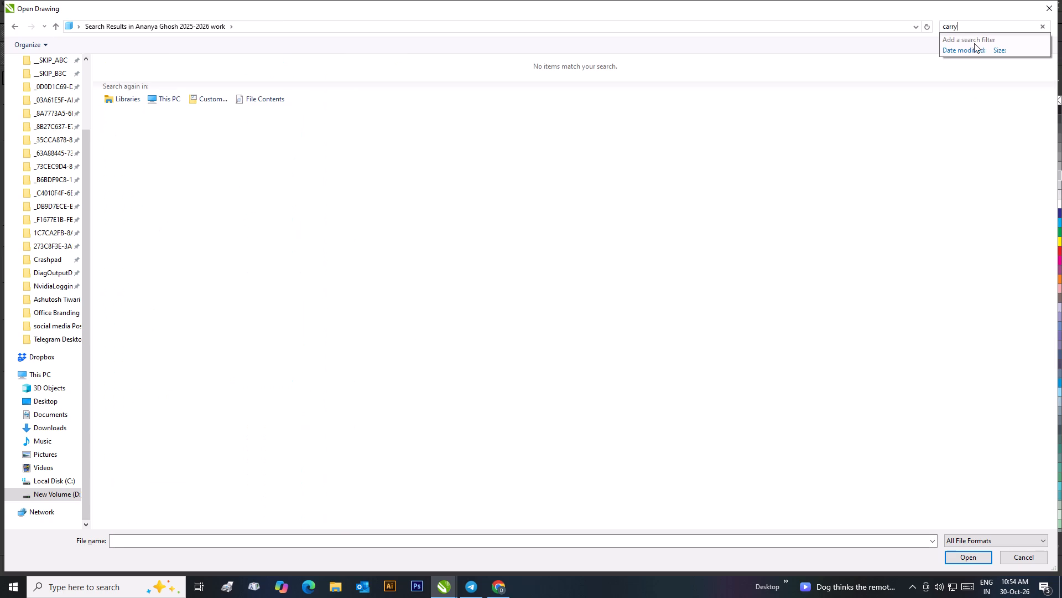
pyautogui.press('BackSpace')
pyautogui.press('BackSpace')
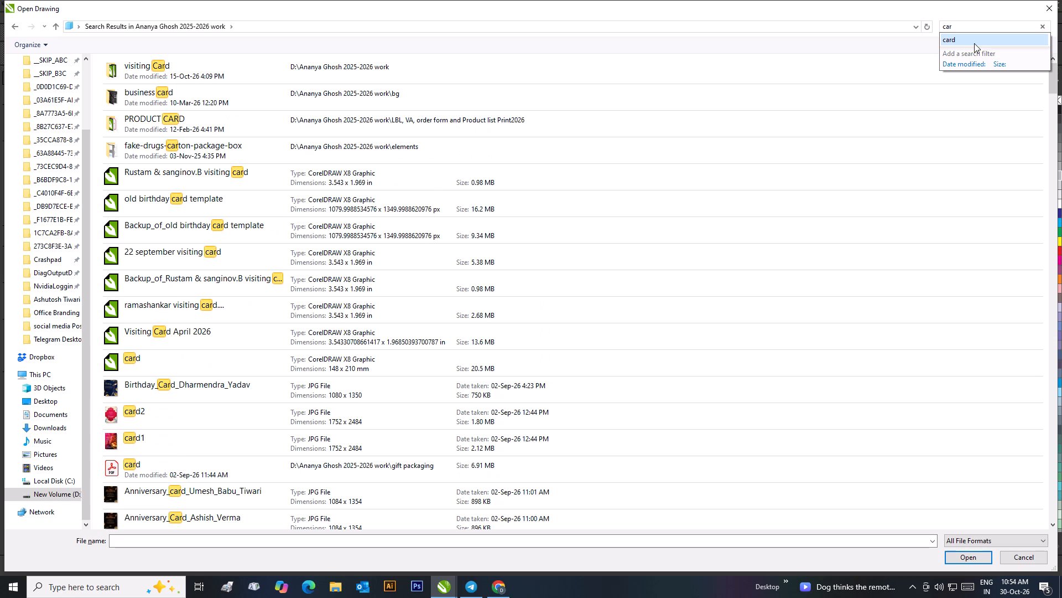
pyautogui.press('BackSpace')
pyautogui.press('BackSpace')
pyautogui.press('BackSpace')
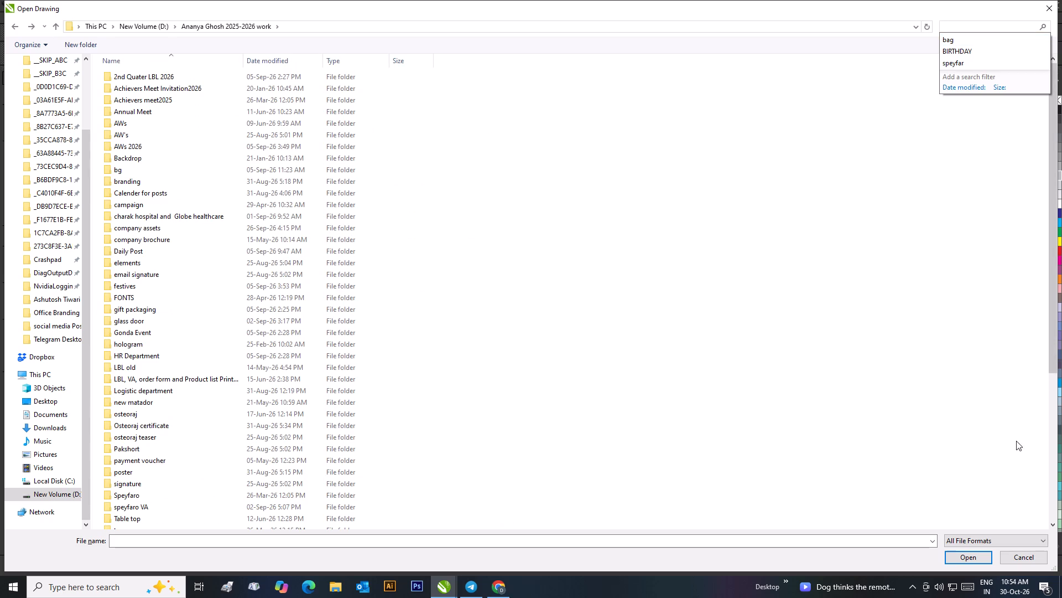
pyautogui.click(1017, 555)
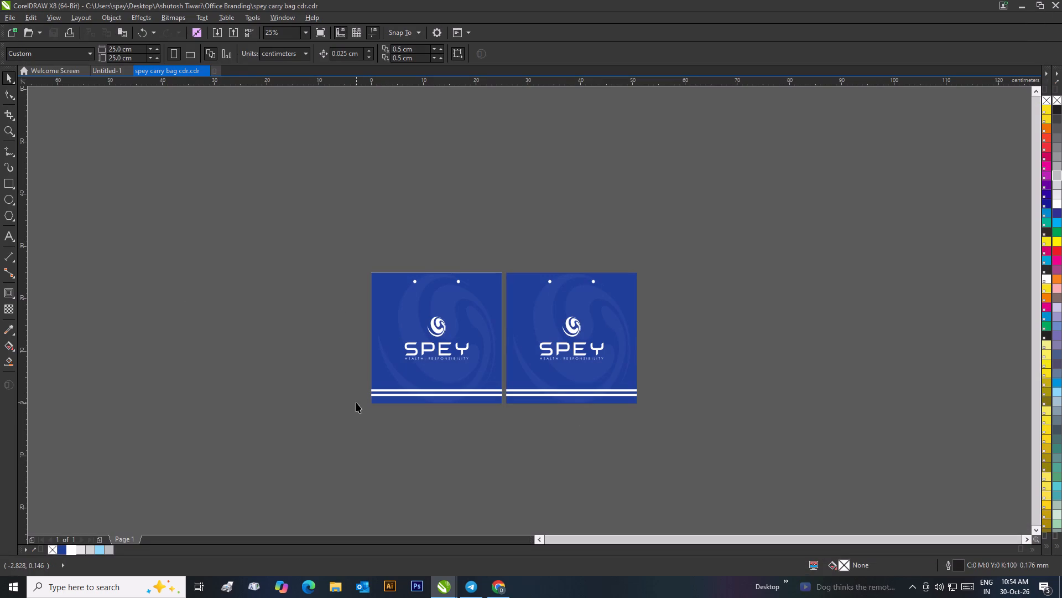
# Search the colleague's folder beside Office Photos on New Volume (D:) for drawings matching "carry".
pyautogui.hotkey('ctrl', 'o')
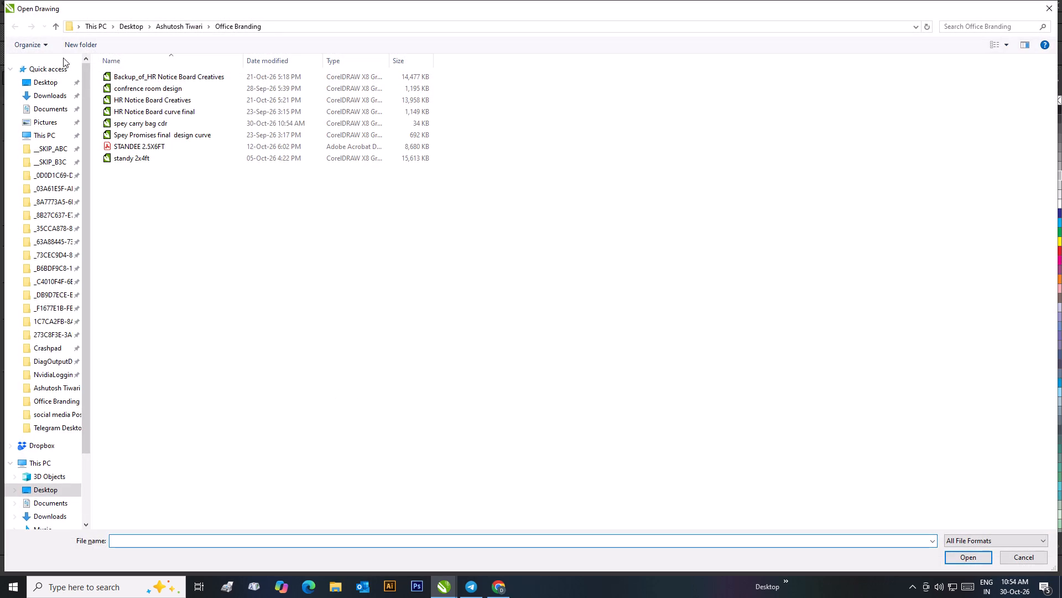
pyautogui.click(57, 23)
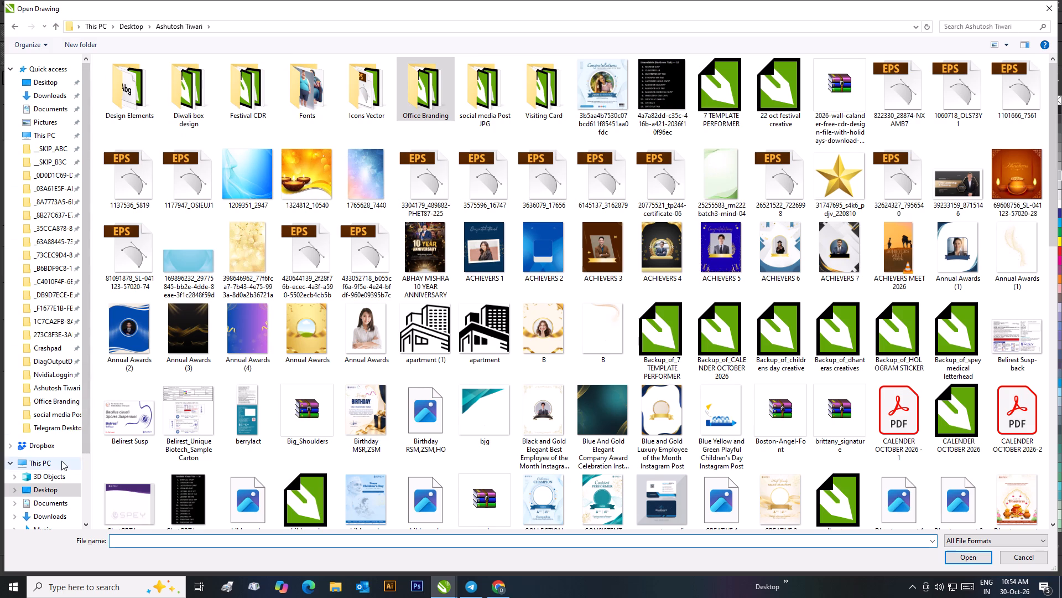
pyautogui.scroll(-7, 77, 487)
pyautogui.click(67, 494)
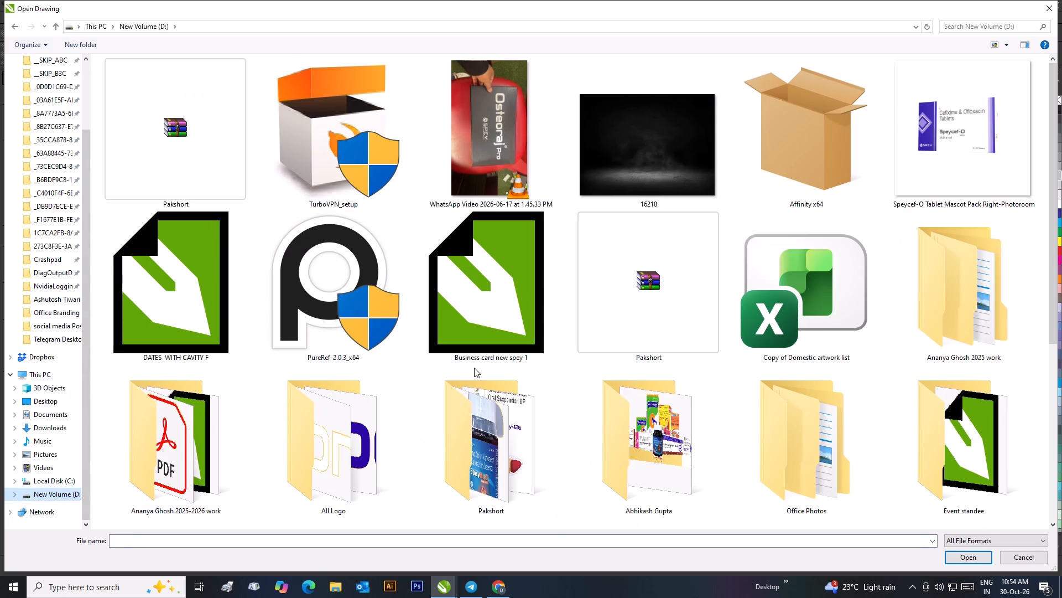
pyautogui.doubleClick(655, 452)
pyautogui.click(962, 29)
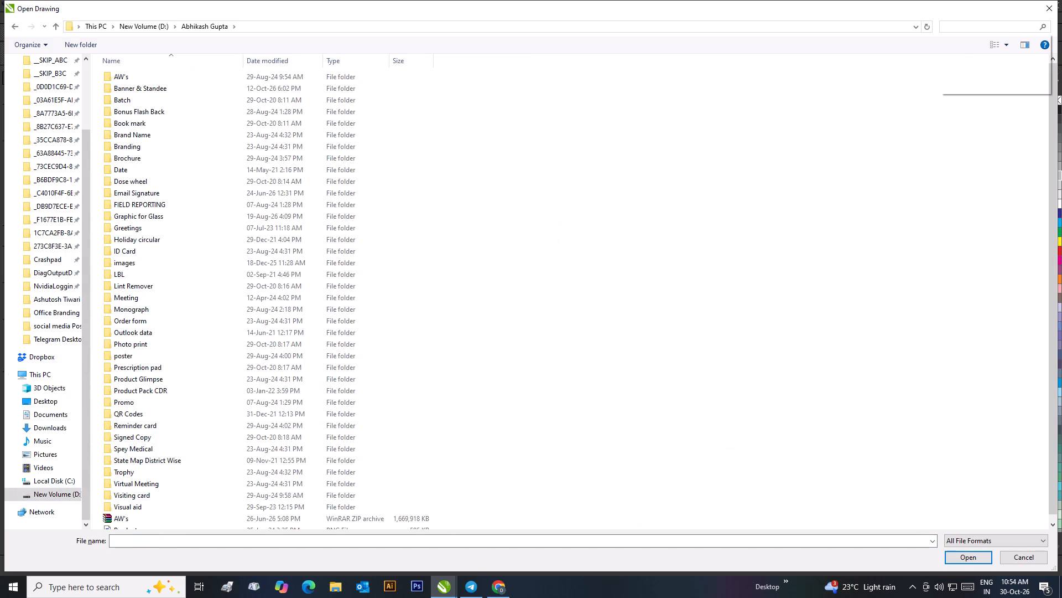
pyautogui.write('carry')
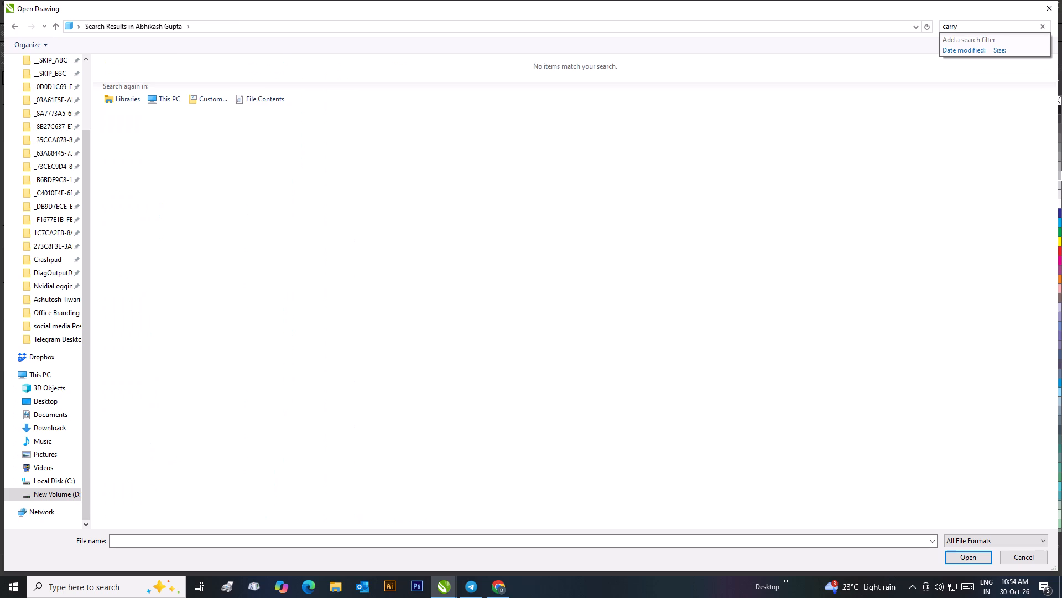
# Search the same colleague's folder for "bag" instead, and clear the search after checking the files.
pyautogui.press('BackSpace')
pyautogui.press('BackSpace')
pyautogui.press('BackSpace')
pyautogui.press('BackSpace')
pyautogui.press('BackSpace')
pyautogui.press('BackSpace')
pyautogui.press('BackSpace')
pyautogui.press('BackSpace')
pyautogui.press('BackSpace')
pyautogui.press('BackSpace')
pyautogui.write('bag')
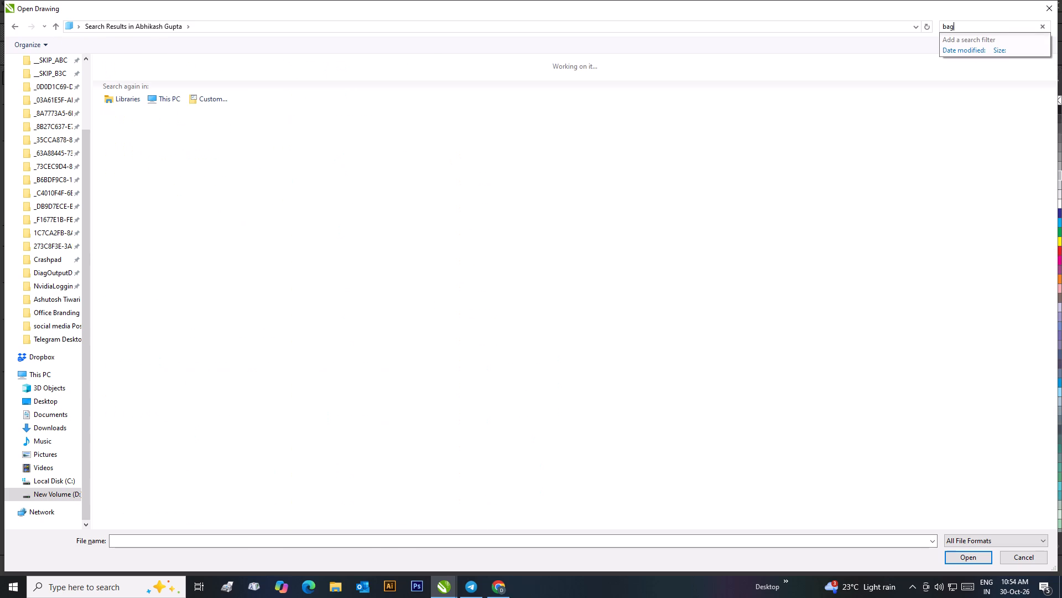
pyautogui.click(1046, 27)
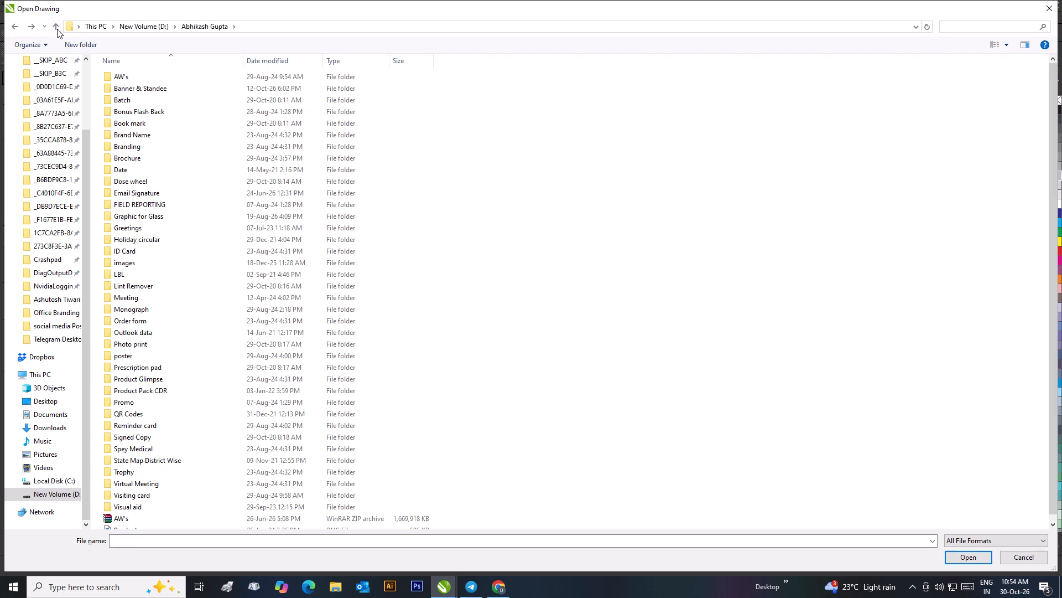
# Browse New Volume (D:) and the other colleague's 2025 work folder, including All Files and Social Media Posts, for an earlier bag drawing, opening none.
pyautogui.click(57, 29)
pyautogui.scroll(-4, 184, 350)
pyautogui.scroll(2, 276, 350)
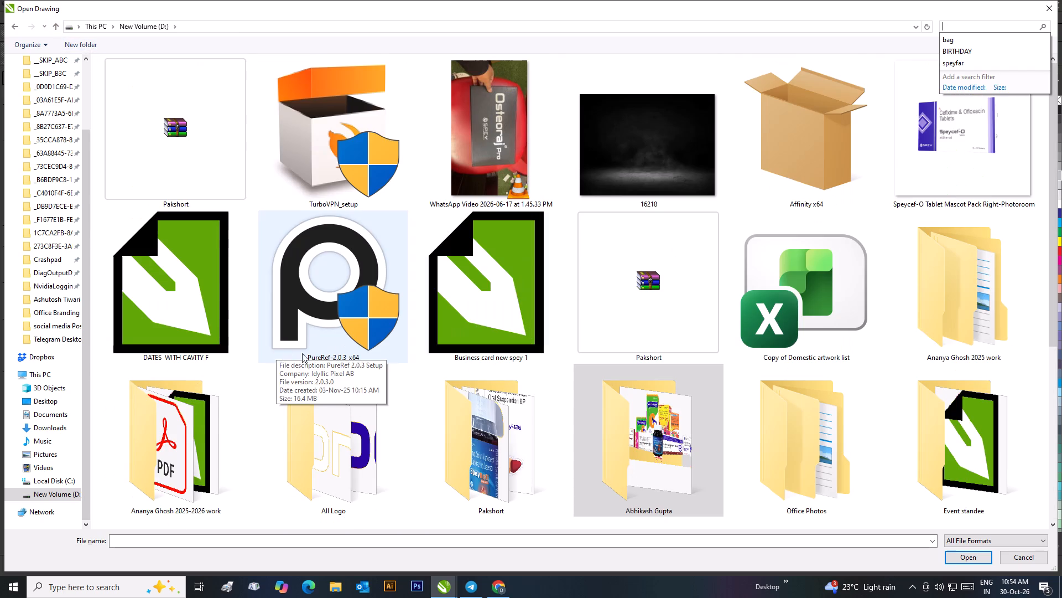
pyautogui.scroll(-1, 786, 445)
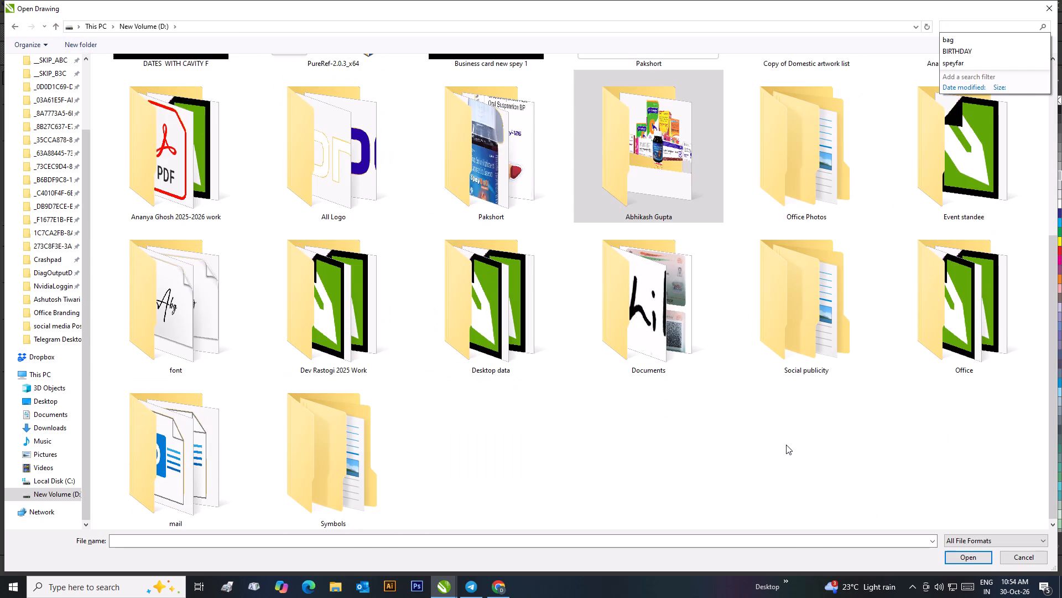
pyautogui.doubleClick(330, 334)
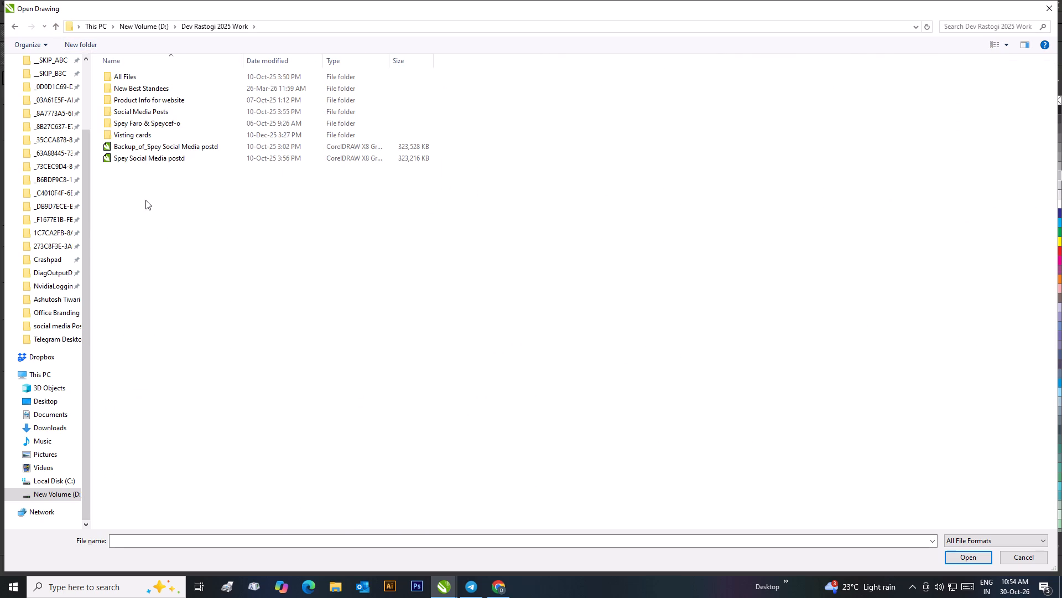
pyautogui.doubleClick(124, 81)
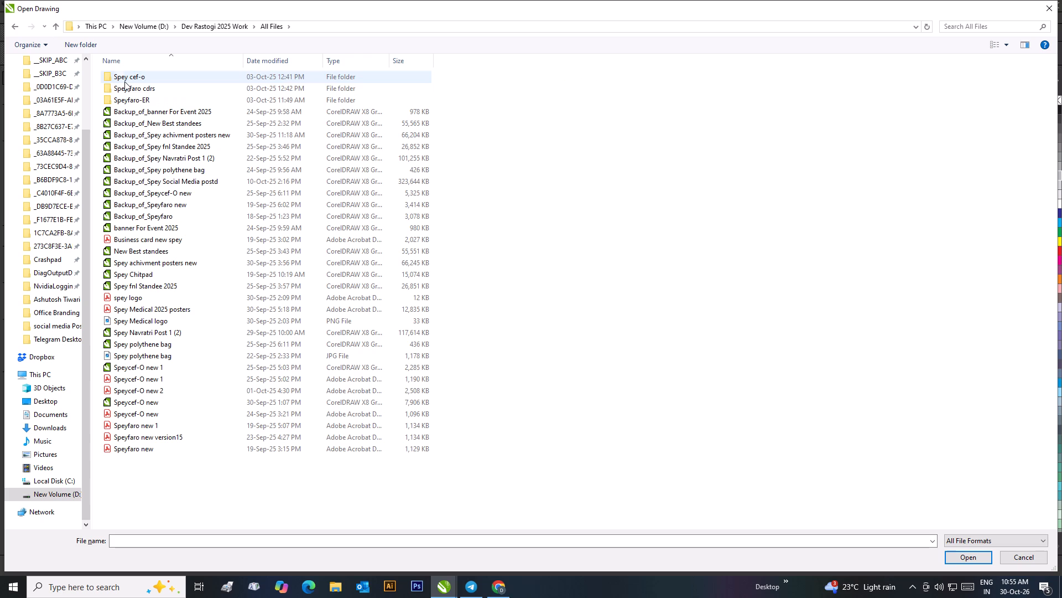
pyautogui.click(57, 23)
pyautogui.doubleClick(137, 114)
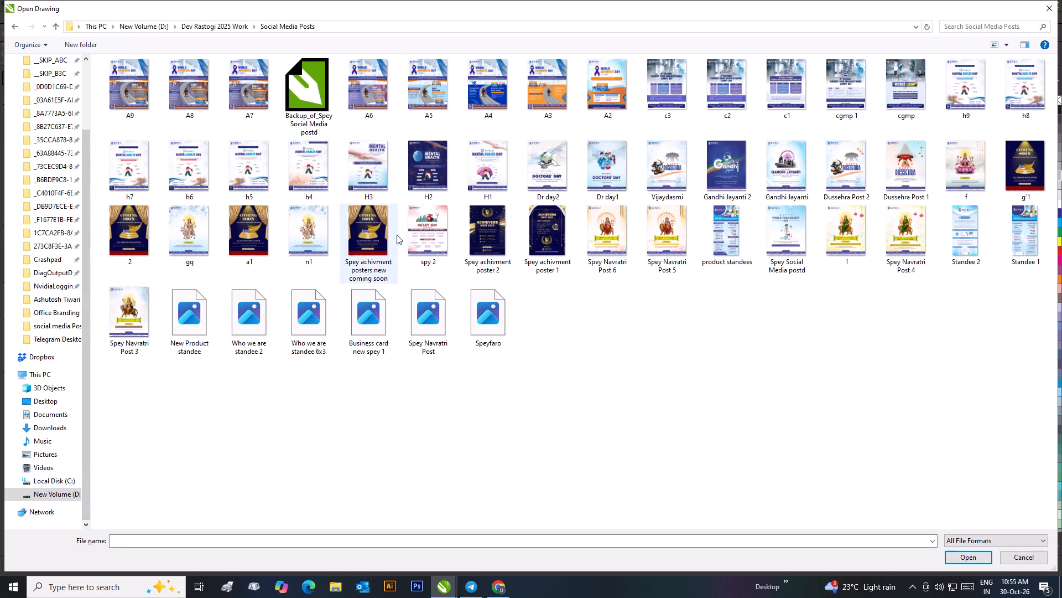
pyautogui.click(58, 30)
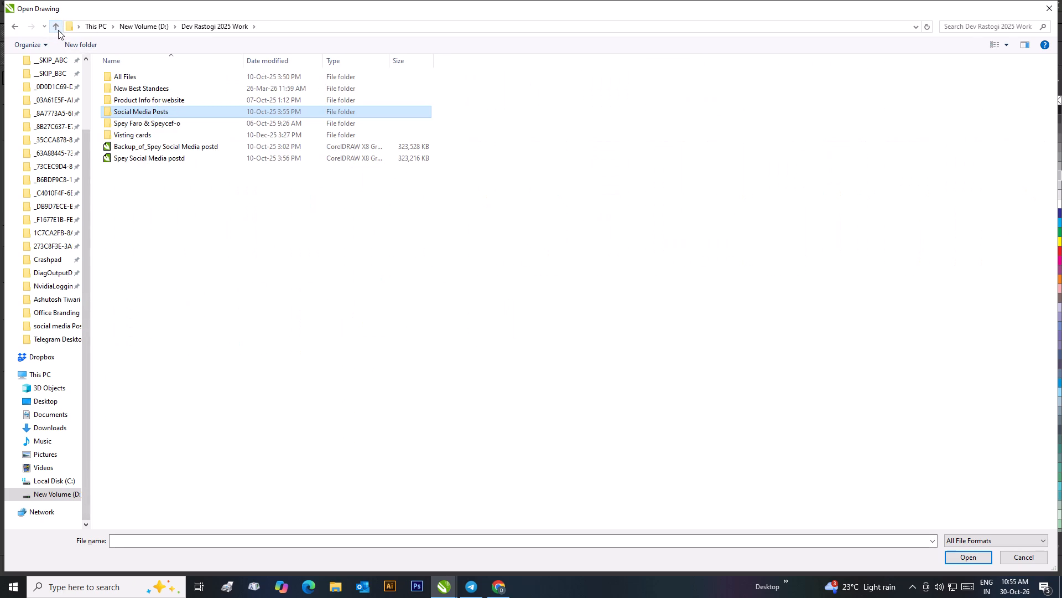
pyautogui.click(59, 30)
pyautogui.click(59, 30)
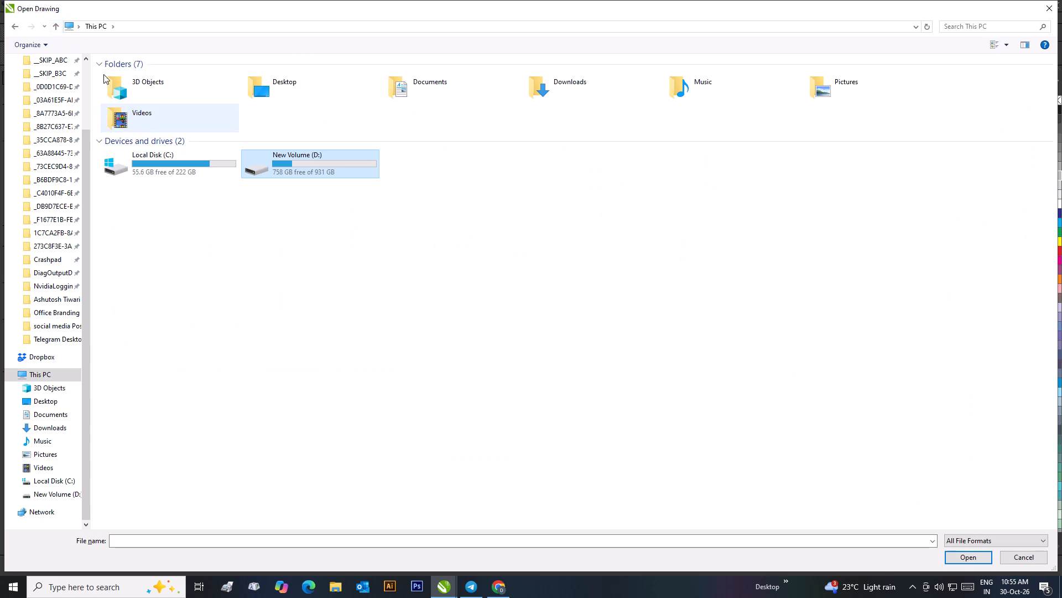
pyautogui.click(58, 27)
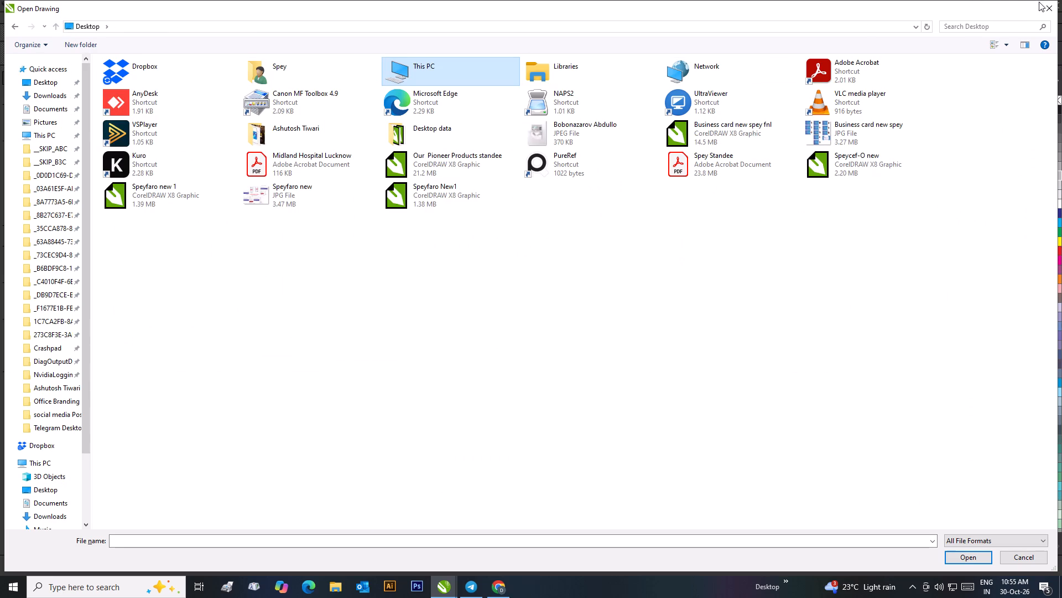
pyautogui.click(1043, 4)
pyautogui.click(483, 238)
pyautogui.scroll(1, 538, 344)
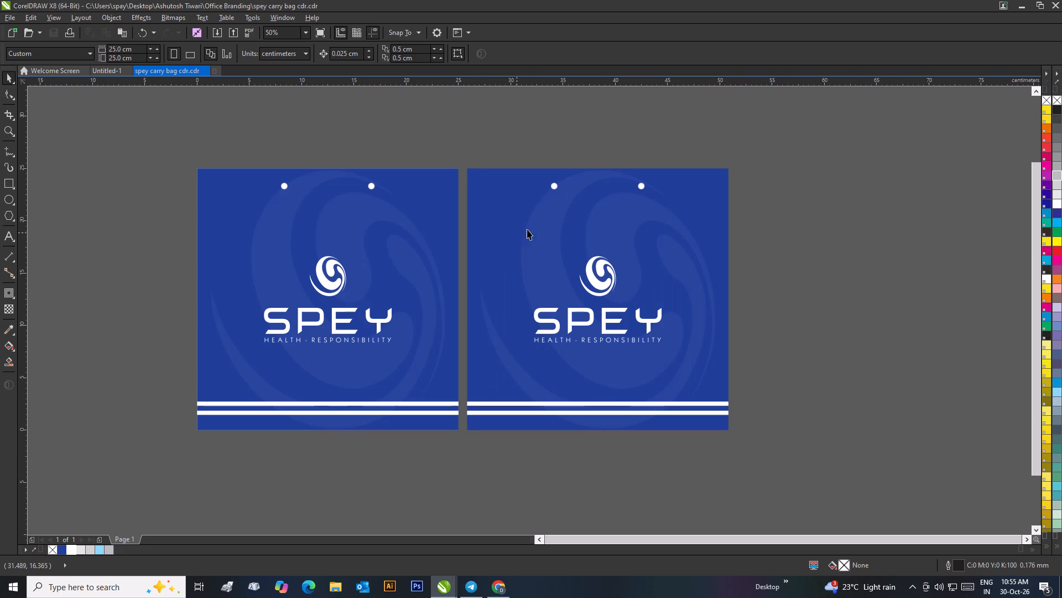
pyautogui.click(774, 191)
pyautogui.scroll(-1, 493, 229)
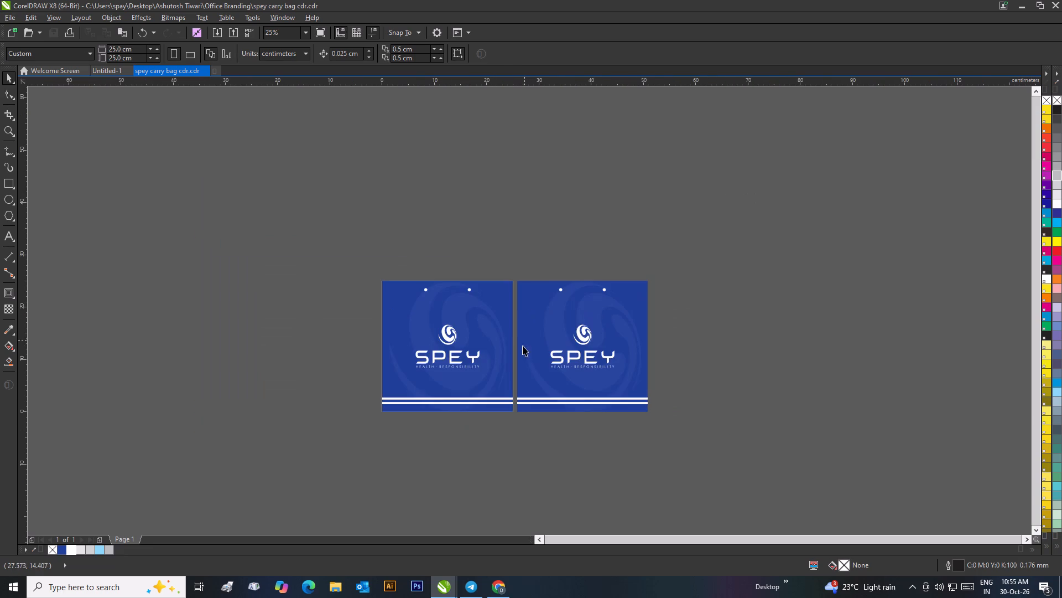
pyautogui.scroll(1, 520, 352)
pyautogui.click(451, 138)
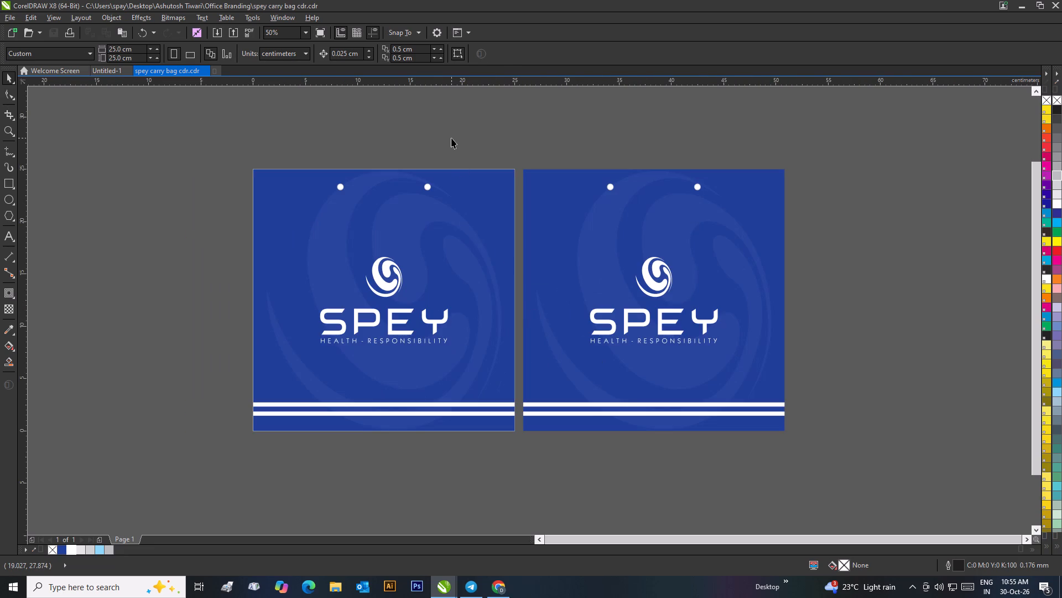
# Draw an upright ellipse about 14.2 x 20.7 cm overlapping the top edge of the first bag panel.
pyautogui.scroll(-1, 365, 151)
pyautogui.scroll(1, 578, 328)
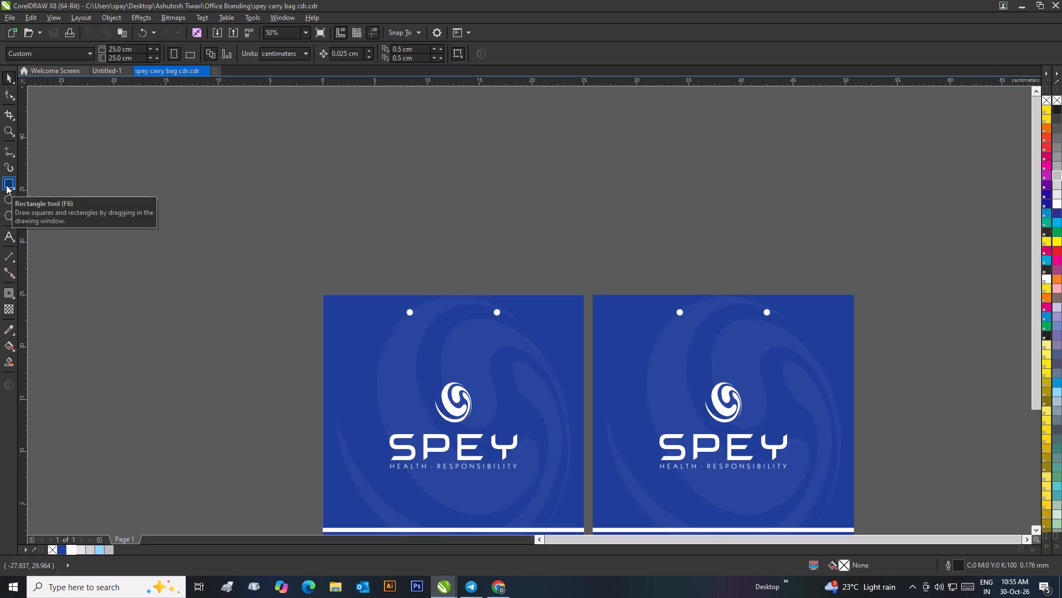
pyautogui.click(8, 205)
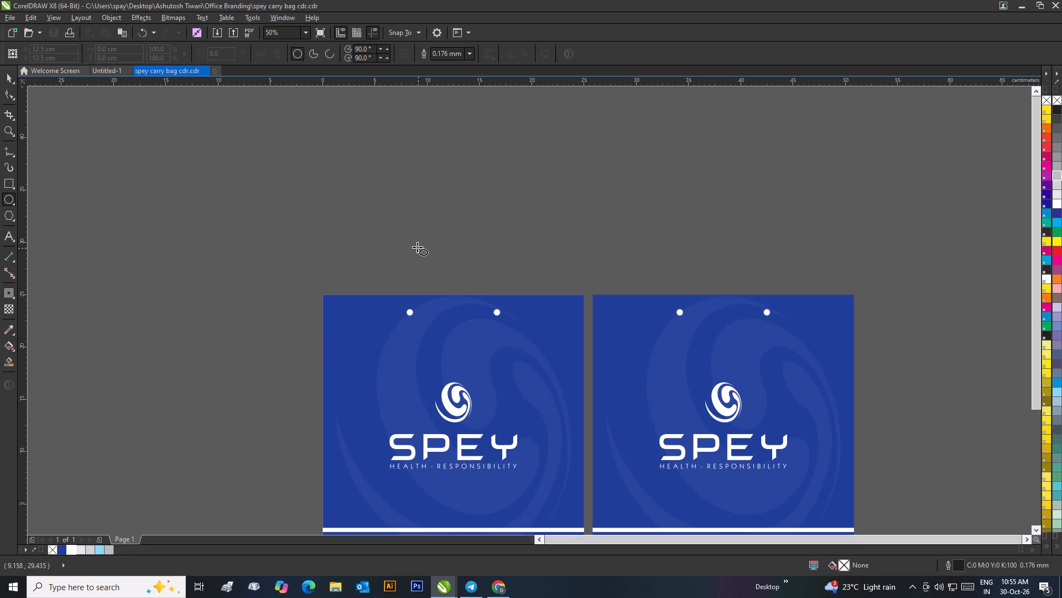
pyautogui.moveTo(391, 189); pyautogui.dragTo(501, 400)
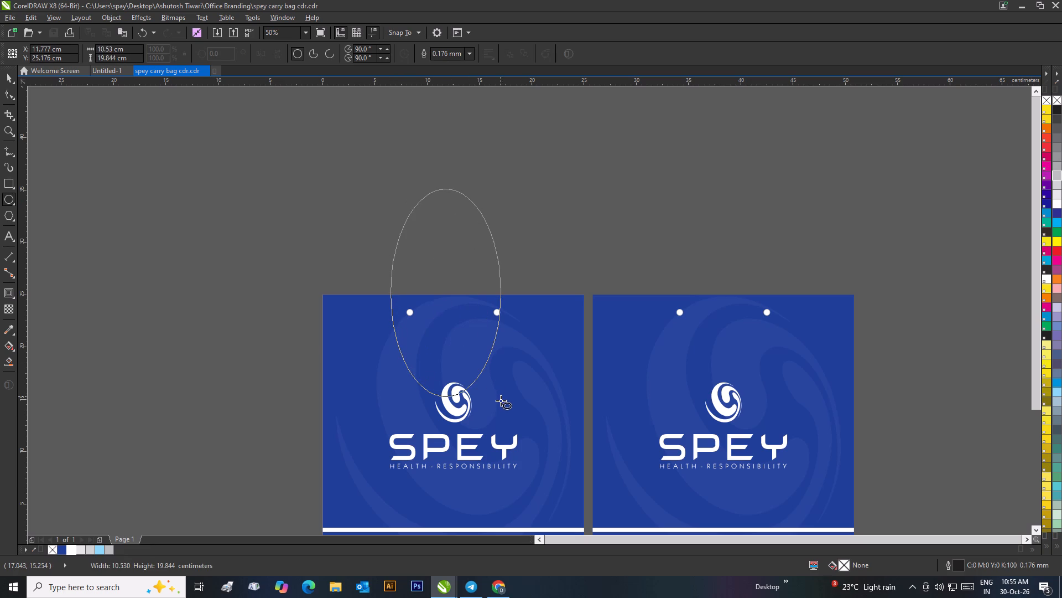
pyautogui.moveTo(501, 400); pyautogui.dragTo(533, 402)
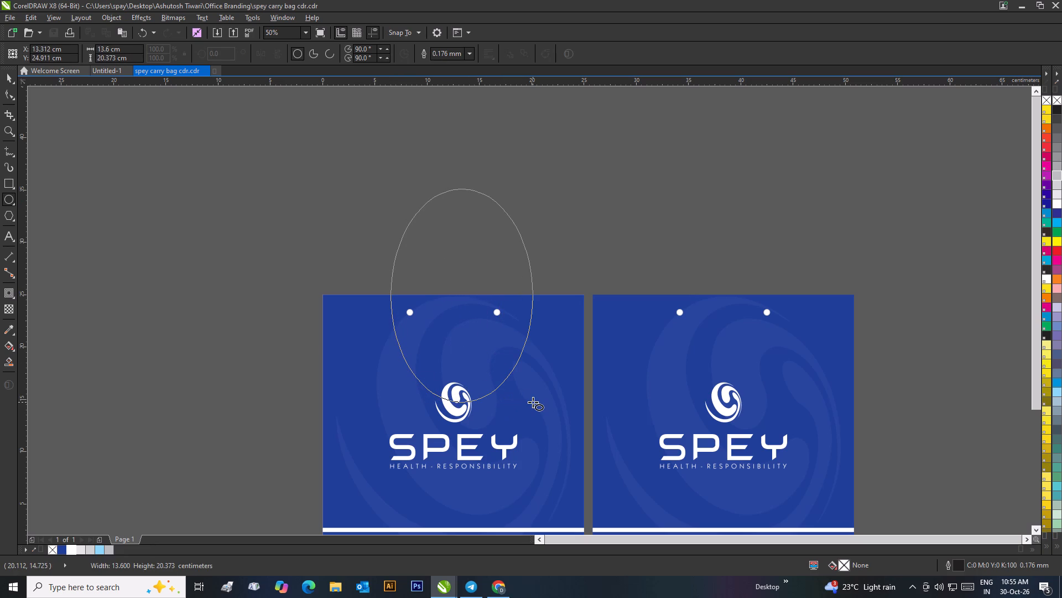
pyautogui.moveTo(533, 402); pyautogui.dragTo(539, 406)
pyautogui.click(12, 79)
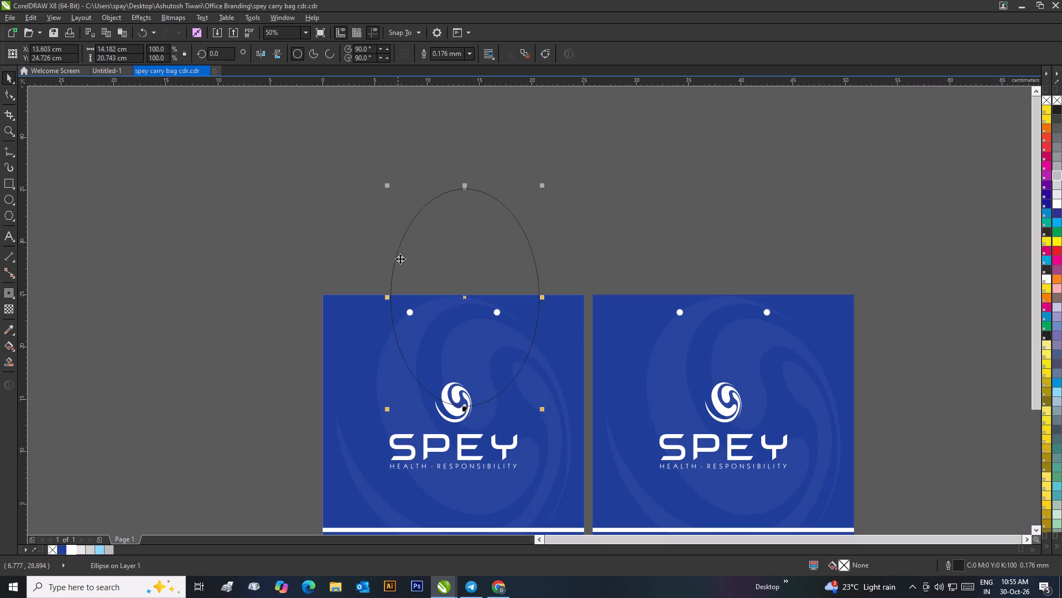
# Move the ellipse over the first panel's handle holes and narrow it to about 8.4 cm so its sides pass through both holes.
pyautogui.moveTo(441, 250); pyautogui.dragTo(420, 329)
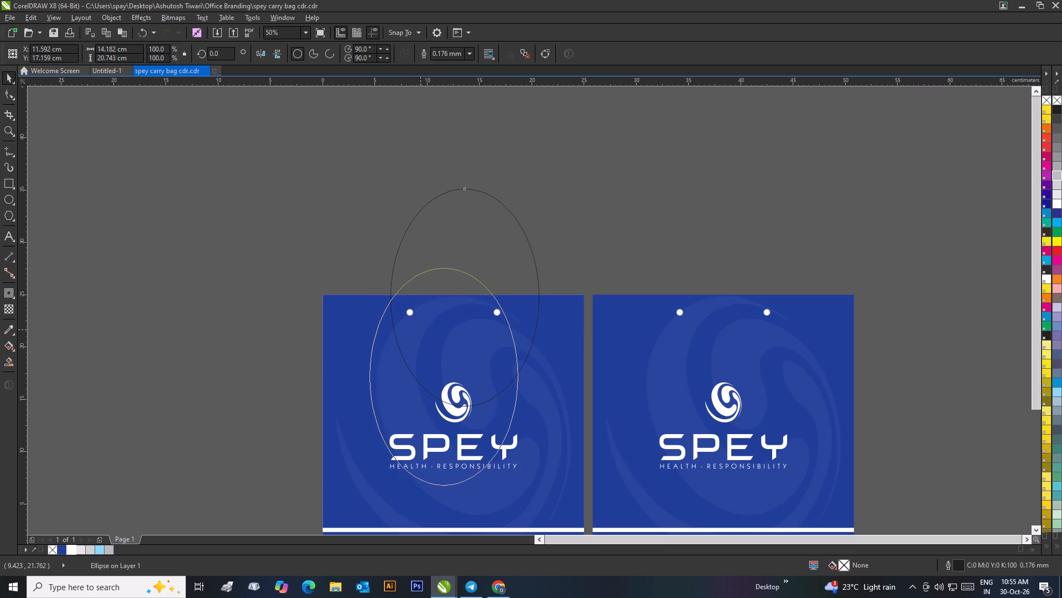
pyautogui.moveTo(420, 329); pyautogui.dragTo(454, 237)
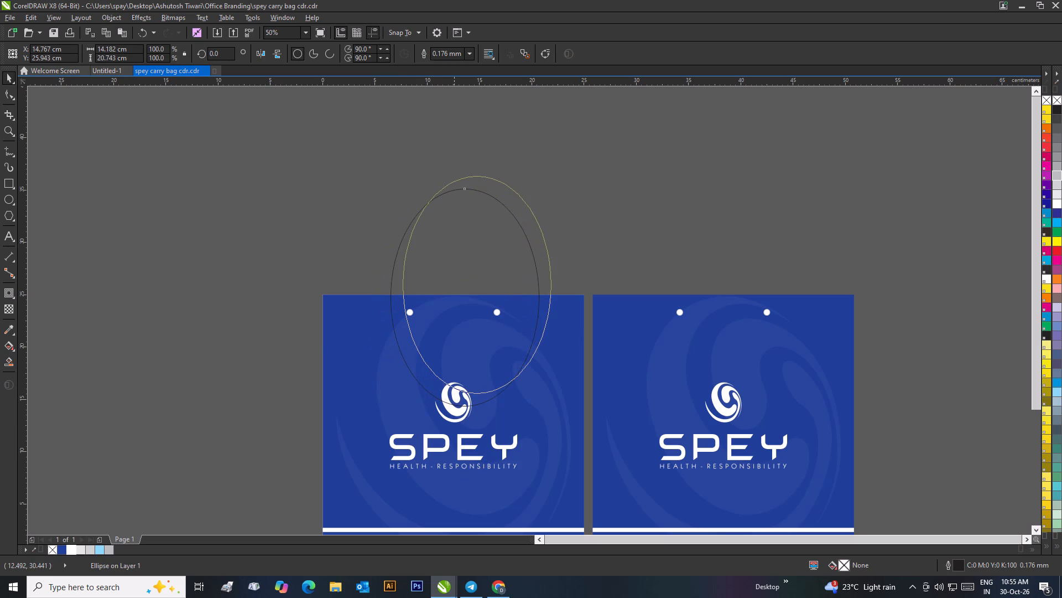
pyautogui.moveTo(454, 237); pyautogui.dragTo(460, 264)
pyautogui.moveTo(563, 310); pyautogui.dragTo(505, 322)
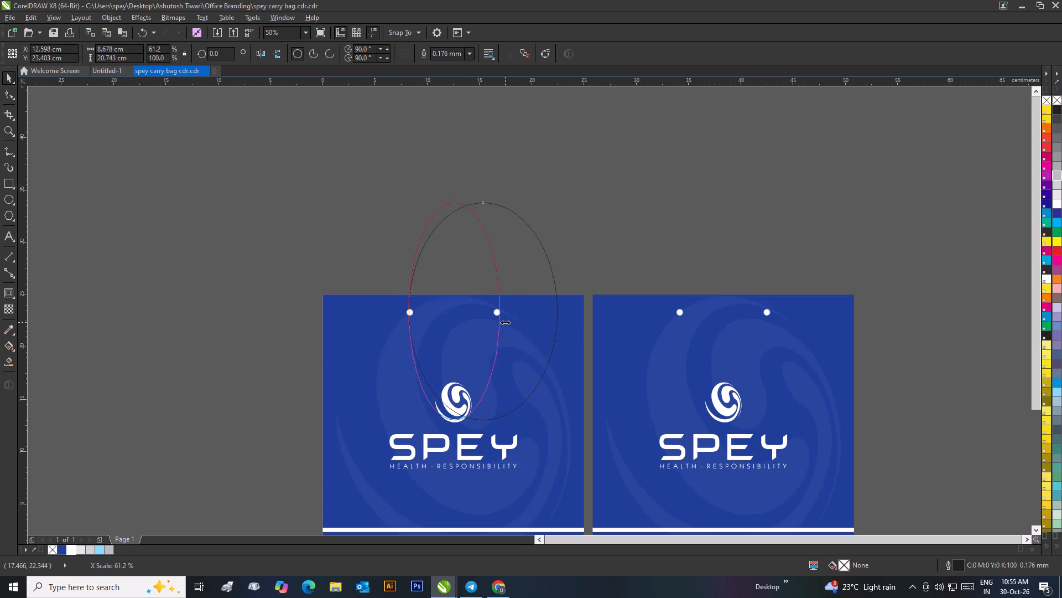
pyautogui.moveTo(505, 322); pyautogui.dragTo(502, 324)
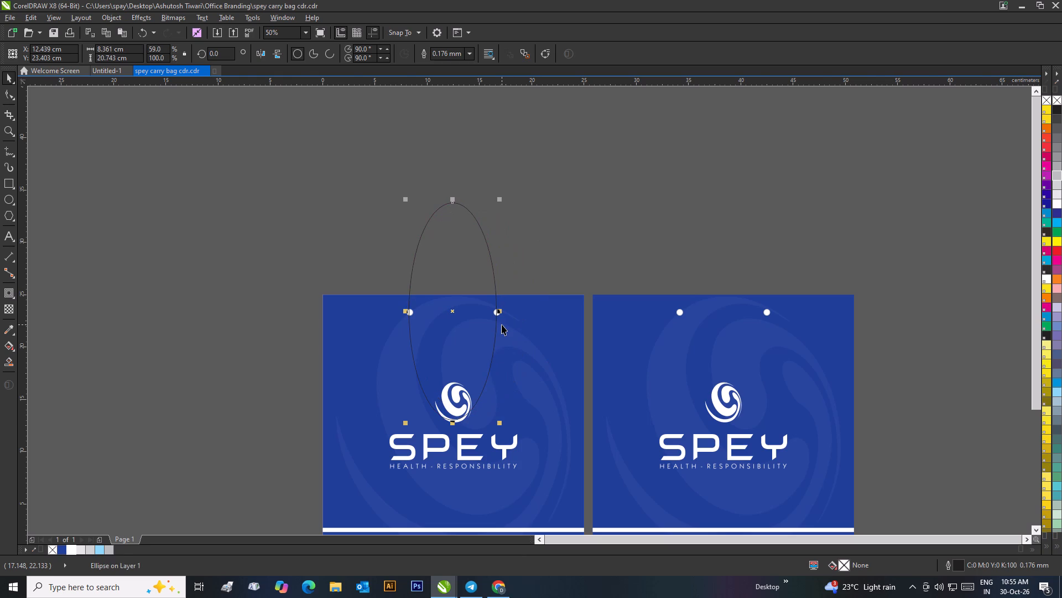
# Add a one-step outside contour to the ellipse with an offset of about 0.6 cm.
pyautogui.scroll(-1, 471, 294)
pyautogui.click(563, 285)
pyautogui.scroll(1, 537, 315)
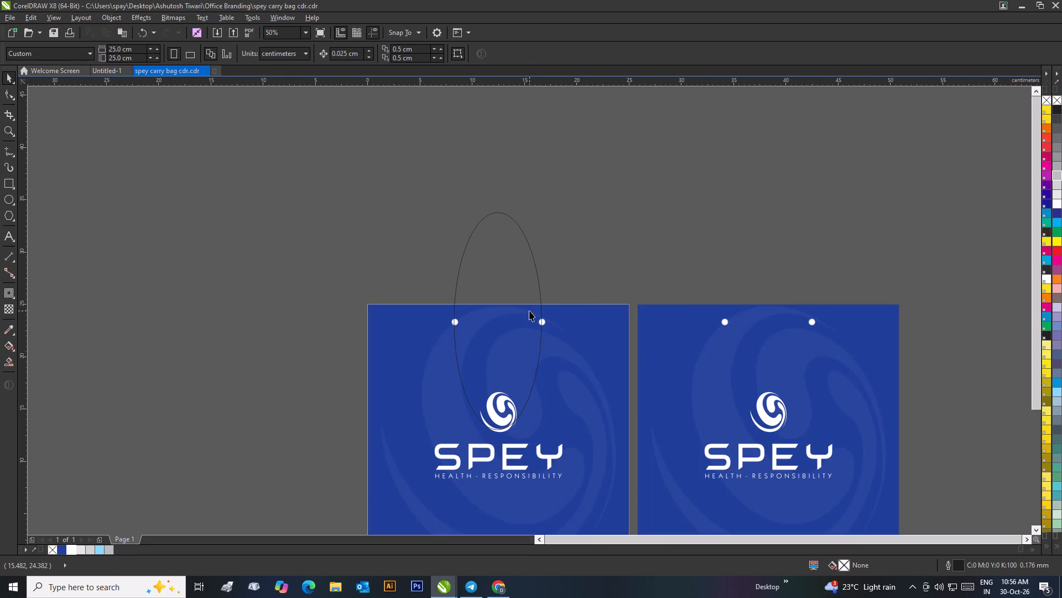
pyautogui.click(561, 250)
pyautogui.click(503, 271)
pyautogui.click(8, 295)
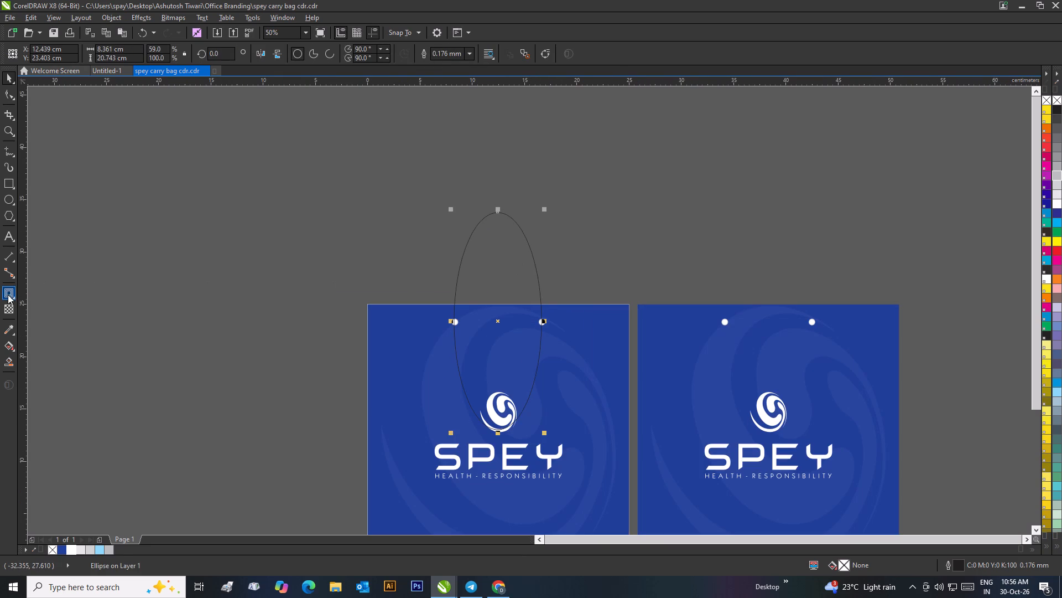
pyautogui.moveTo(434, 192); pyautogui.dragTo(445, 208)
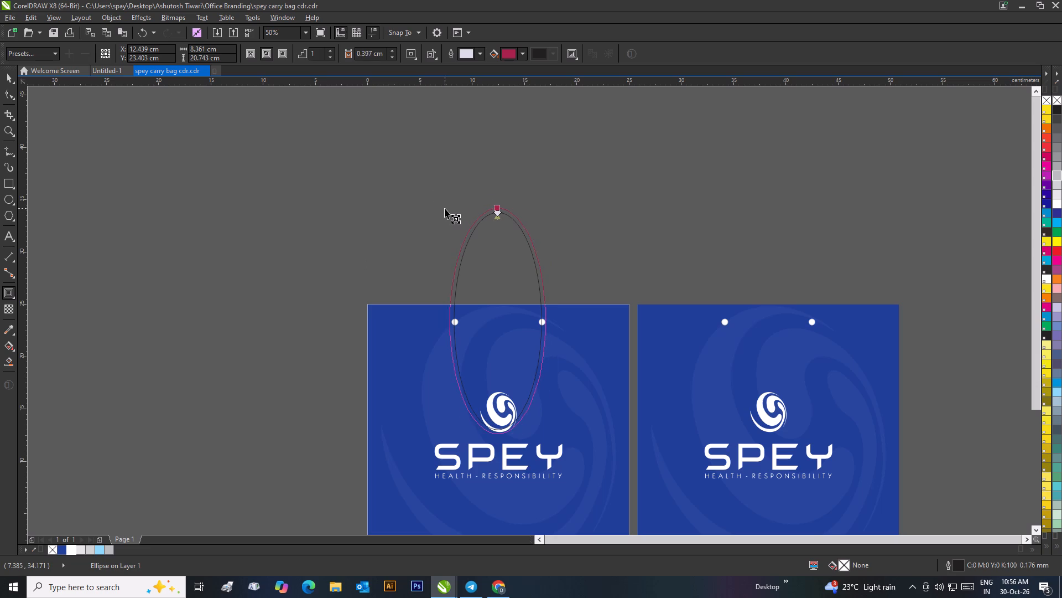
pyautogui.moveTo(445, 208); pyautogui.dragTo(444, 206)
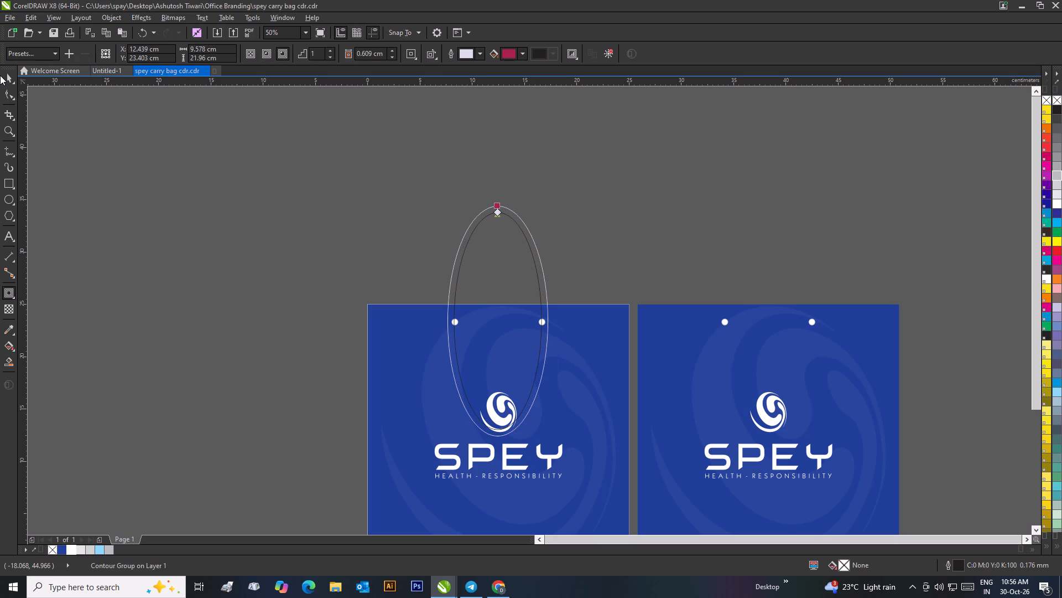
# Break the contour group apart from the ellipse.
pyautogui.click(13, 75)
pyautogui.click(299, 158)
pyautogui.rightClick(503, 215)
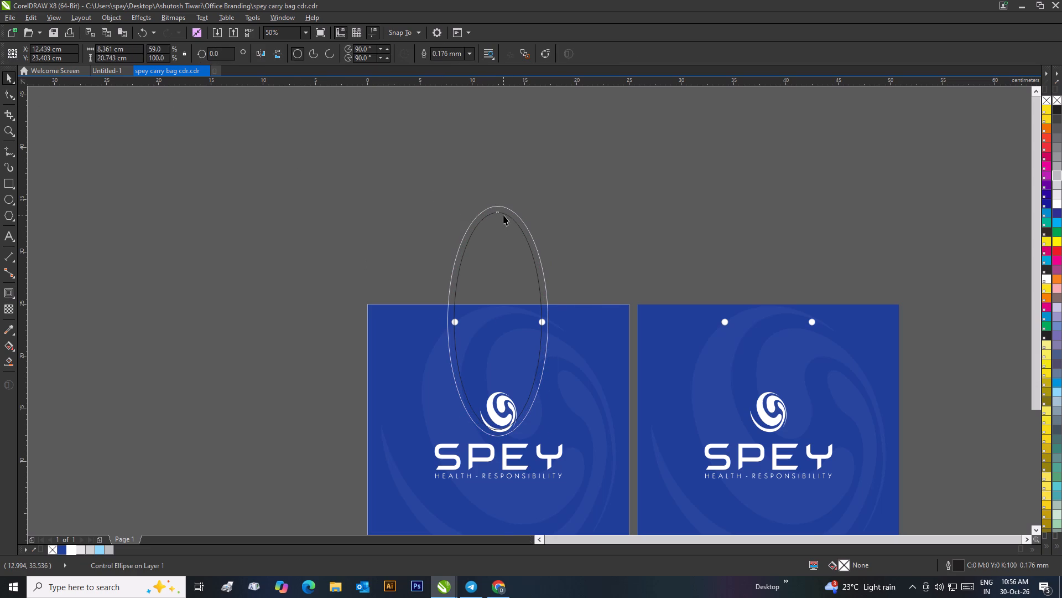
pyautogui.click(523, 184)
pyautogui.rightClick(502, 206)
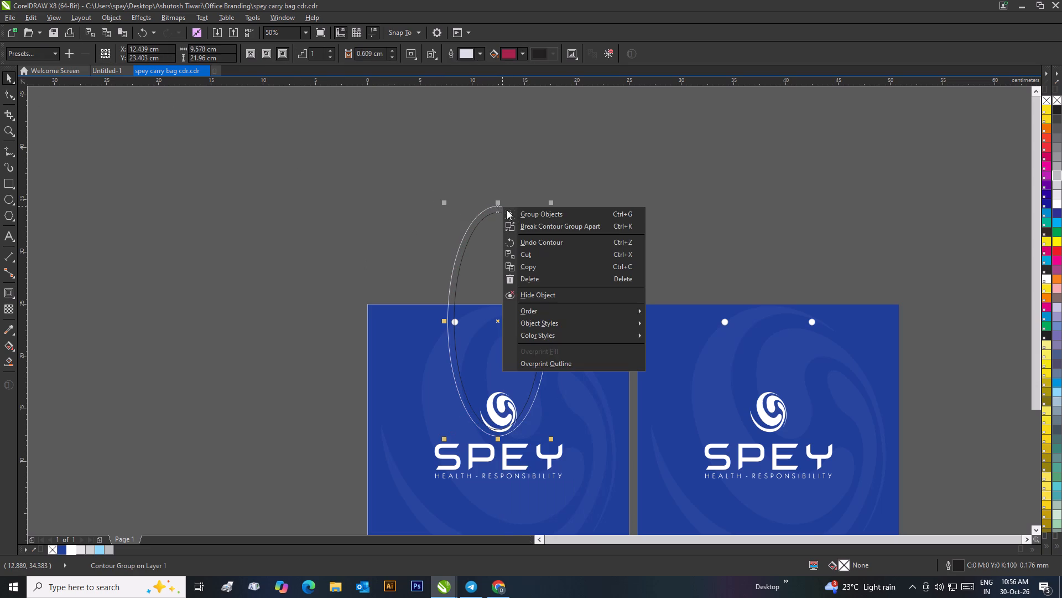
pyautogui.click(524, 228)
# Trim the outer contour curve with the inner ellipse to form a ring, and delete the leftover inner ellipse.
pyautogui.click(544, 198)
pyautogui.moveTo(456, 183); pyautogui.dragTo(479, 269)
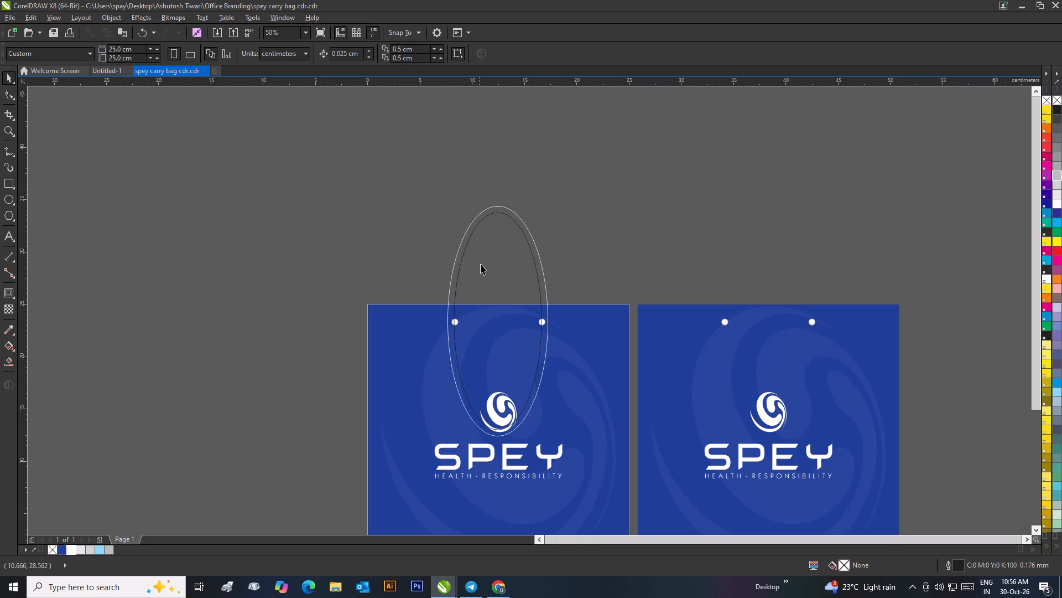
pyautogui.click(493, 213)
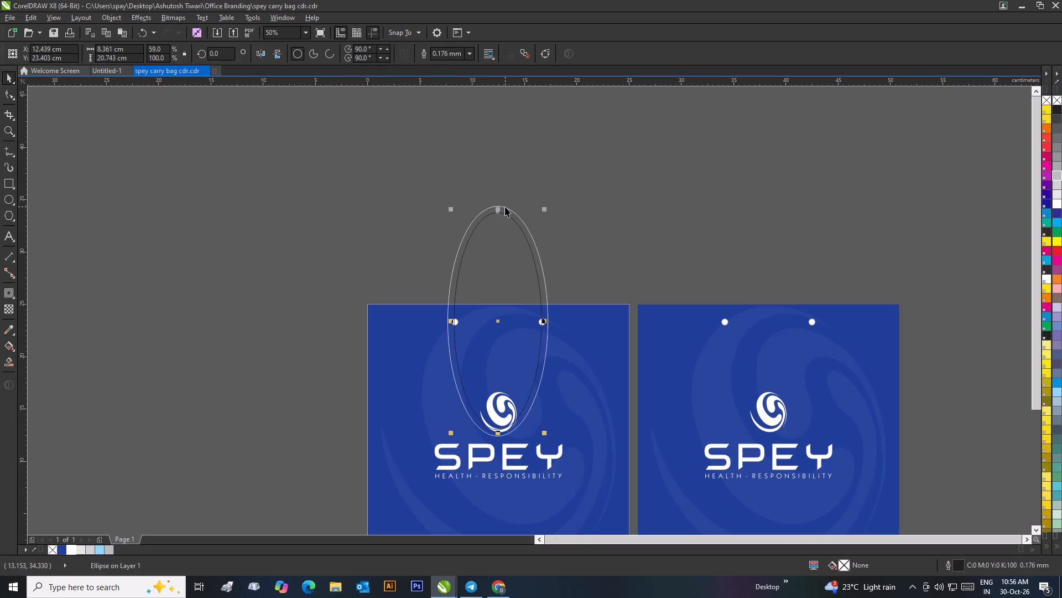
pyautogui.keyDown('shift'); pyautogui.click(504, 207); pyautogui.keyUp('shift')
pyautogui.click(332, 51)
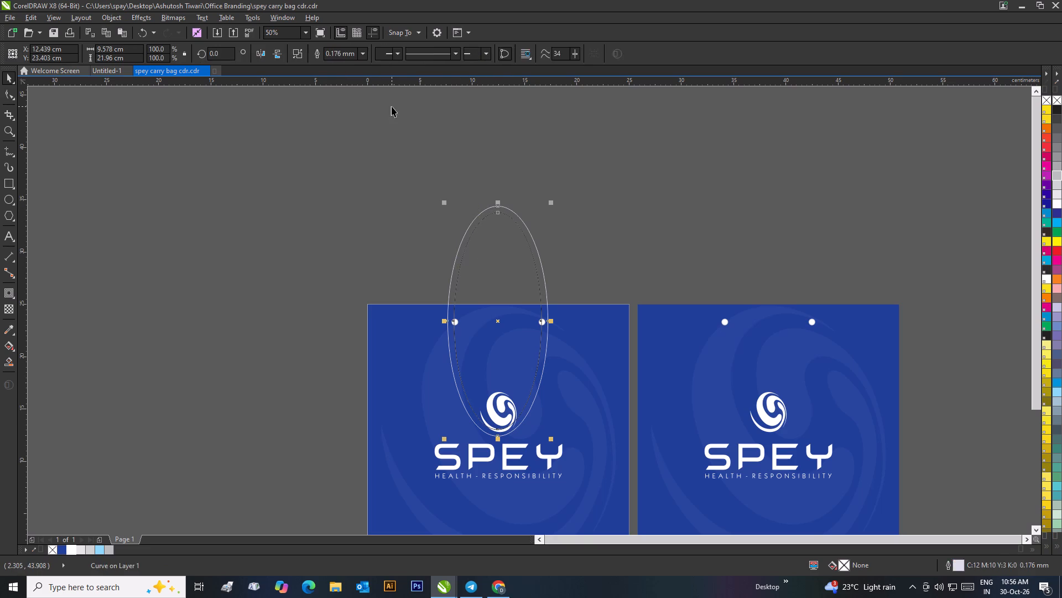
pyautogui.click(392, 106)
pyautogui.click(504, 259)
pyautogui.press('Delete')
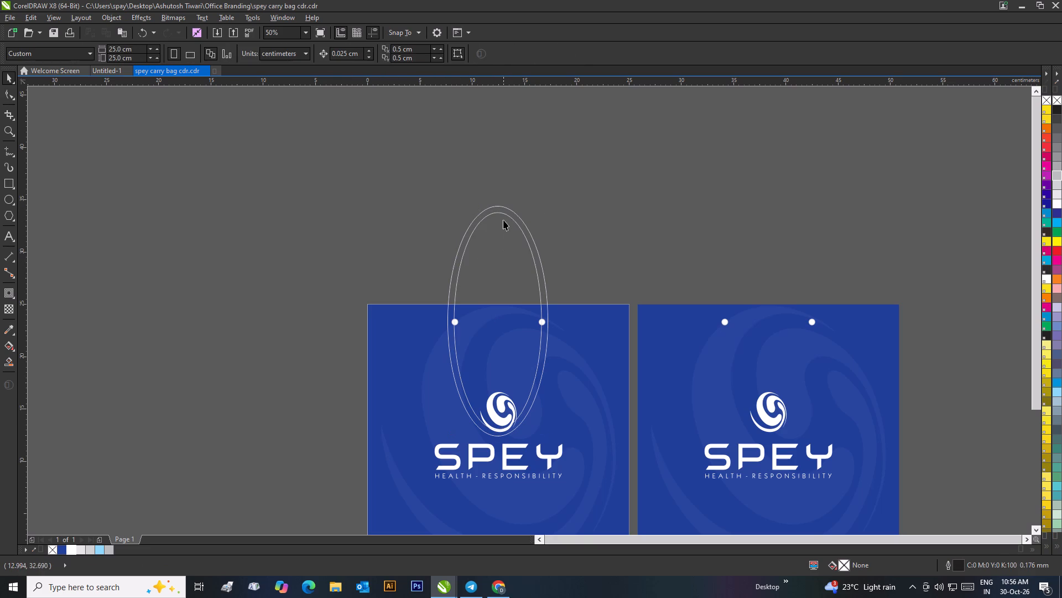
# Fill the handle ring with white and set its outline width to None.
pyautogui.click(502, 214)
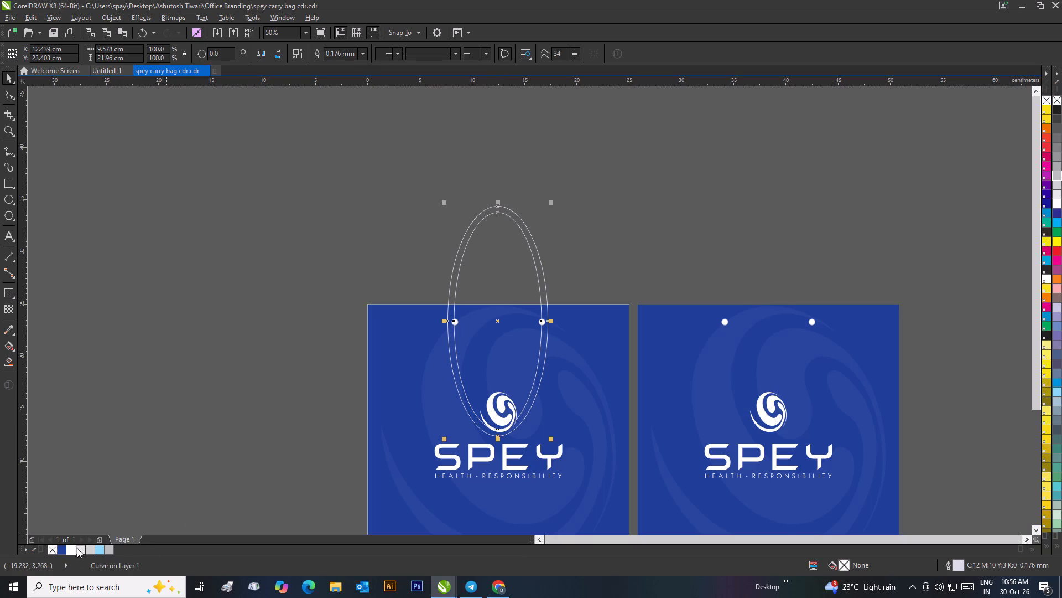
pyautogui.click(72, 546)
pyautogui.click(363, 53)
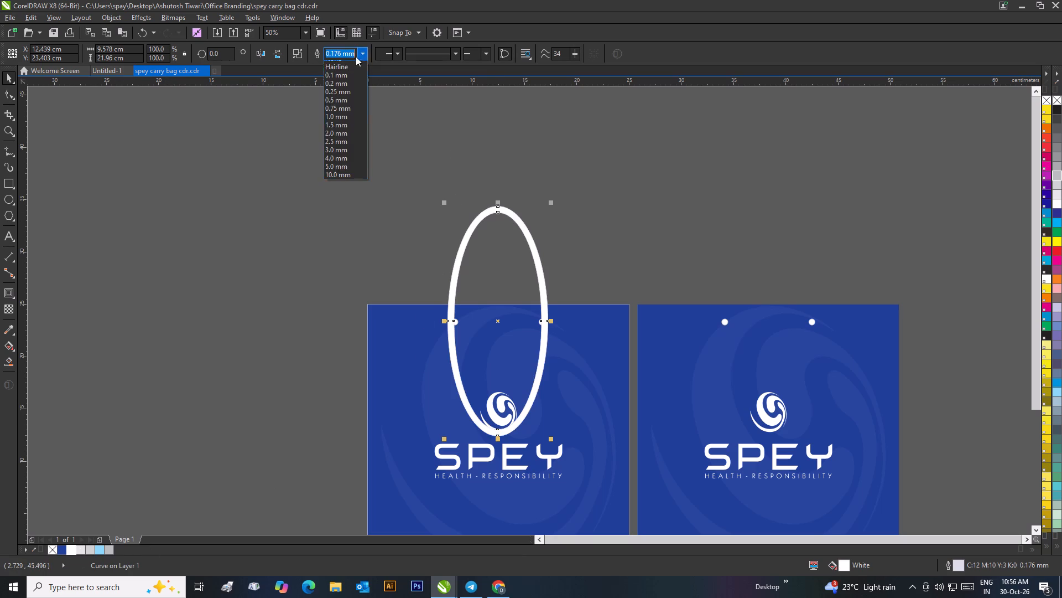
pyautogui.click(348, 67)
pyautogui.click(367, 109)
# Scale the white handle ring down proportionally to about 7.2 x 16.6 cm.
pyautogui.scroll(-1, 415, 193)
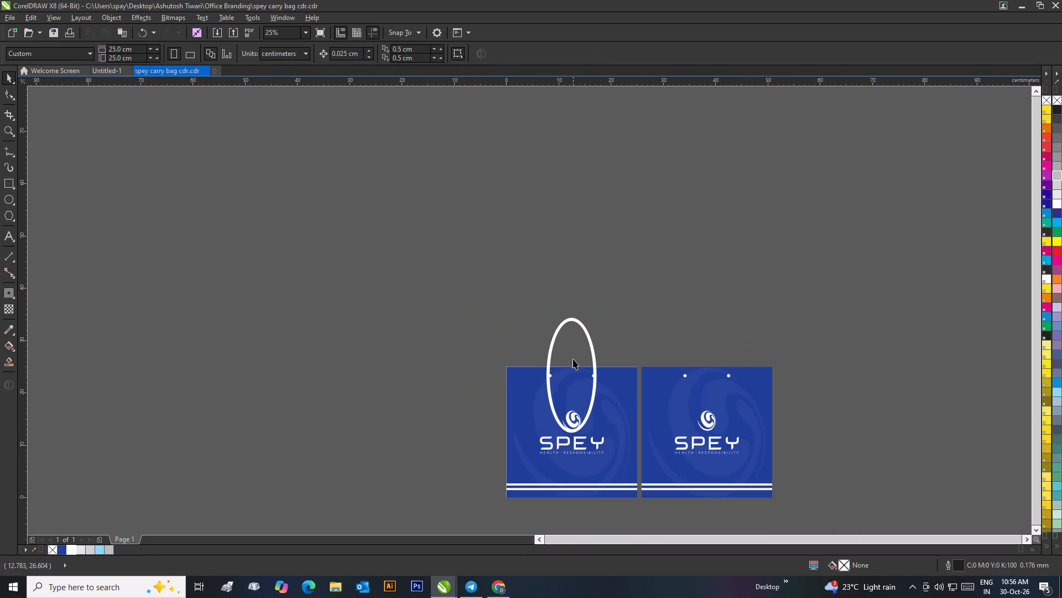
pyautogui.scroll(1, 573, 359)
pyautogui.click(532, 234)
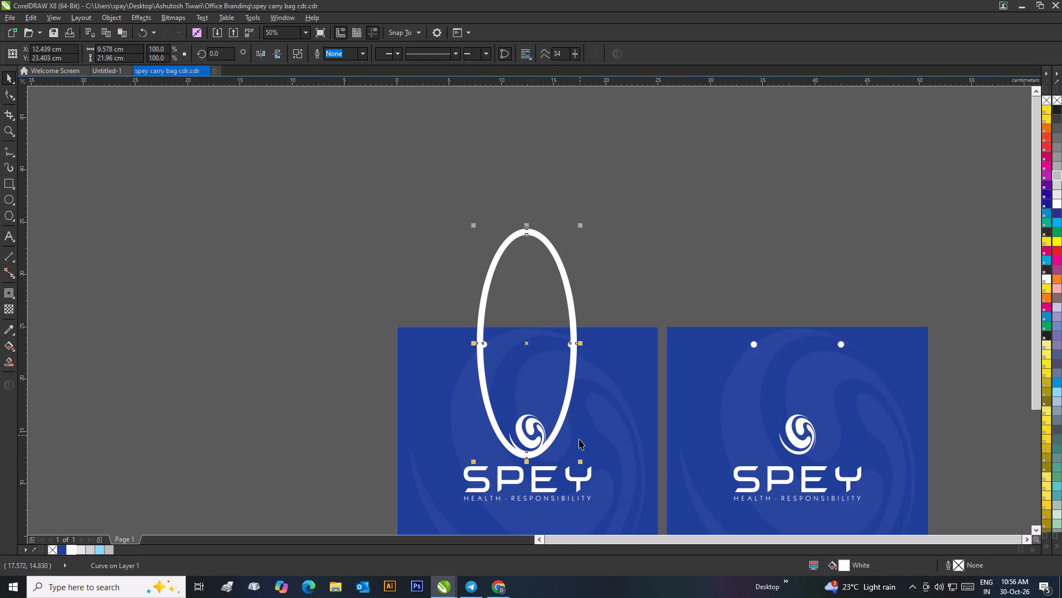
pyautogui.moveTo(580, 461); pyautogui.dragTo(555, 459)
pyautogui.scroll(1, 544, 350)
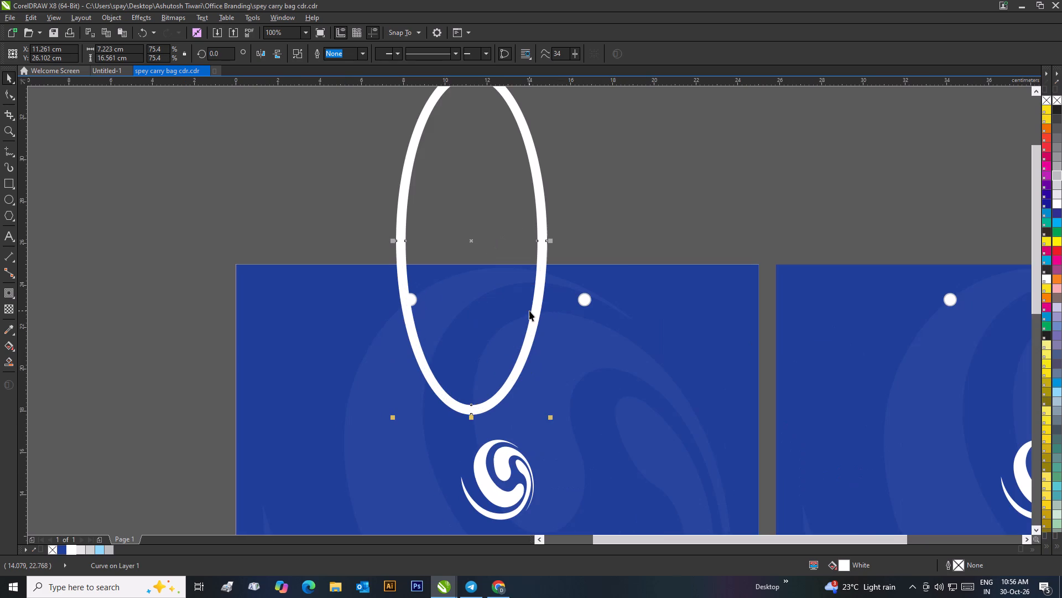
# Move the white handle ring down and widen it to about 9.1 cm so its sides pass over the first panel's two holes.
pyautogui.moveTo(536, 305); pyautogui.dragTo(559, 358)
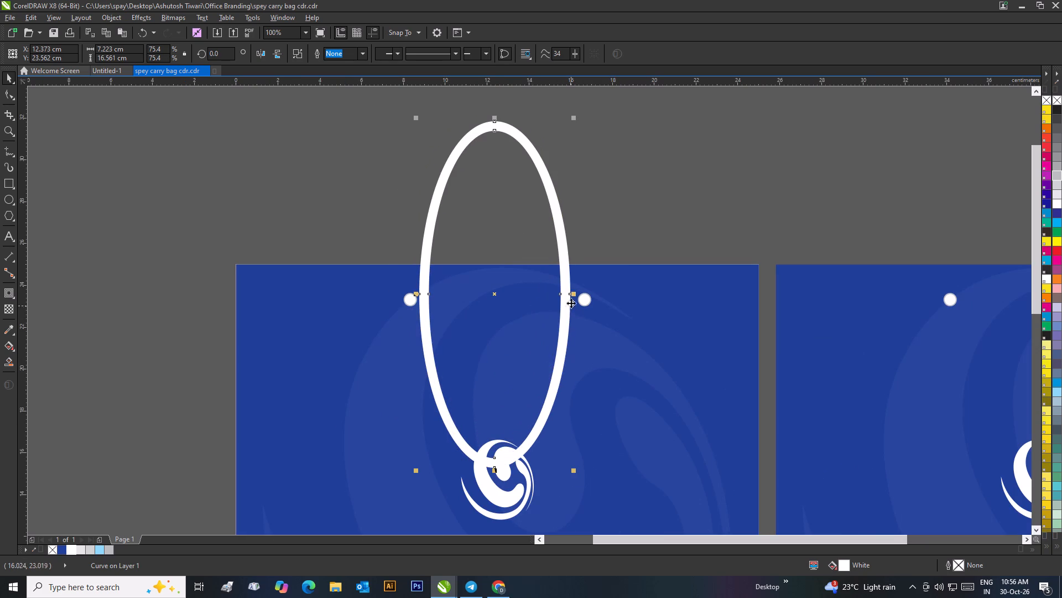
pyautogui.moveTo(573, 293); pyautogui.dragTo(595, 302)
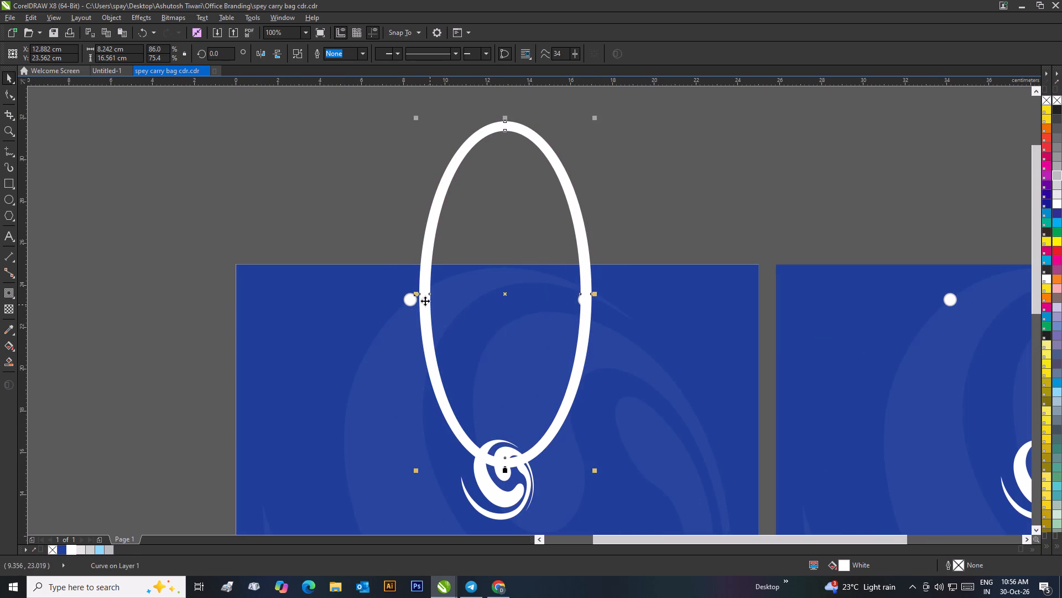
pyautogui.moveTo(417, 295); pyautogui.dragTo(402, 303)
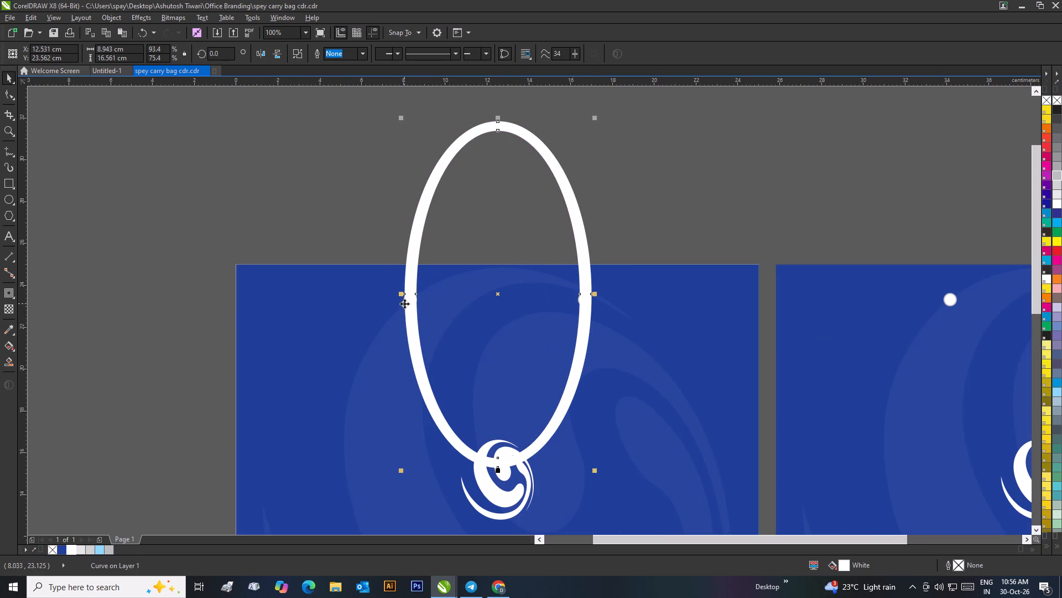
pyautogui.scroll(2, 577, 299)
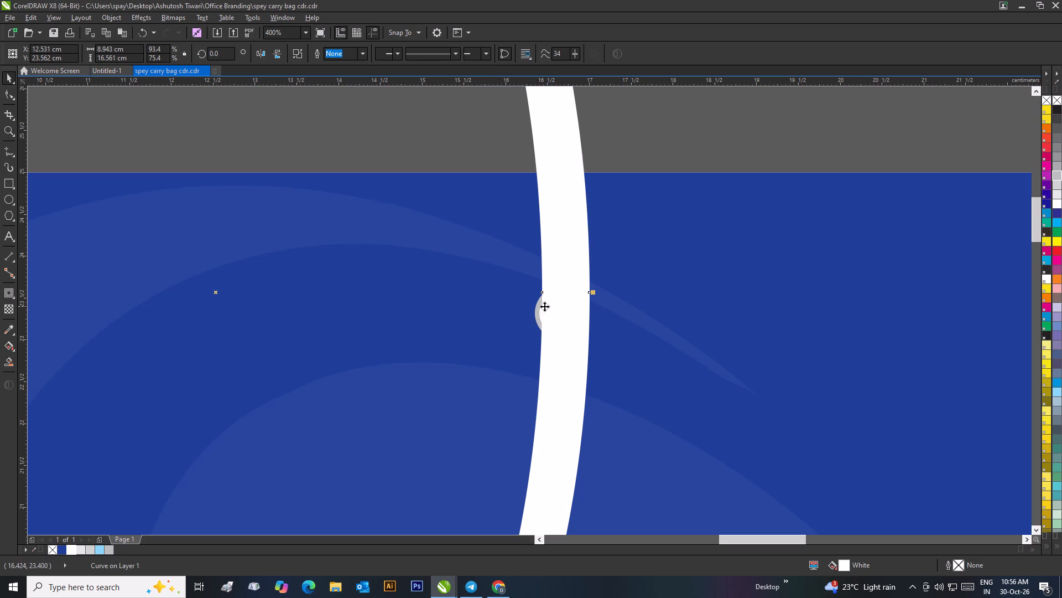
pyautogui.moveTo(558, 298); pyautogui.dragTo(551, 300)
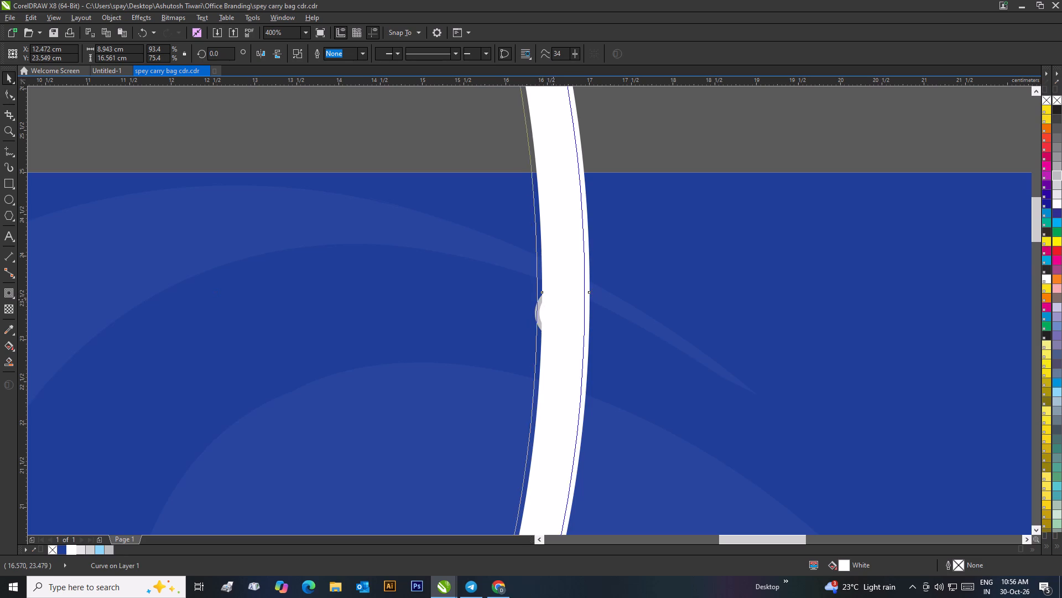
pyautogui.moveTo(551, 300); pyautogui.dragTo(549, 300)
pyautogui.scroll(-1, 554, 305)
pyautogui.moveTo(546, 304); pyautogui.dragTo(548, 304)
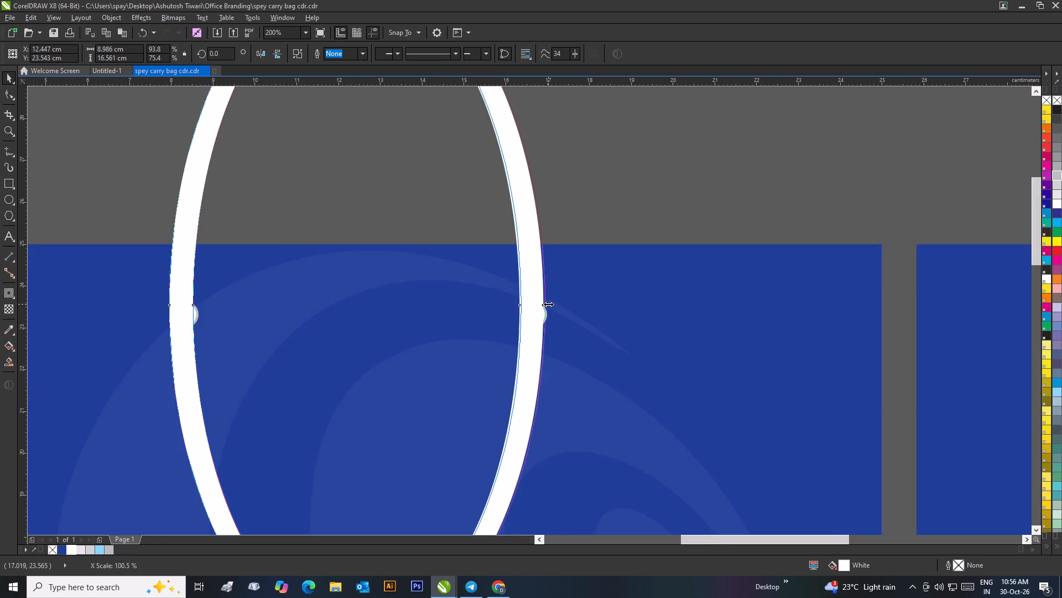
pyautogui.moveTo(548, 304); pyautogui.dragTo(554, 306)
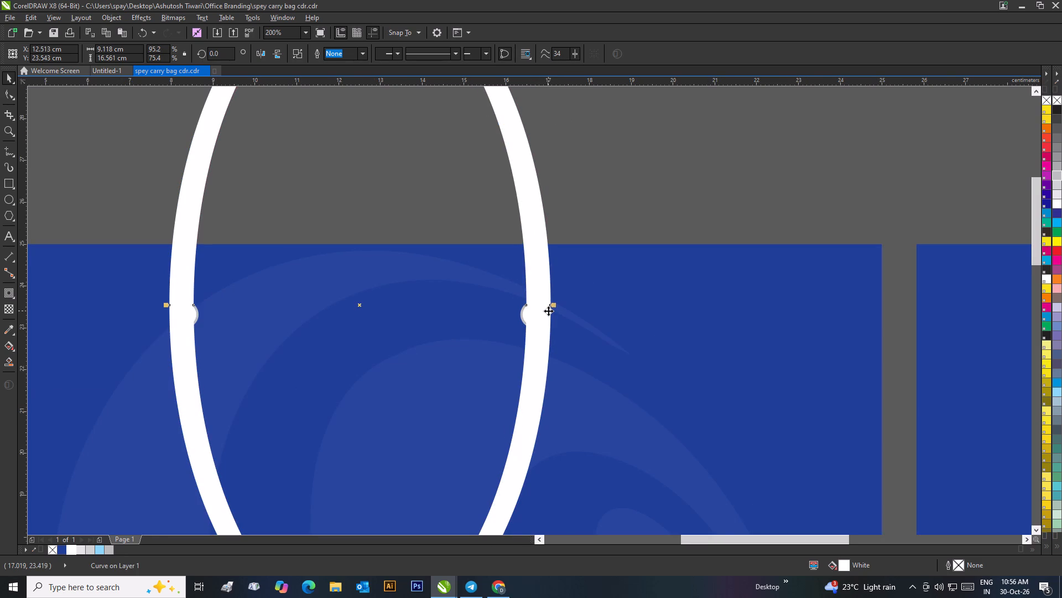
pyautogui.scroll(1, 548, 311)
pyautogui.scroll(-1, 517, 309)
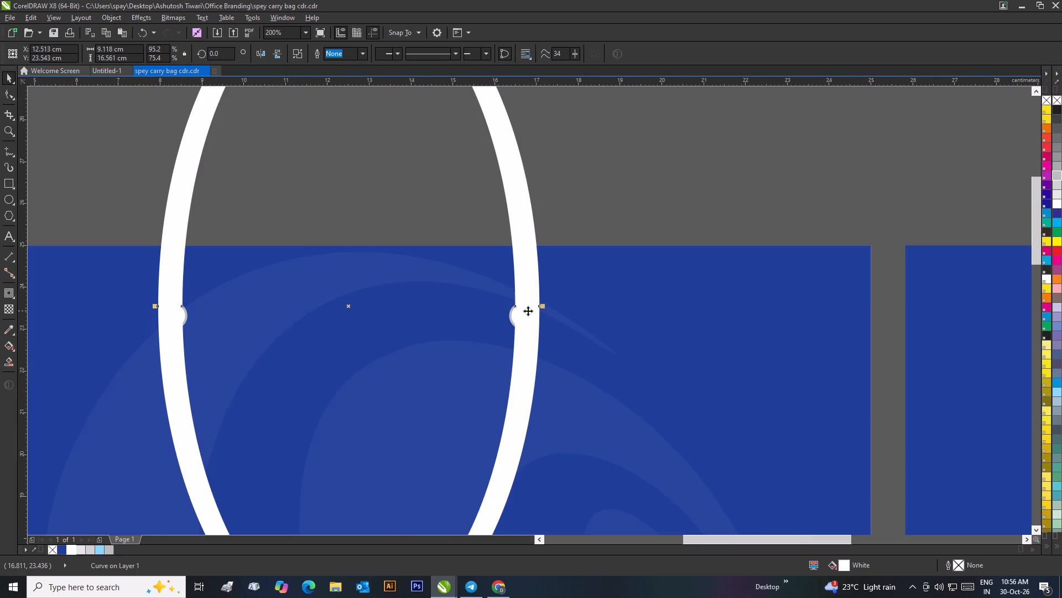
pyautogui.click(545, 307)
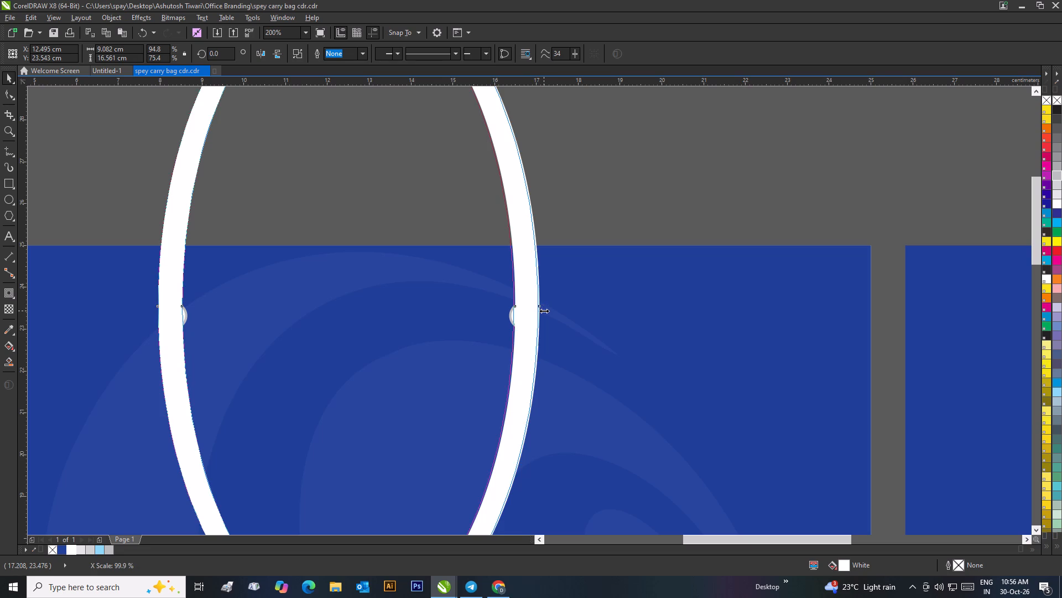
# Align the handle ring's centre horizontally with the first blue panel.
pyautogui.scroll(-2, 542, 312)
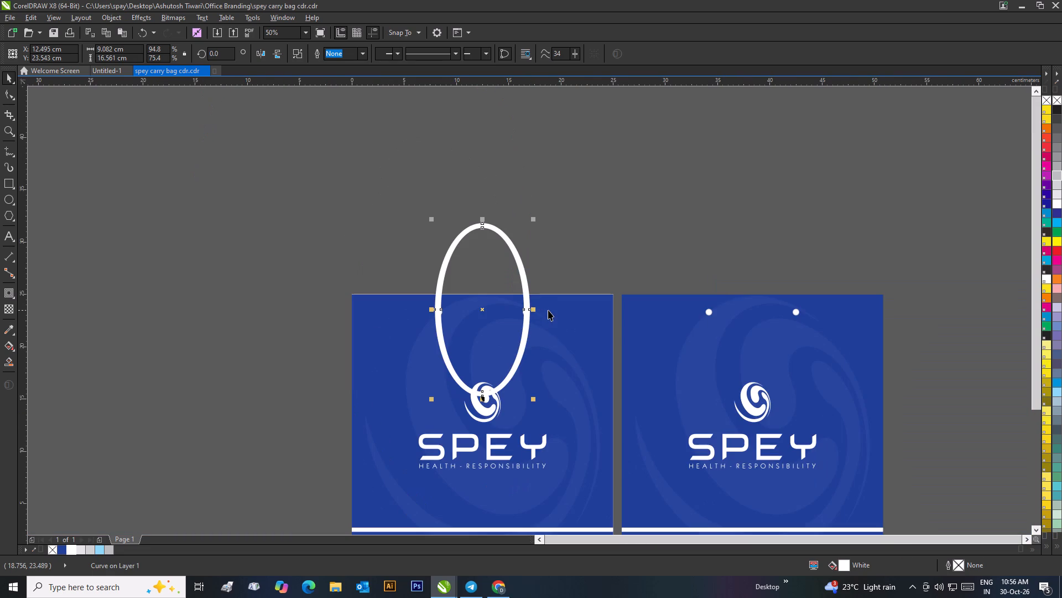
pyautogui.keyDown('shift'); pyautogui.click(548, 310); pyautogui.keyUp('shift')
pyautogui.press('c')
pyautogui.click(575, 178)
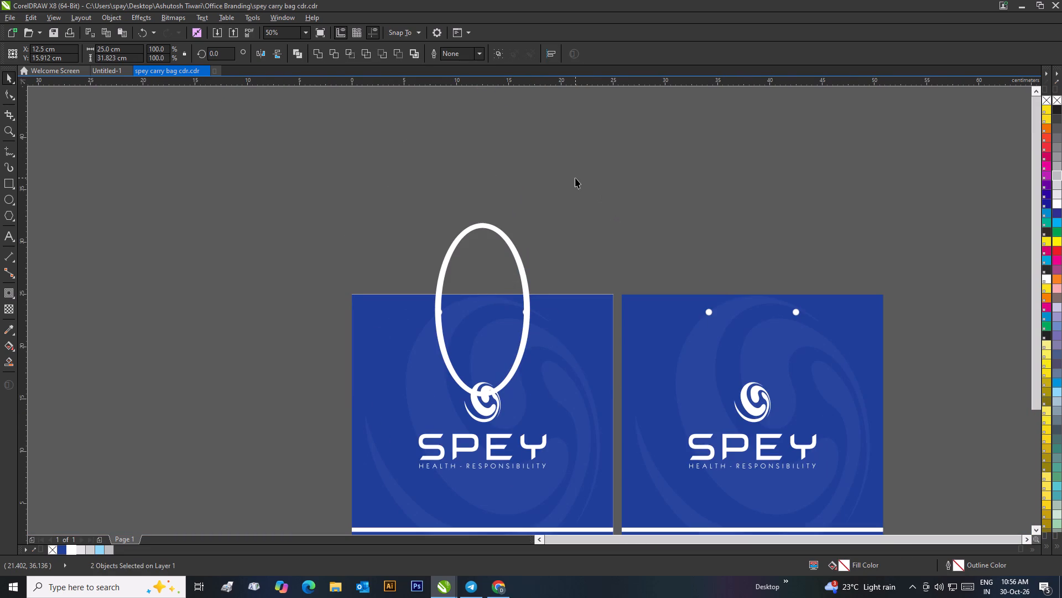
# Convert the handle ring's outer and inner nodes beside the first panel's left hole to cusp nodes.
pyautogui.click(486, 226)
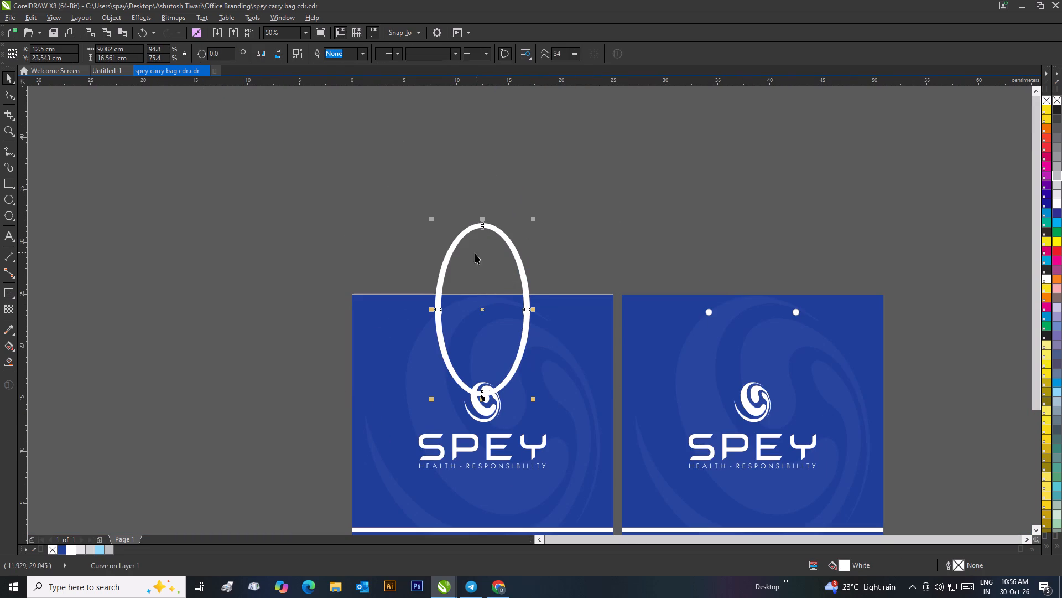
pyautogui.click(8, 96)
pyautogui.scroll(2, 443, 310)
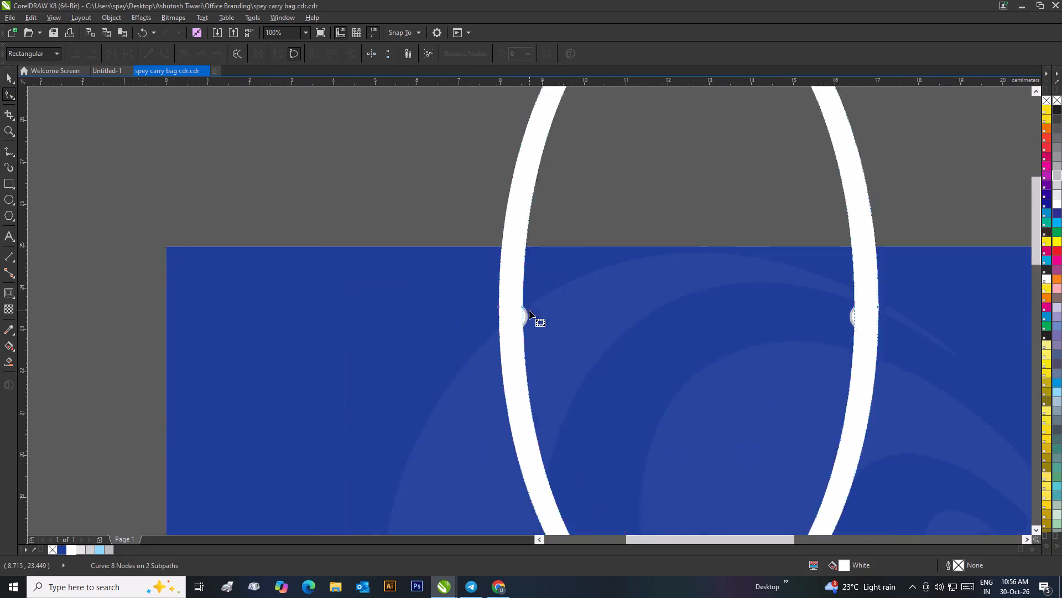
pyautogui.scroll(1, 529, 311)
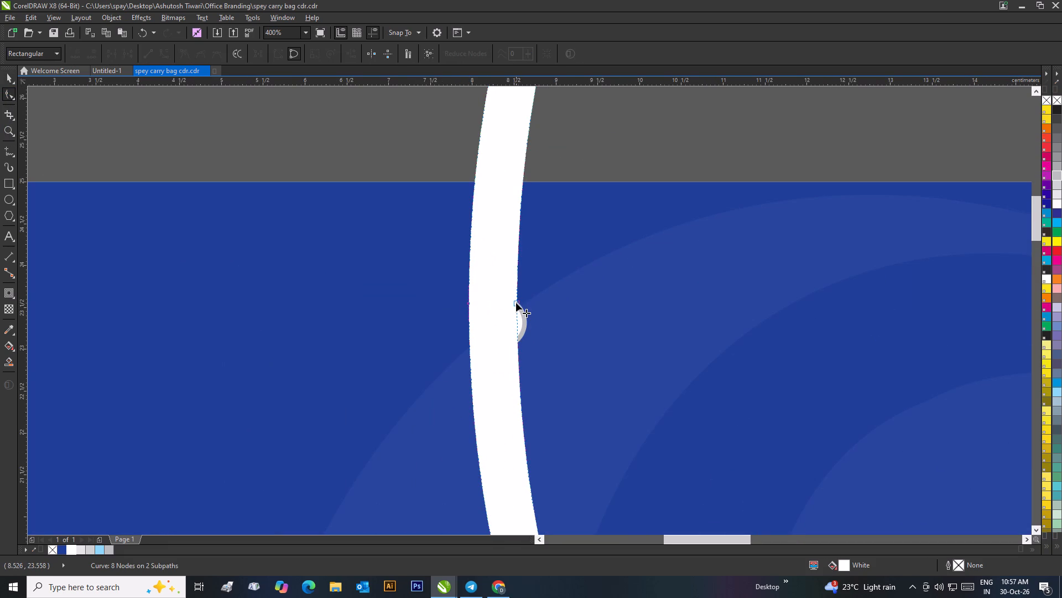
pyautogui.click(516, 303)
pyautogui.click(468, 304)
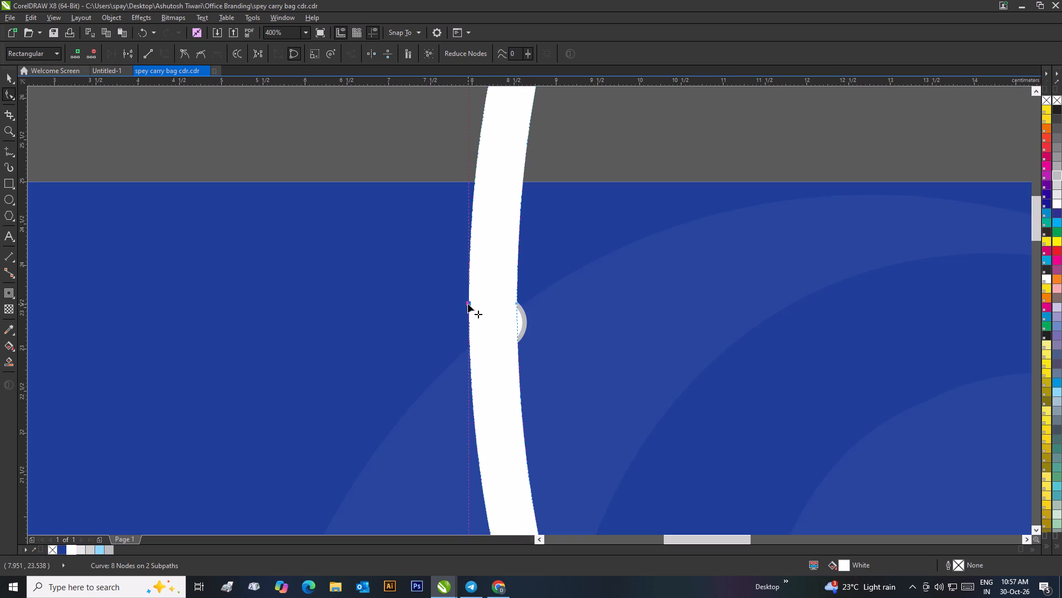
pyautogui.rightClick(468, 304)
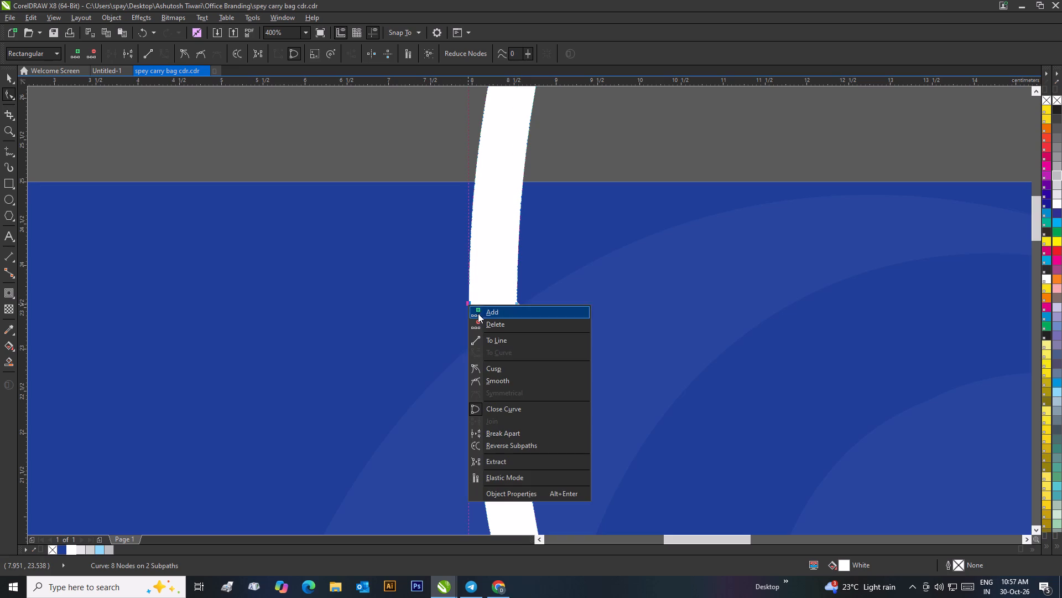
pyautogui.click(493, 370)
pyautogui.rightClick(516, 303)
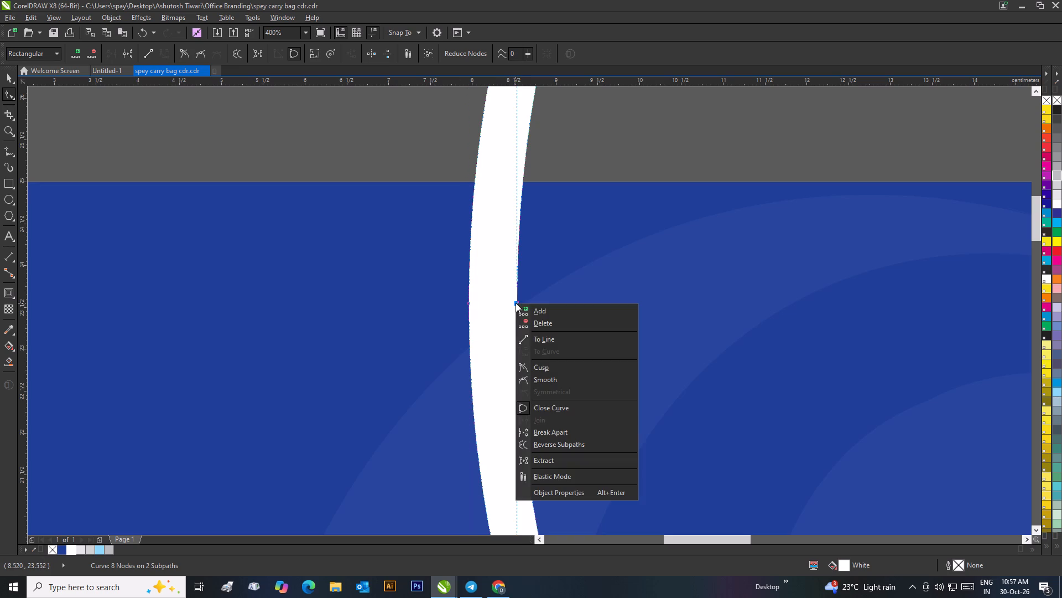
pyautogui.click(540, 364)
pyautogui.scroll(-4, 527, 359)
pyautogui.scroll(1, 529, 311)
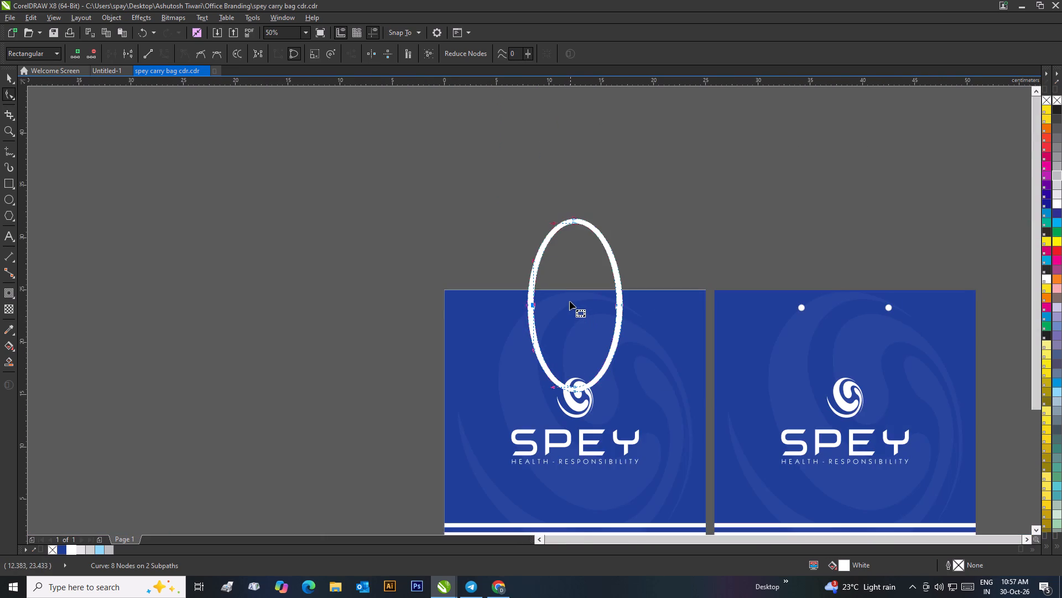
pyautogui.scroll(2, 576, 298)
pyautogui.scroll(-1, 595, 315)
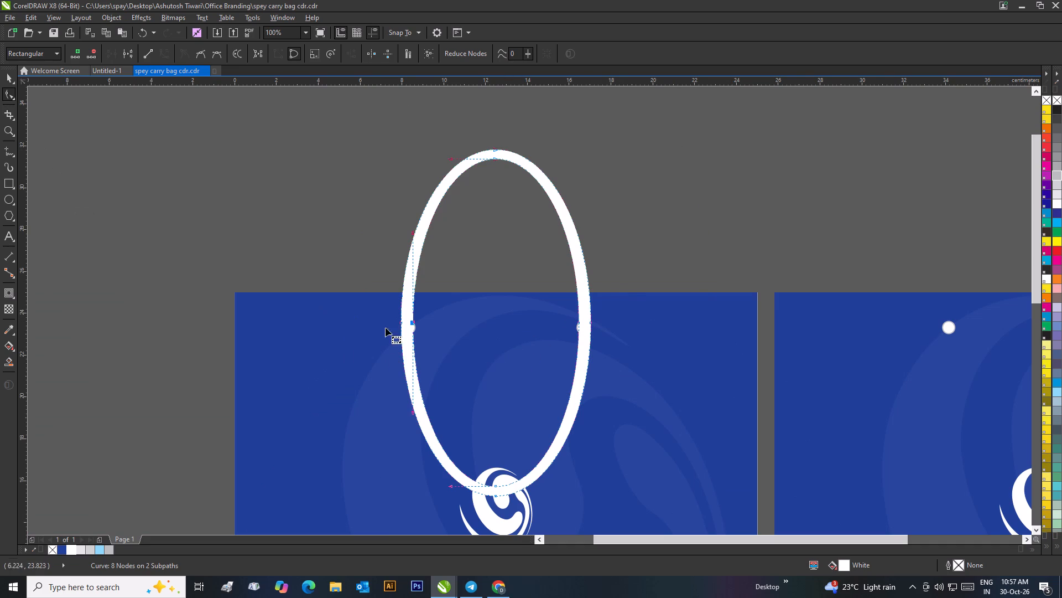
pyautogui.scroll(1, 418, 346)
pyautogui.click(4, 79)
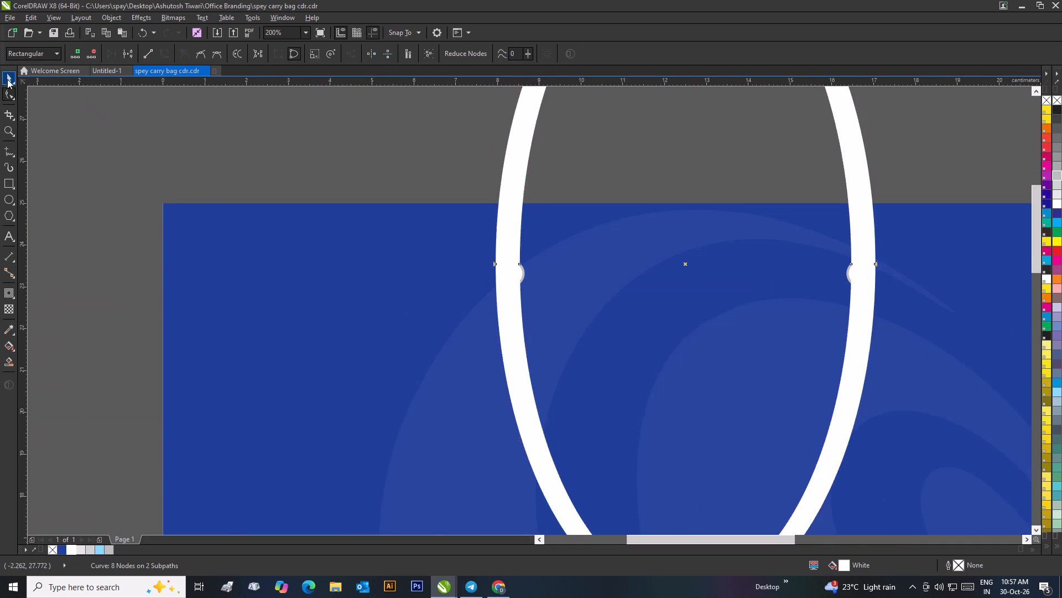
pyautogui.scroll(-2, 119, 119)
pyautogui.click(582, 311)
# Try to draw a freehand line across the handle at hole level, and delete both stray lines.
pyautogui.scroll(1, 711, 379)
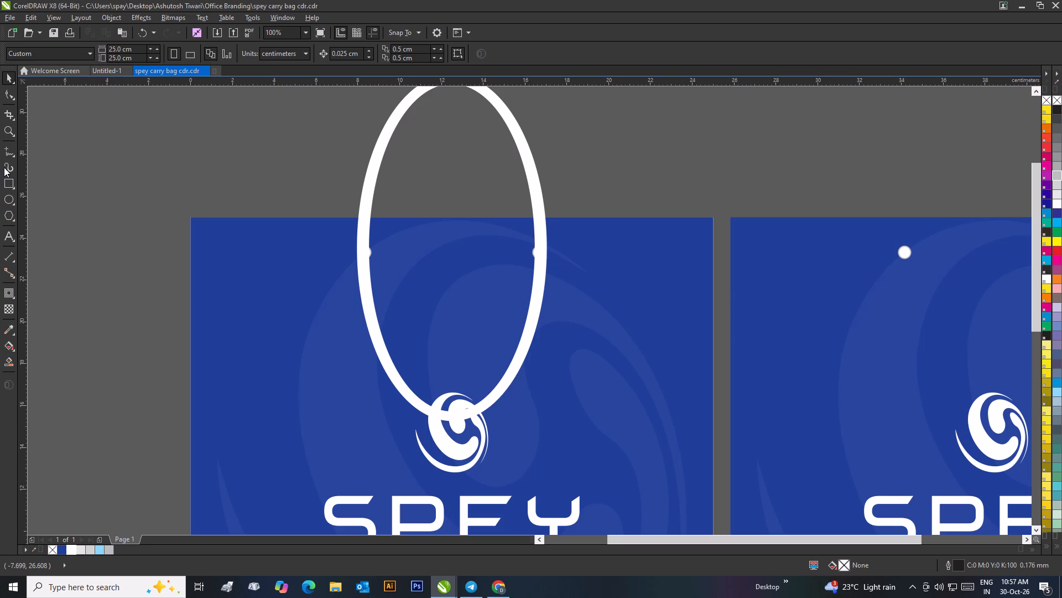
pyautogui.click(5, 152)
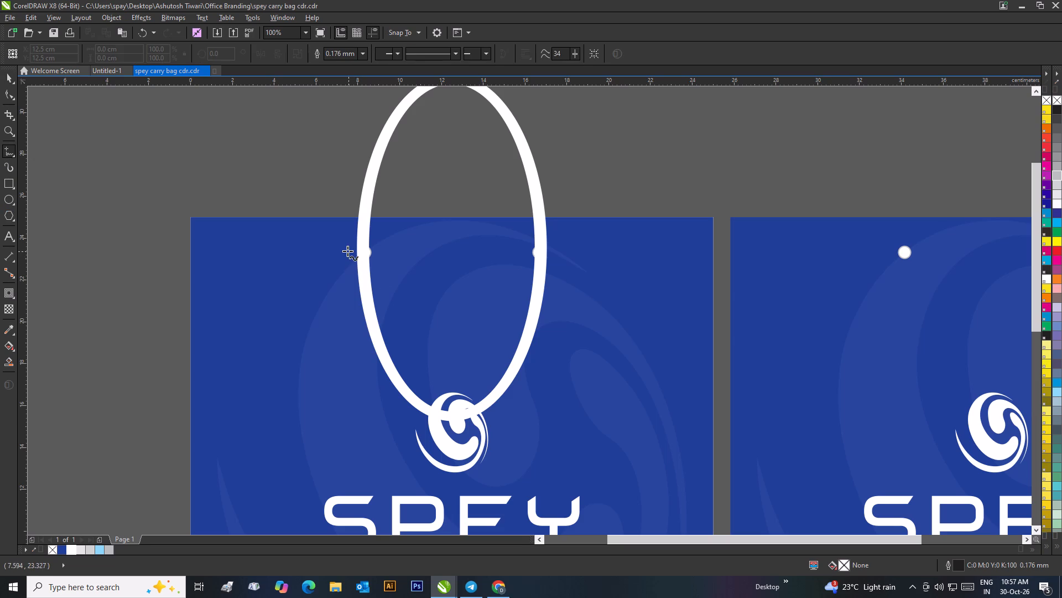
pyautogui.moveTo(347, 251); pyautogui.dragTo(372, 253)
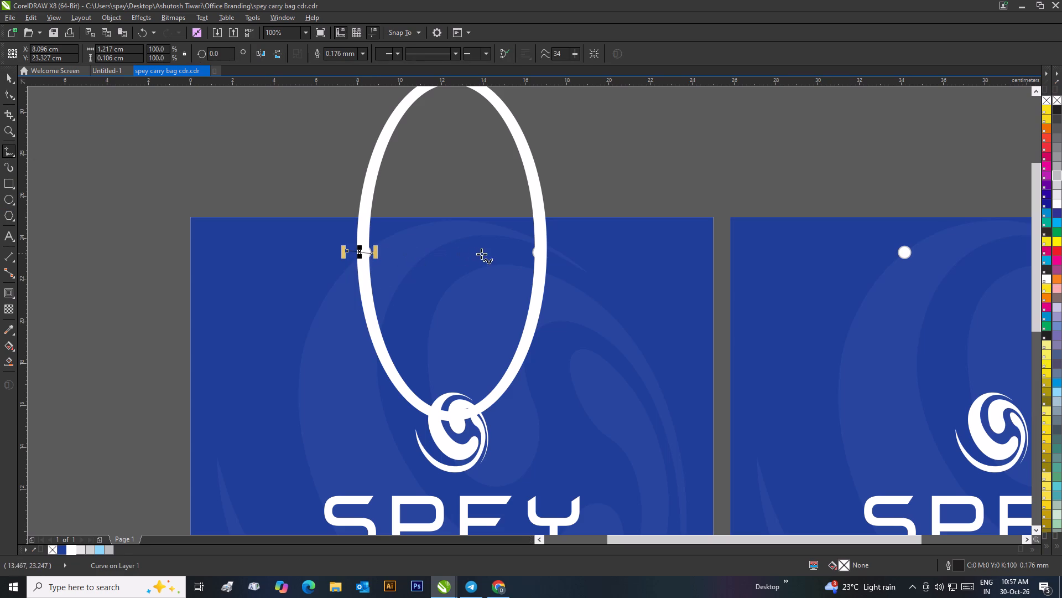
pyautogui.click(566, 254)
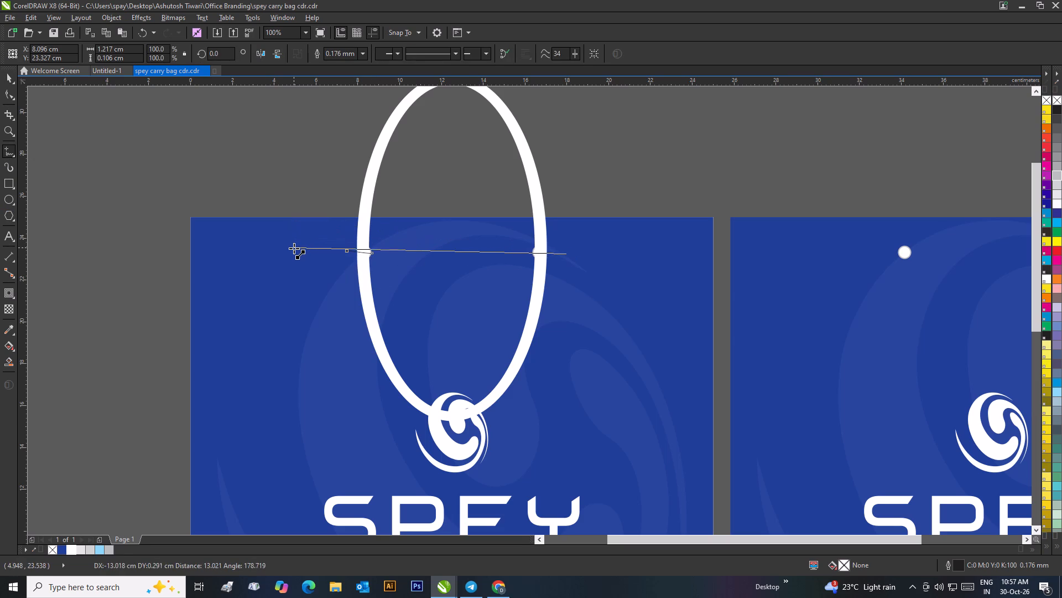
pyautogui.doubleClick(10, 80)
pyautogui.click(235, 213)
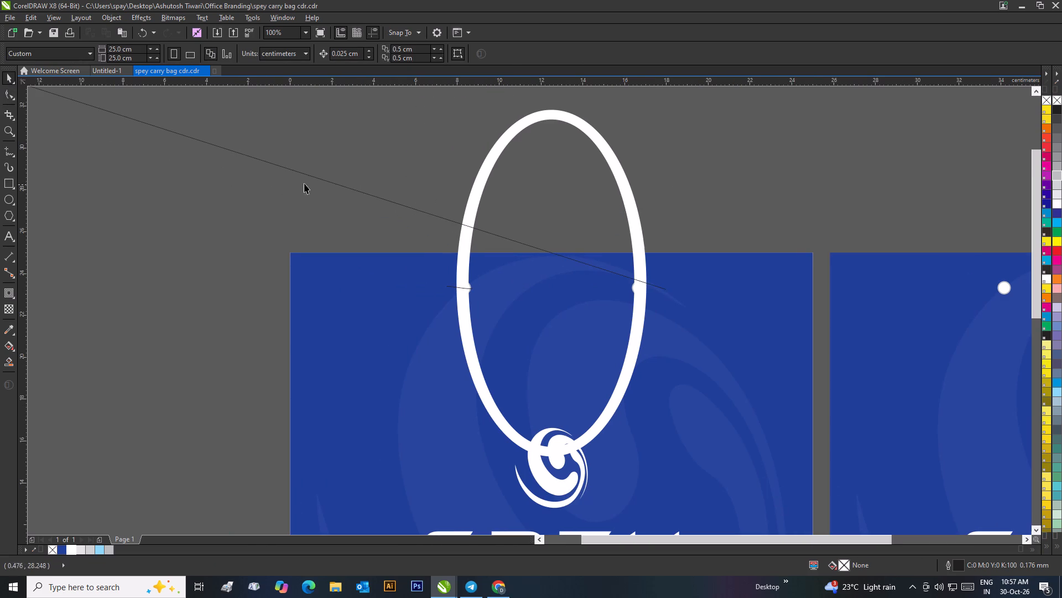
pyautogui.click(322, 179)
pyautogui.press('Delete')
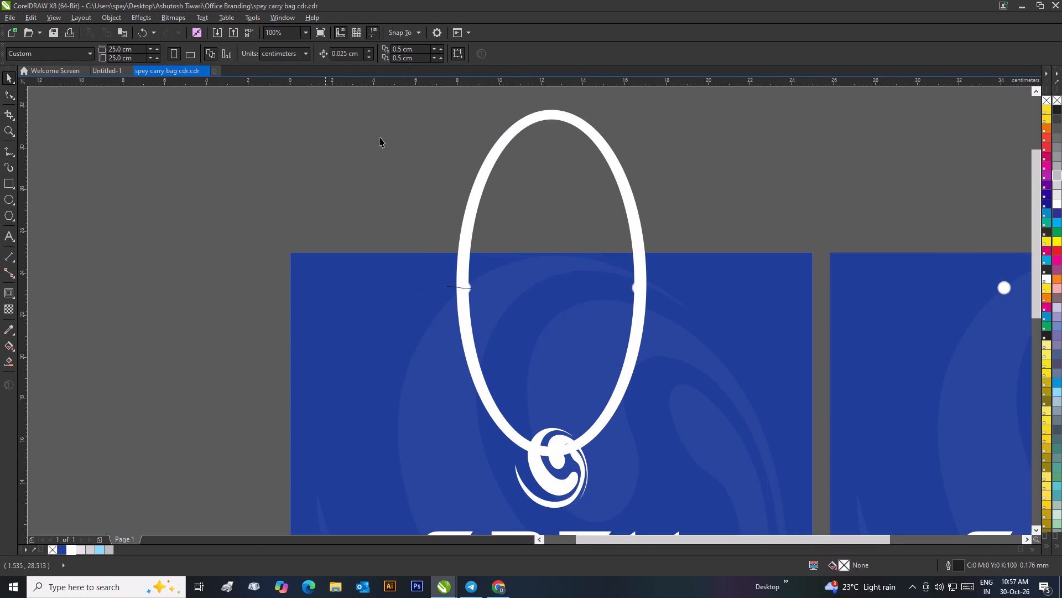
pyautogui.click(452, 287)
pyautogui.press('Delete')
# Draw a nearly horizontal straight line about 10.6 cm long across both sides of the handle, just above the holes.
pyautogui.click(8, 147)
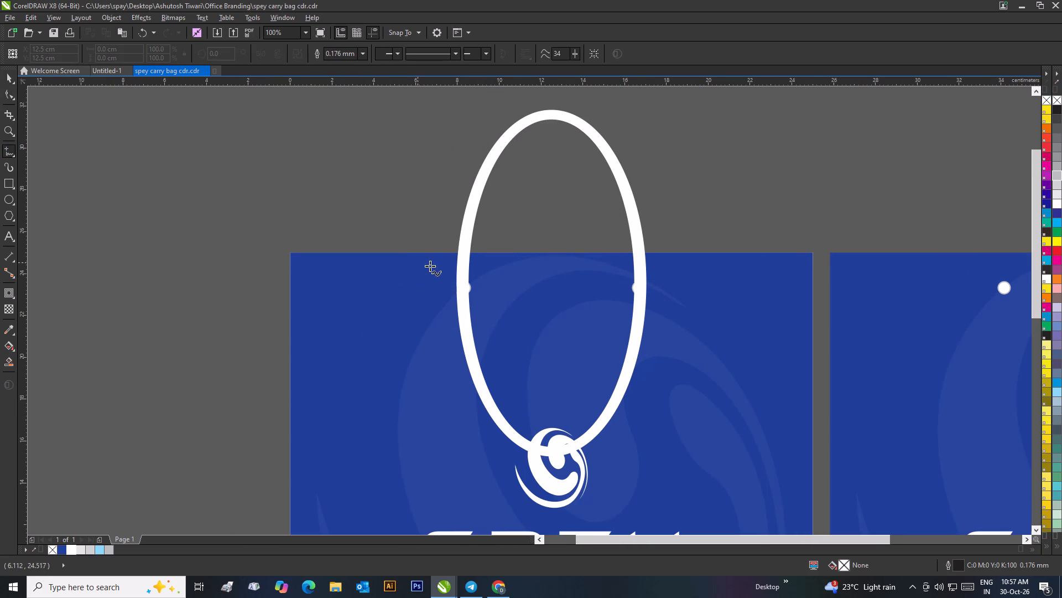
pyautogui.click(444, 279)
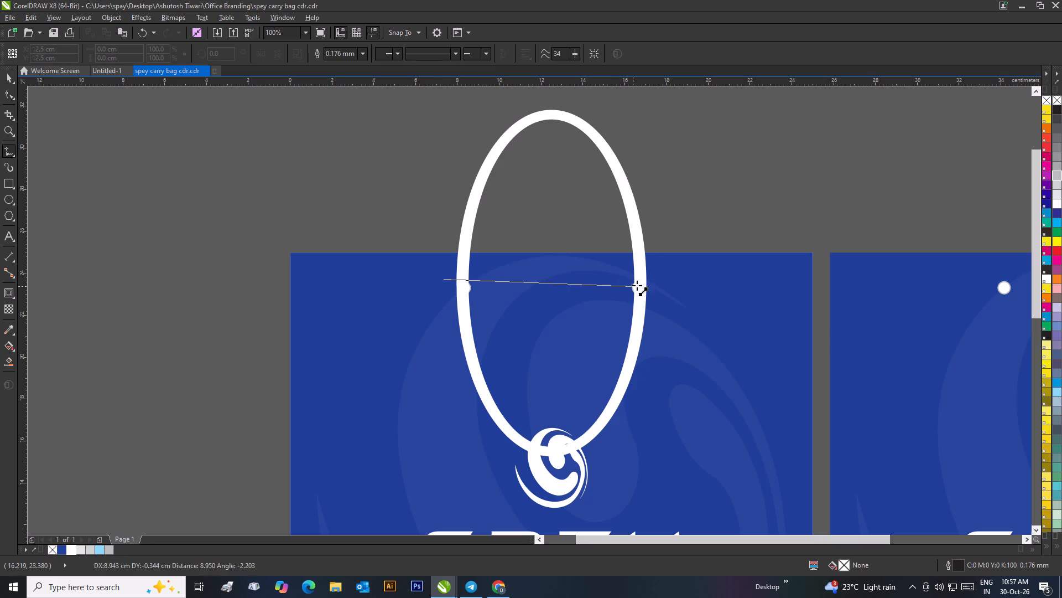
pyautogui.click(665, 280)
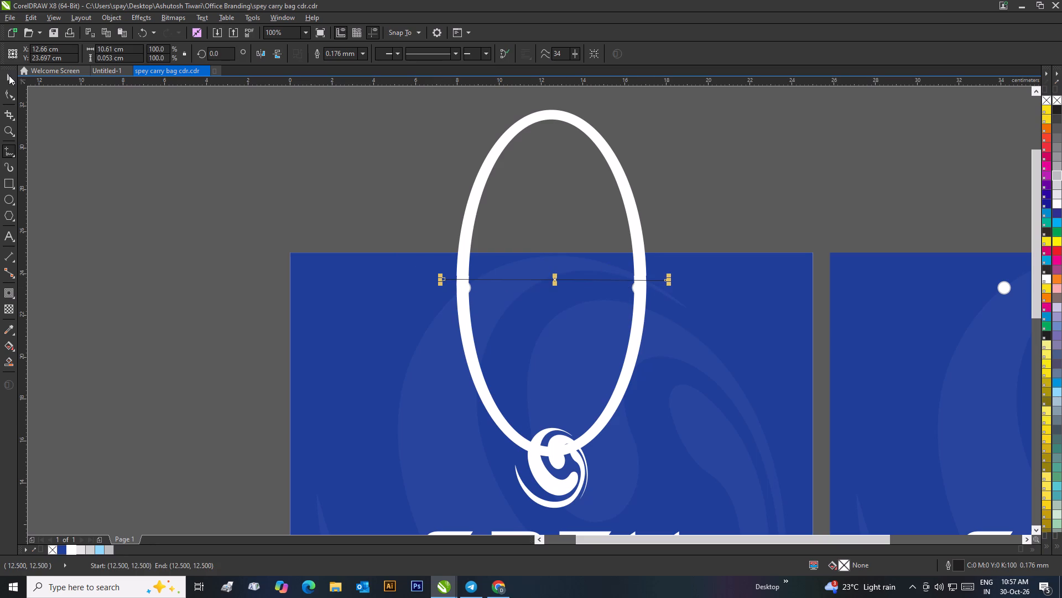
pyautogui.click(9, 76)
pyautogui.click(93, 125)
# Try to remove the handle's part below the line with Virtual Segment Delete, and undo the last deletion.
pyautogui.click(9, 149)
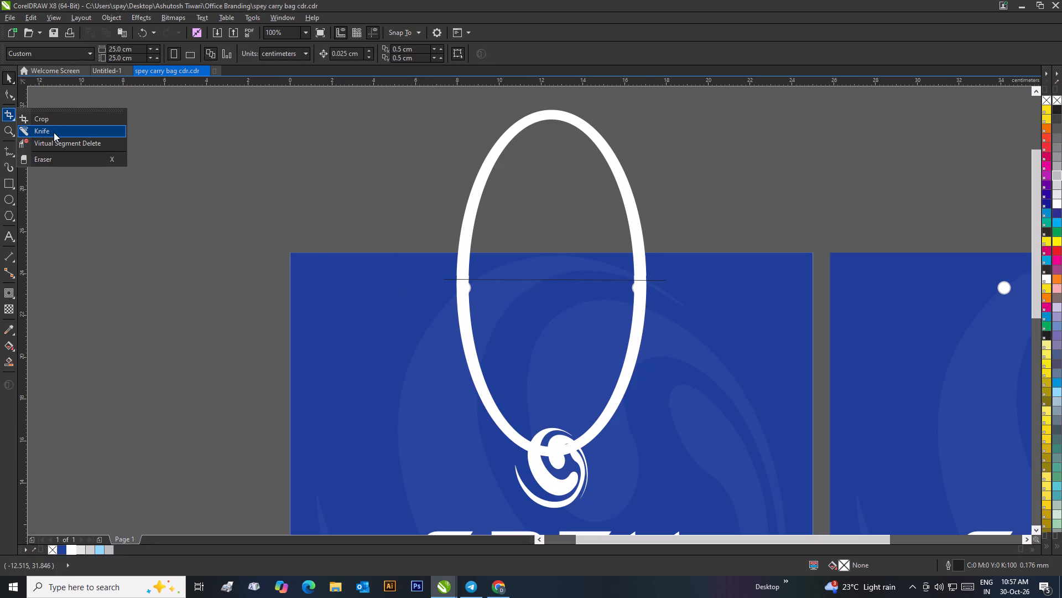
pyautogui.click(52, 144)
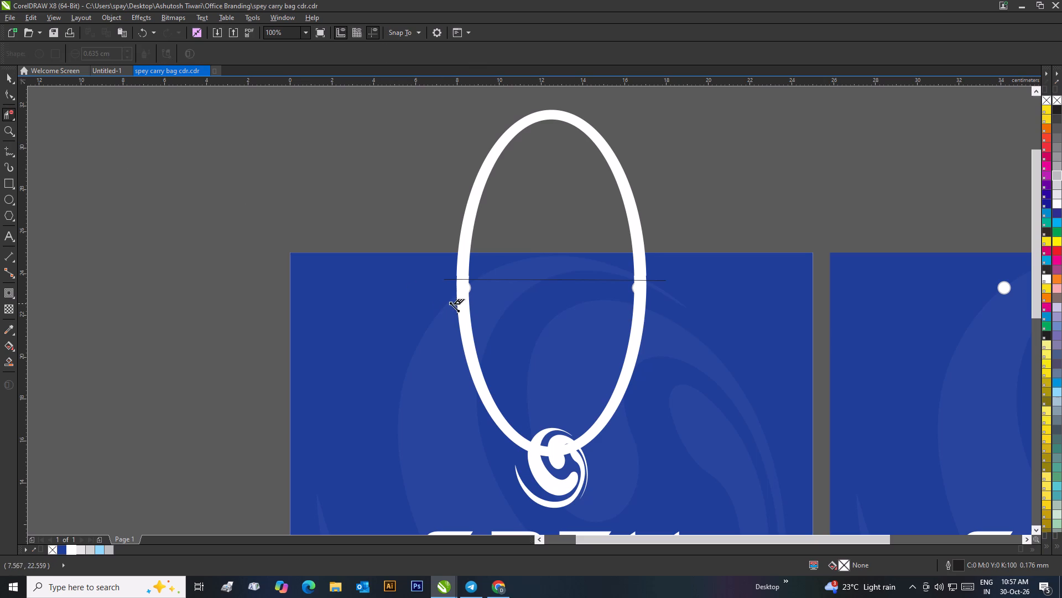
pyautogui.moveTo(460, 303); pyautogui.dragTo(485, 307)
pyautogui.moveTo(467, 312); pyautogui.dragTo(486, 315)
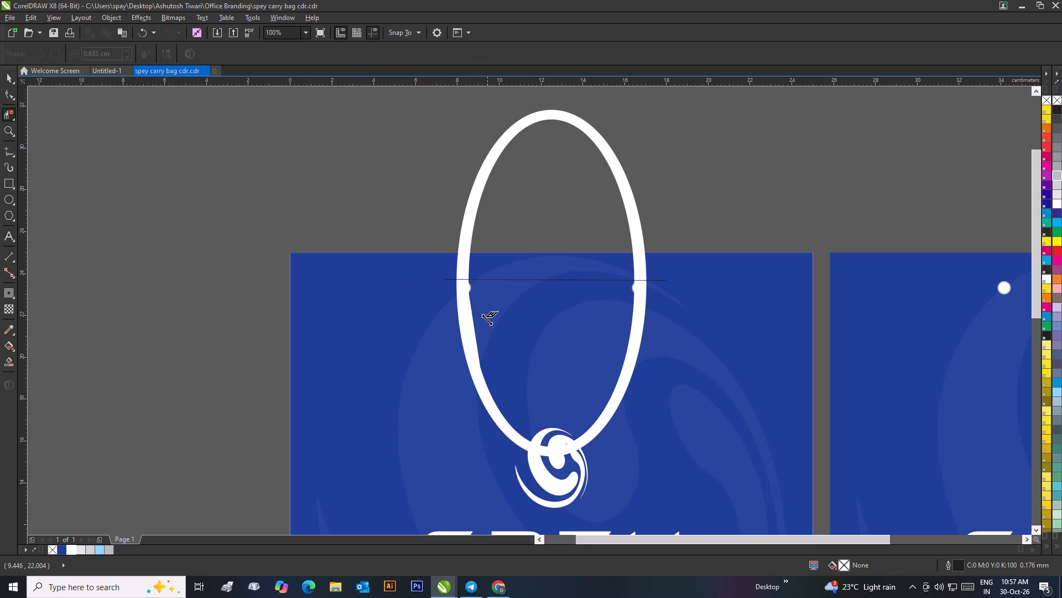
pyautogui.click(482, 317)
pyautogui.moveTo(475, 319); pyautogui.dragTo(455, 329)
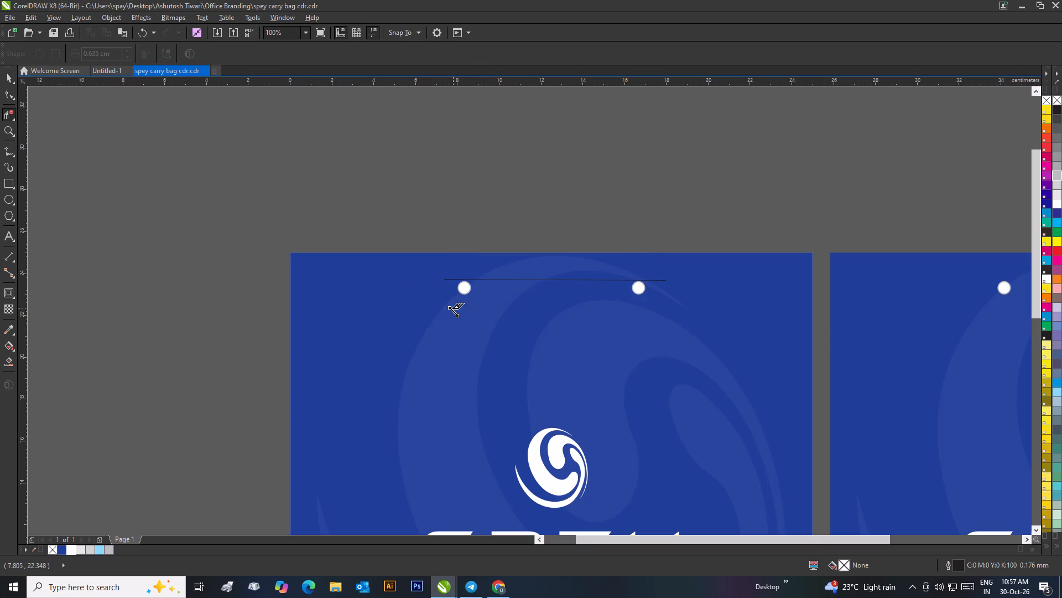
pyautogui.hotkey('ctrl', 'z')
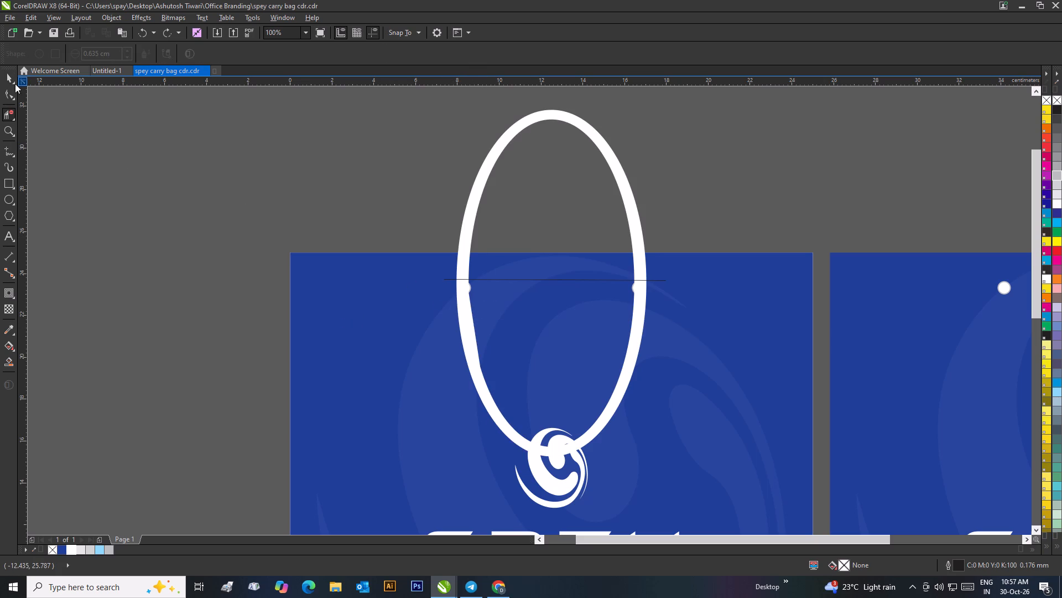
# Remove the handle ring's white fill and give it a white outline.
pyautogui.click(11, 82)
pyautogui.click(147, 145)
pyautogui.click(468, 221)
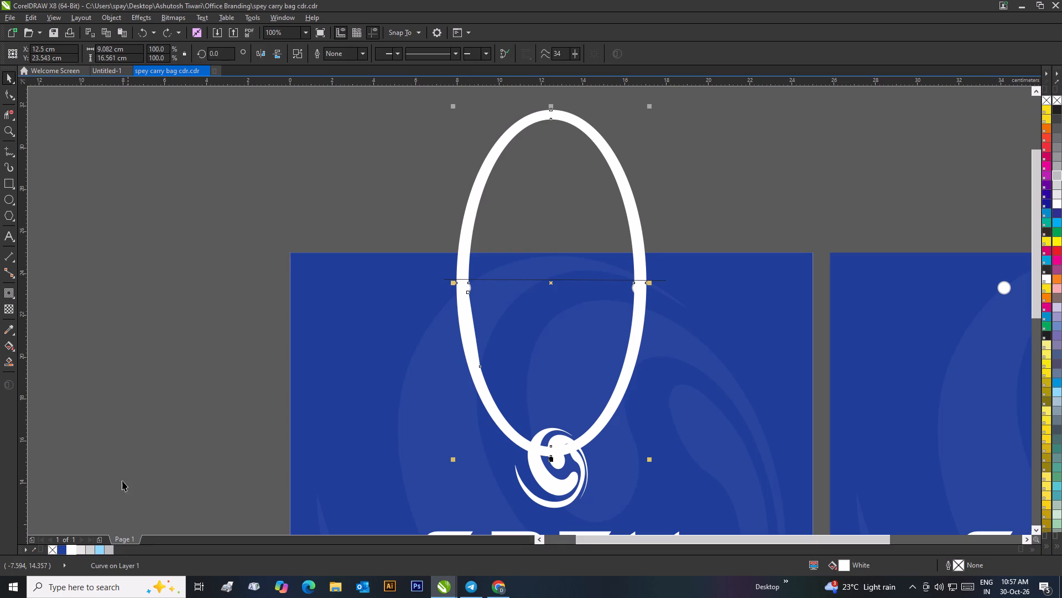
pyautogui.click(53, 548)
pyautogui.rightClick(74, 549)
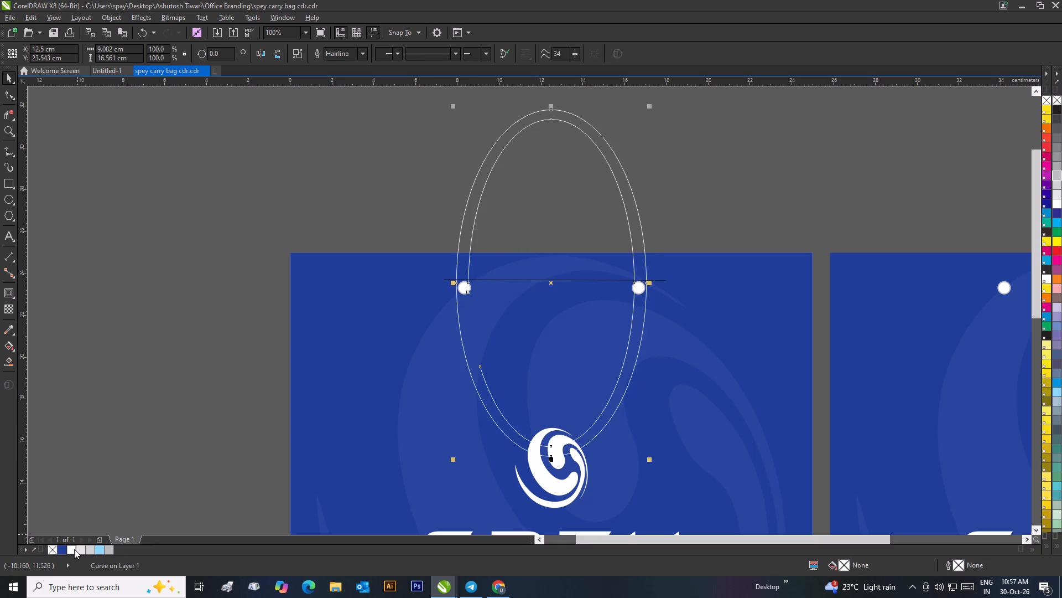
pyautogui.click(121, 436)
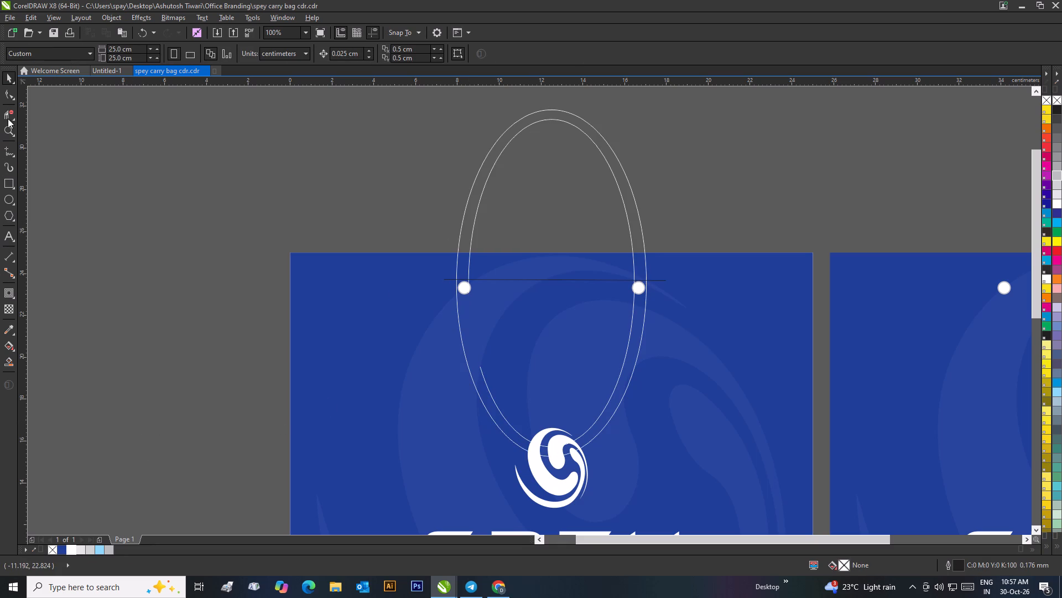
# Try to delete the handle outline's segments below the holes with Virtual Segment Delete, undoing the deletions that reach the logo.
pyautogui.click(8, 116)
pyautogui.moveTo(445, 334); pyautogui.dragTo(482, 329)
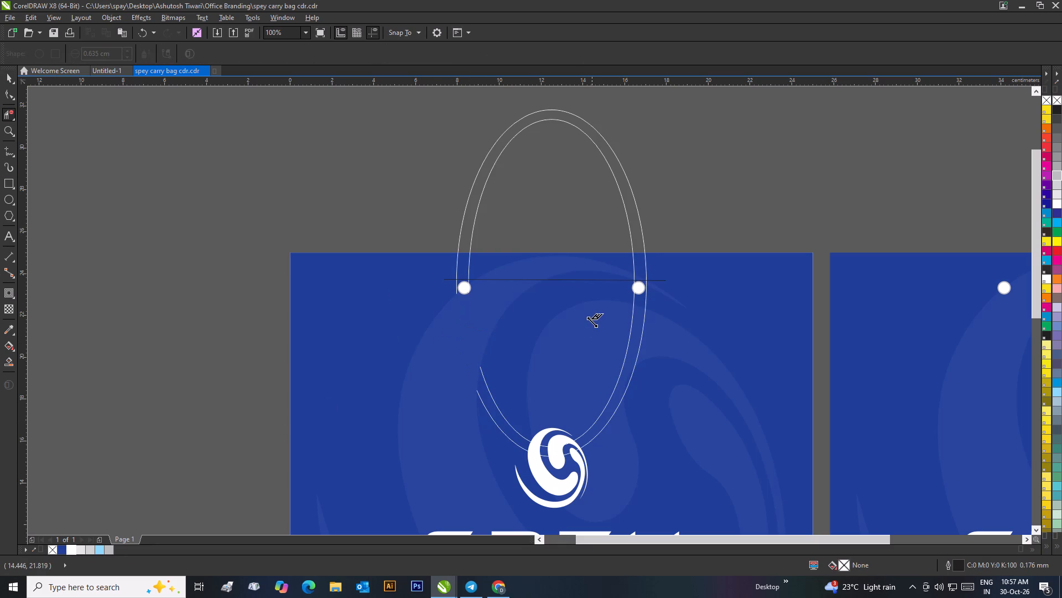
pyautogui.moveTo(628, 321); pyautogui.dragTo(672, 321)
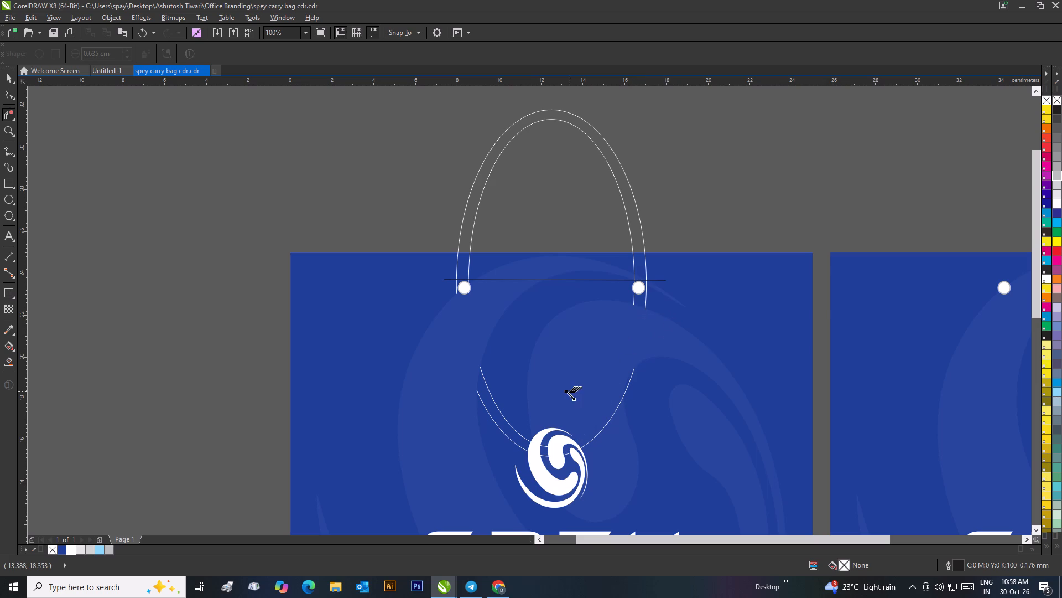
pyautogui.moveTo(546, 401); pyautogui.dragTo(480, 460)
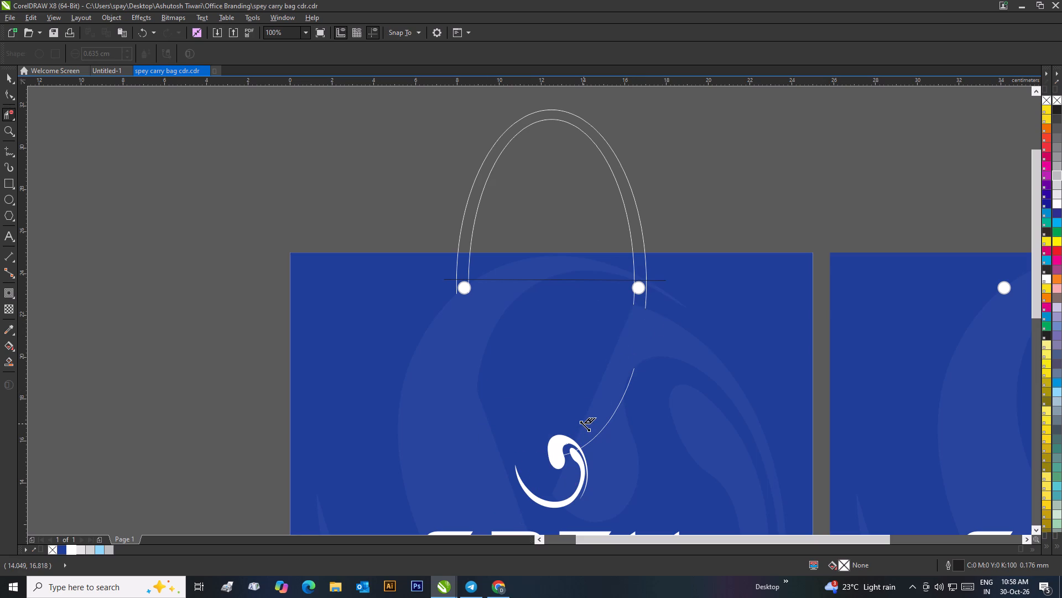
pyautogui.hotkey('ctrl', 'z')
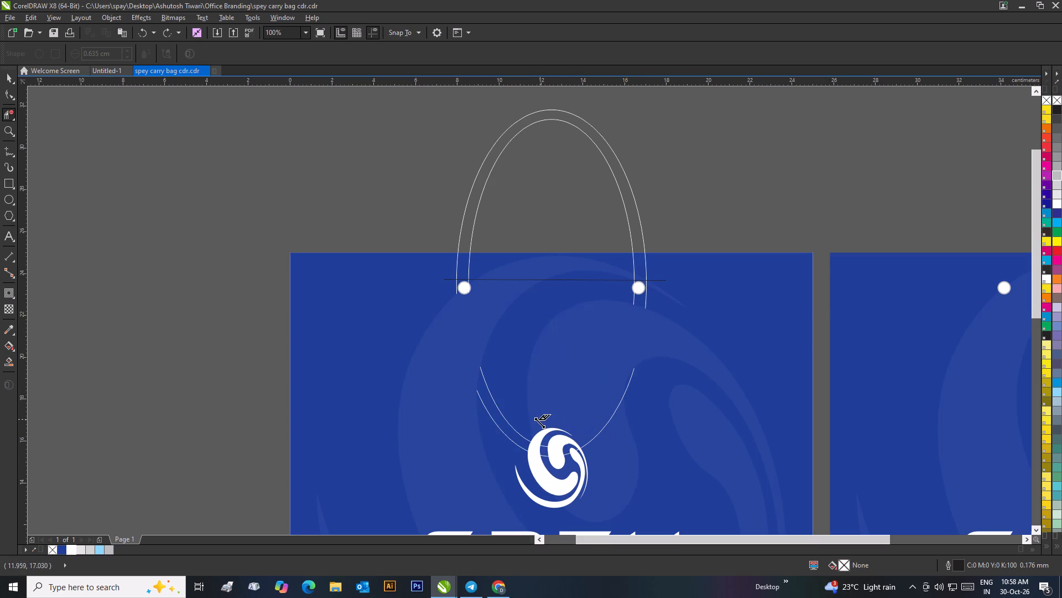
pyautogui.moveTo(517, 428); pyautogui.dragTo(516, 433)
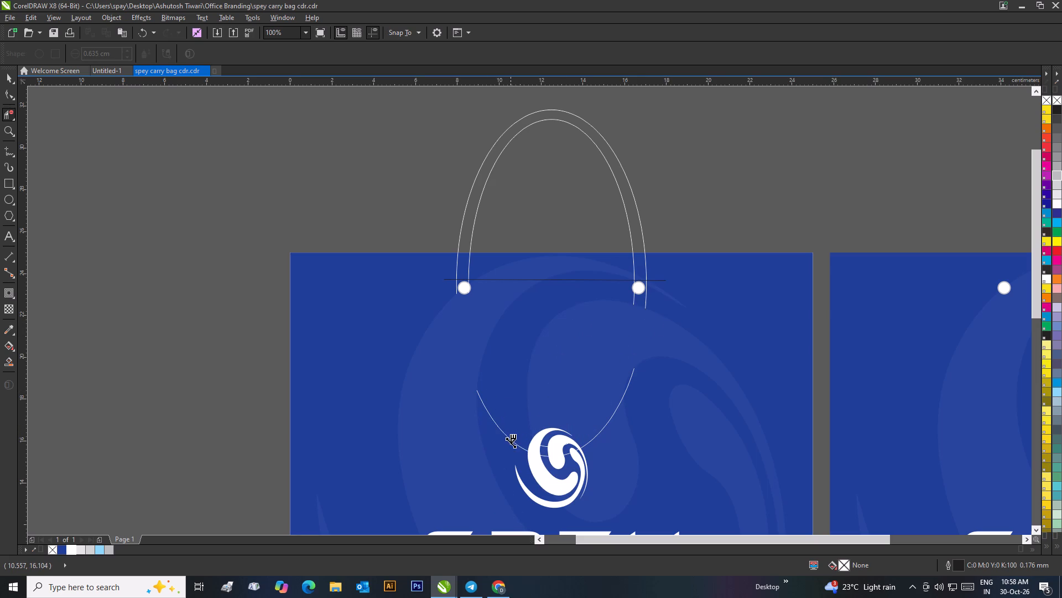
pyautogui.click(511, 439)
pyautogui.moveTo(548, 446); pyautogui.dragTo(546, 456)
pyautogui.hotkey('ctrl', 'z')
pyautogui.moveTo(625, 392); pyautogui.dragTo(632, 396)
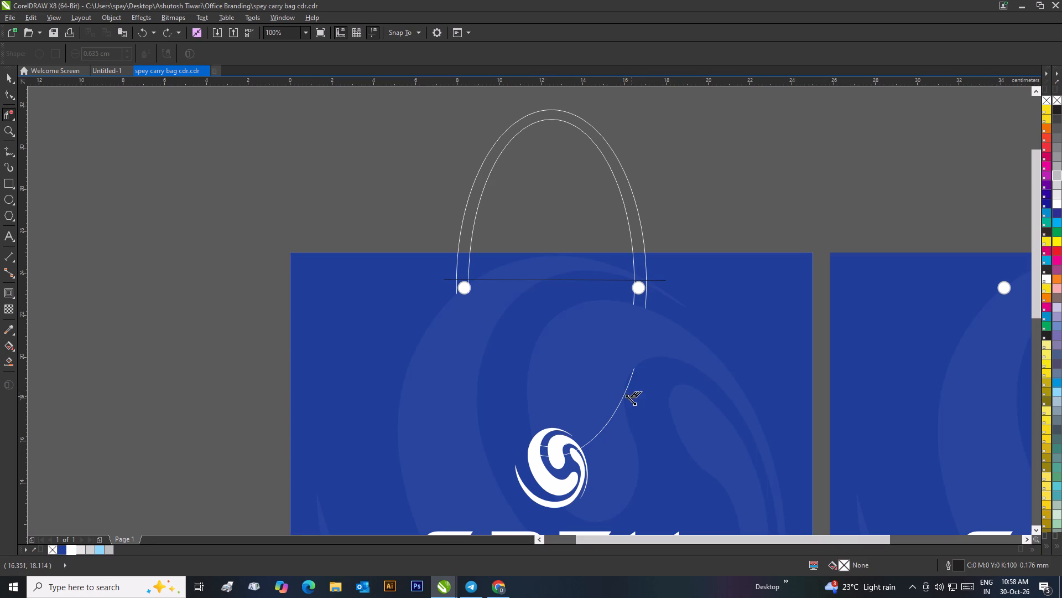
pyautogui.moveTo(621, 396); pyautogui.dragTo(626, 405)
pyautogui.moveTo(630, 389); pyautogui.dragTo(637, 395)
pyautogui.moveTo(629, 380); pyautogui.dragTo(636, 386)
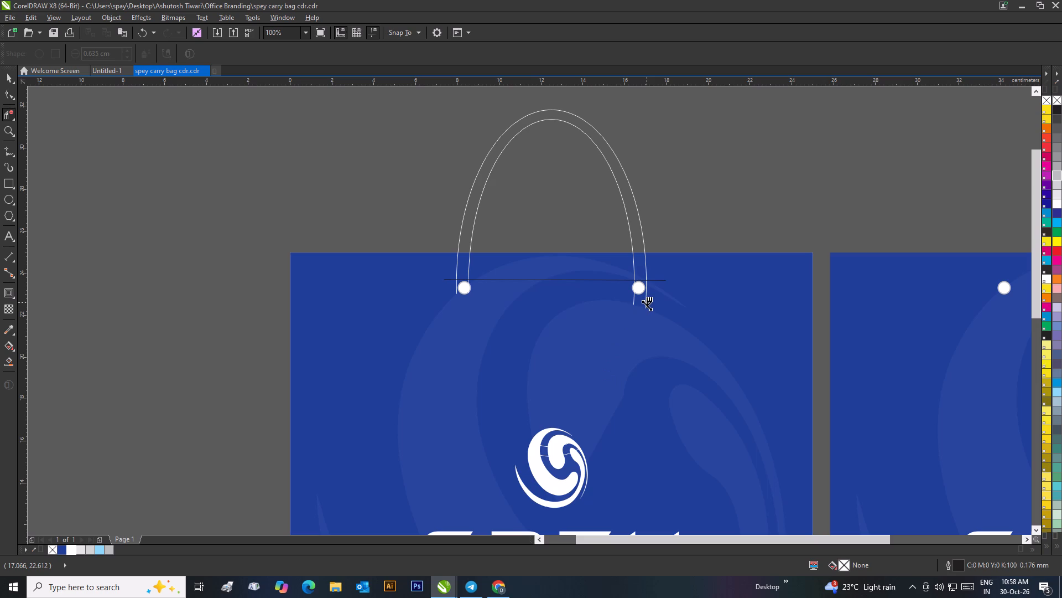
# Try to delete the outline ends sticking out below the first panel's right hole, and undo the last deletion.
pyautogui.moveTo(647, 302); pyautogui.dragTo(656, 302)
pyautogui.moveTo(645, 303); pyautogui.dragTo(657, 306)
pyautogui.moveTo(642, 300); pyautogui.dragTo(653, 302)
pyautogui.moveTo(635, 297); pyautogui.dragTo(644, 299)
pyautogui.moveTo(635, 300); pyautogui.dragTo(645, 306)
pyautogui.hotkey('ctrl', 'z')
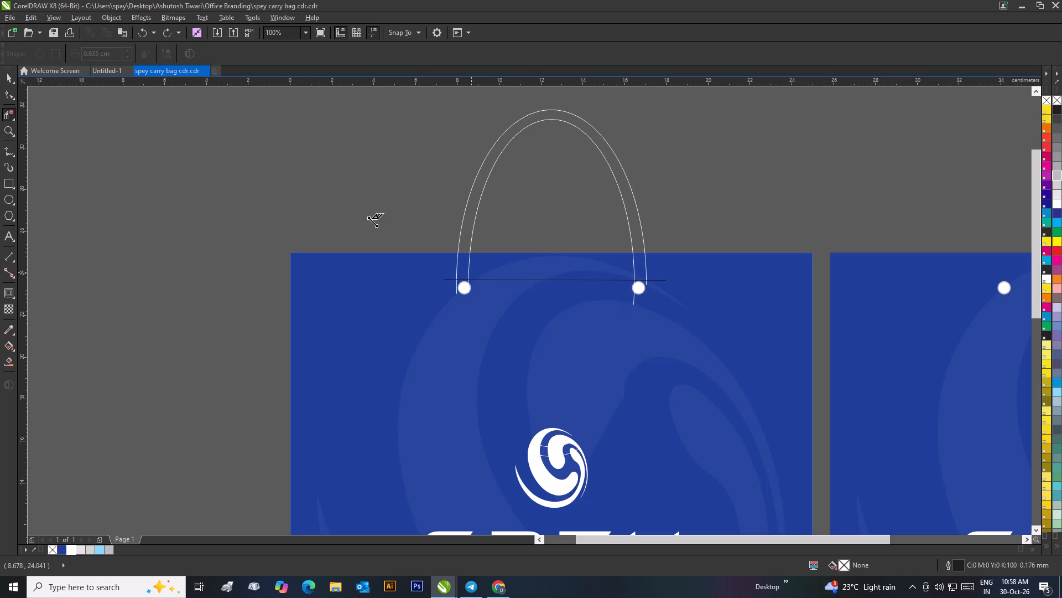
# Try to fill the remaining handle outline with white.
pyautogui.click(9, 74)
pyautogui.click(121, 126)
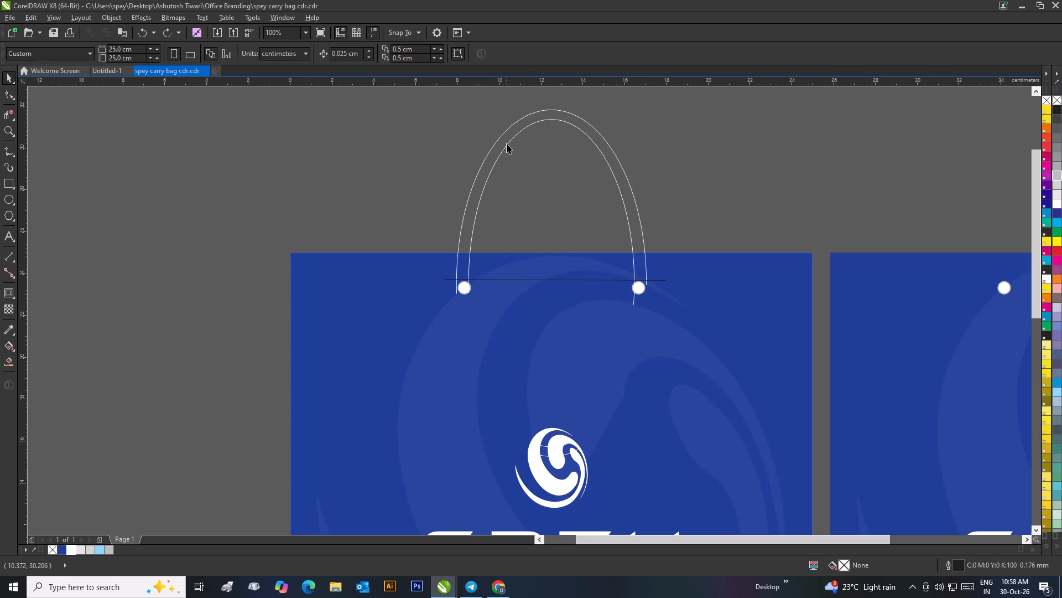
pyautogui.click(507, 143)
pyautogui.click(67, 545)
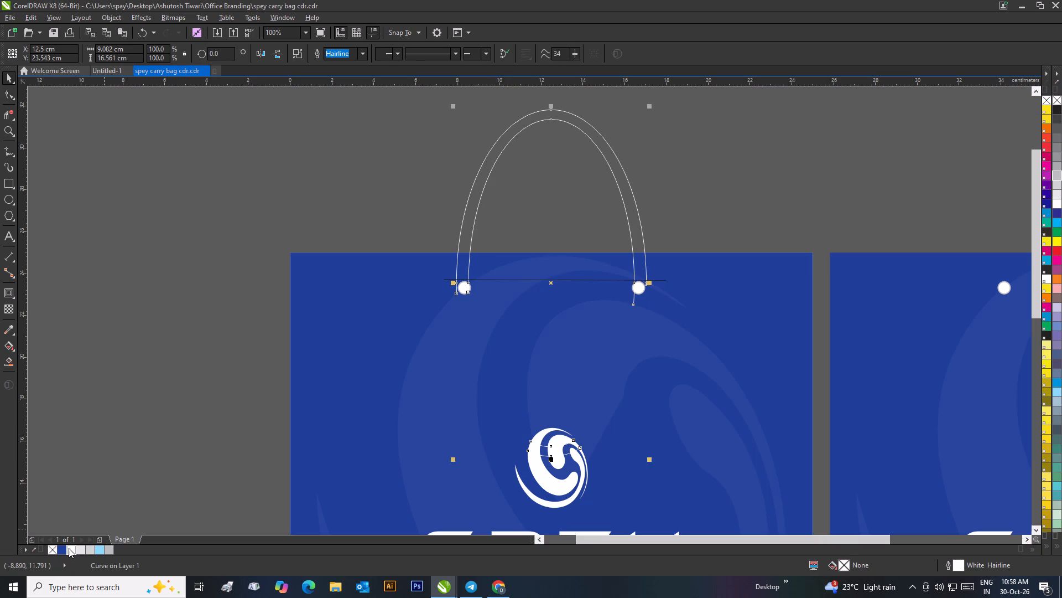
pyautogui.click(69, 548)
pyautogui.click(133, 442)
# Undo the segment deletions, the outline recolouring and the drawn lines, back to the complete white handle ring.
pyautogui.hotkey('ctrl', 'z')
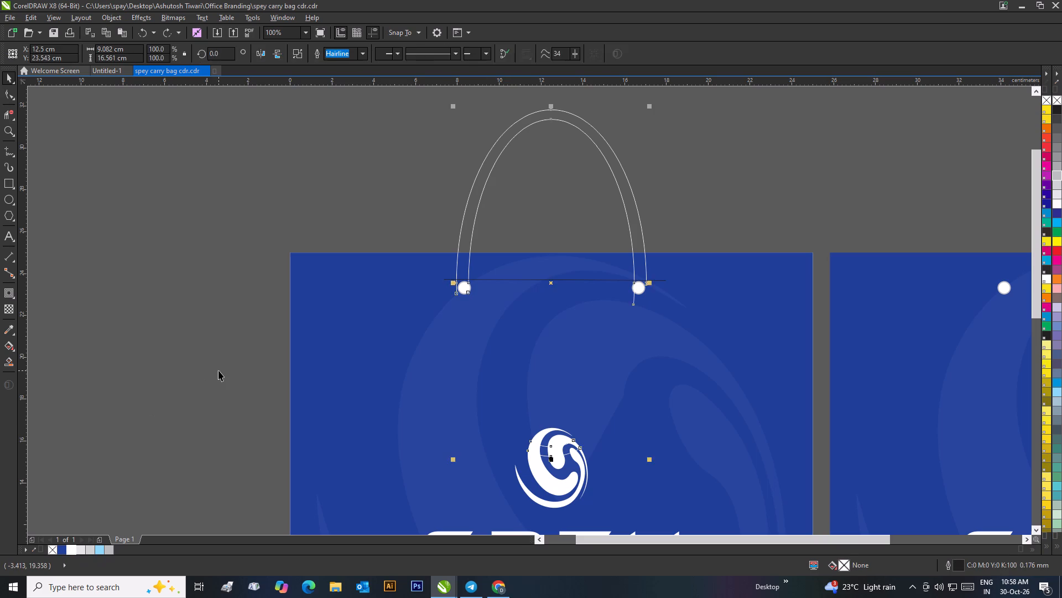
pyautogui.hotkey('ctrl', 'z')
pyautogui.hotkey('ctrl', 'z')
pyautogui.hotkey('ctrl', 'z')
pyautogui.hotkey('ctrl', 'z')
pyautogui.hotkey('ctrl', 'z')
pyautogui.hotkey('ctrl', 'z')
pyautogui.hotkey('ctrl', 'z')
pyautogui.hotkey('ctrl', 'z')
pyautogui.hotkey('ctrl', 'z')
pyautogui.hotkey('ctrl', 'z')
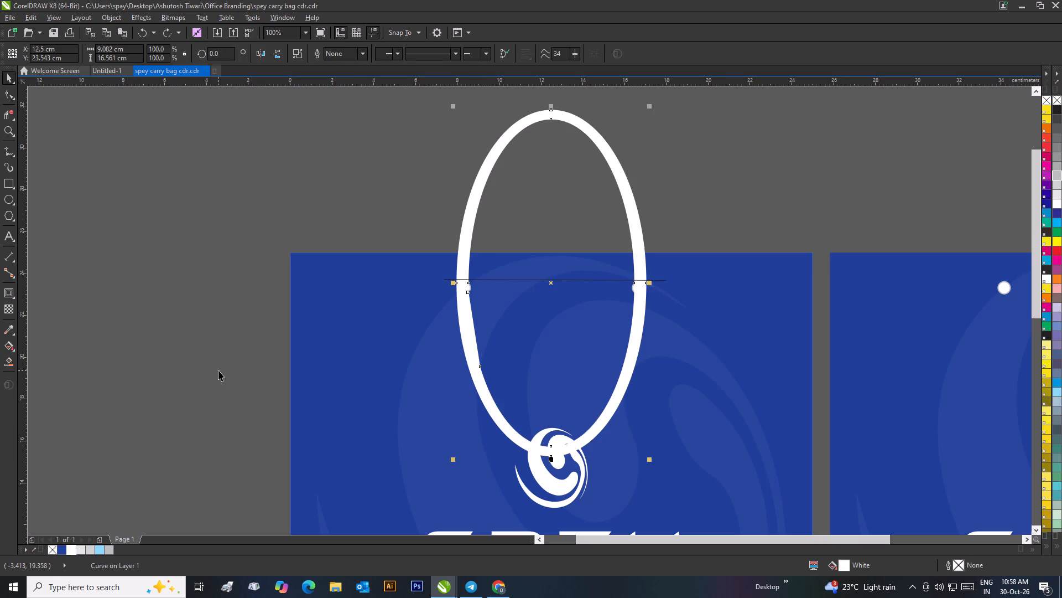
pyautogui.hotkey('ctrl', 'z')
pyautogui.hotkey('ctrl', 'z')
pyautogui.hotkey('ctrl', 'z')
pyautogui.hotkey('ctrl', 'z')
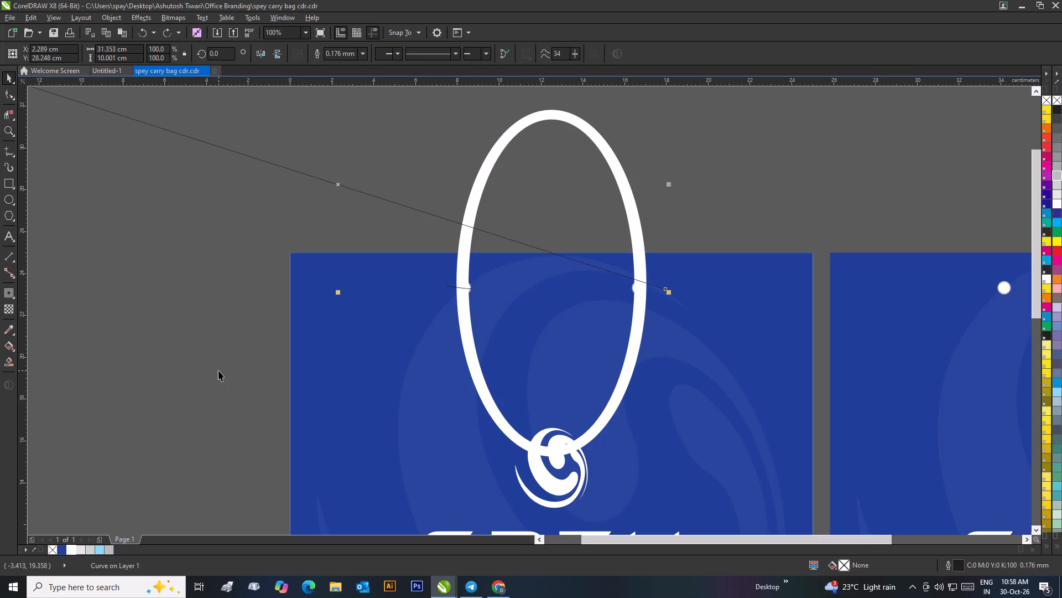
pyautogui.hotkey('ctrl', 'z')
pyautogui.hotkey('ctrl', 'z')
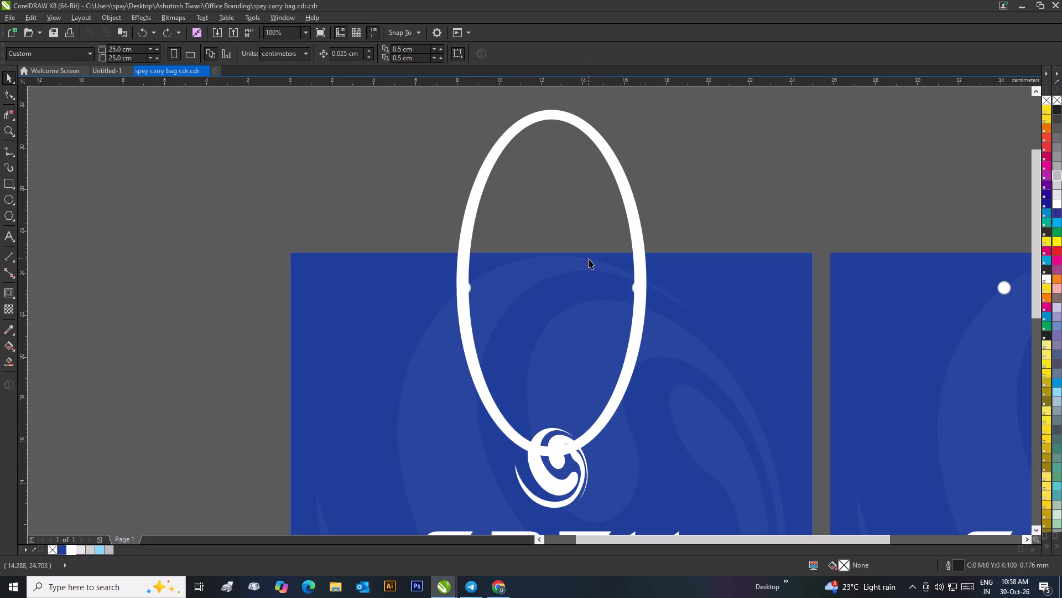
# Draw a rectangle about 12.5 x 8.6 cm over the handle ring's lower half, starting at hole level.
pyautogui.click(763, 189)
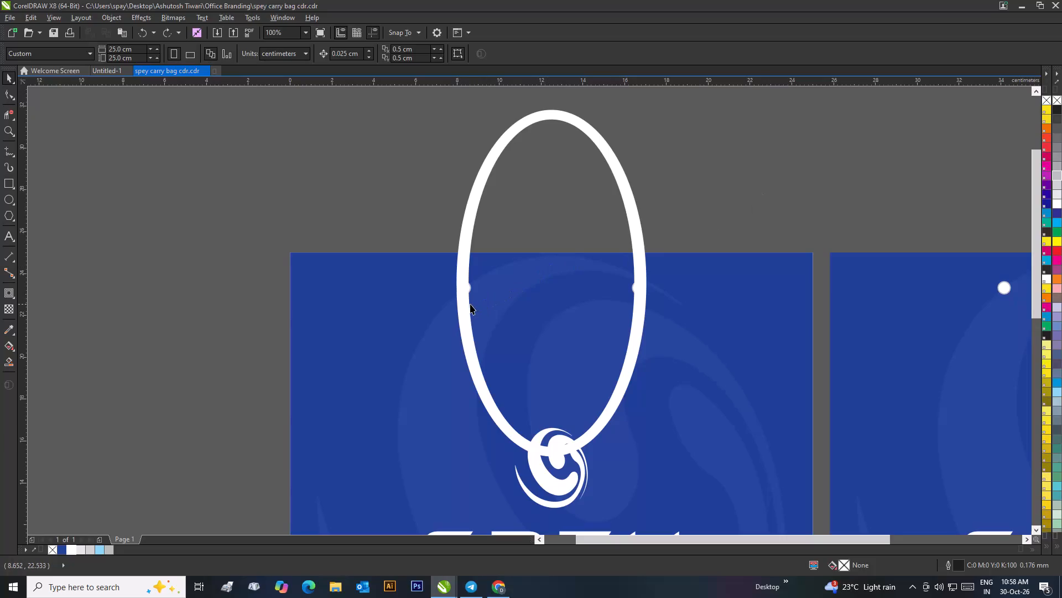
pyautogui.scroll(-1, 486, 294)
pyautogui.scroll(1, 545, 306)
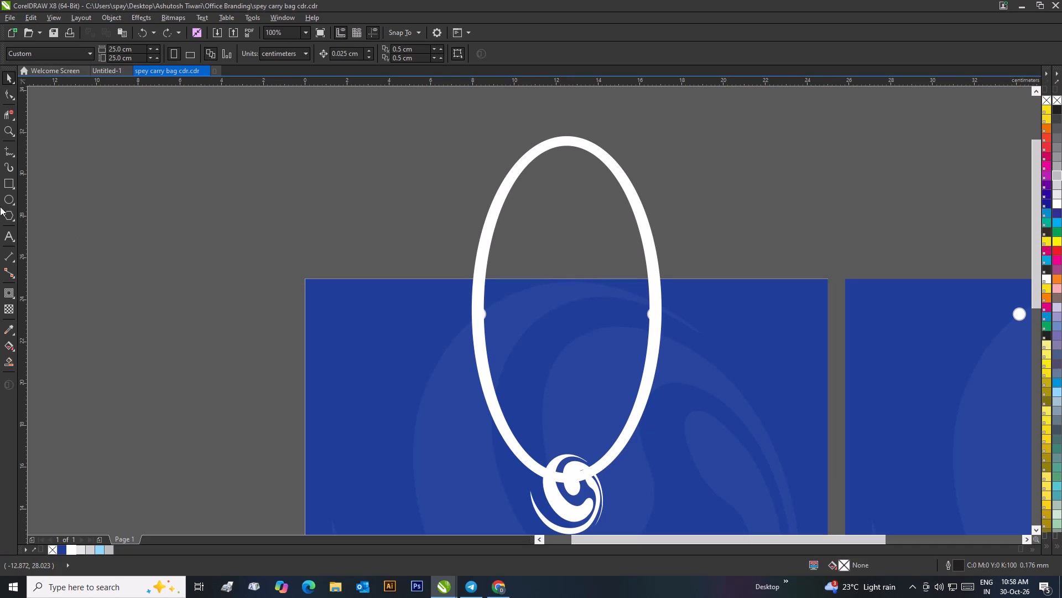
pyautogui.click(3, 187)
pyautogui.moveTo(437, 310); pyautogui.dragTo(524, 343)
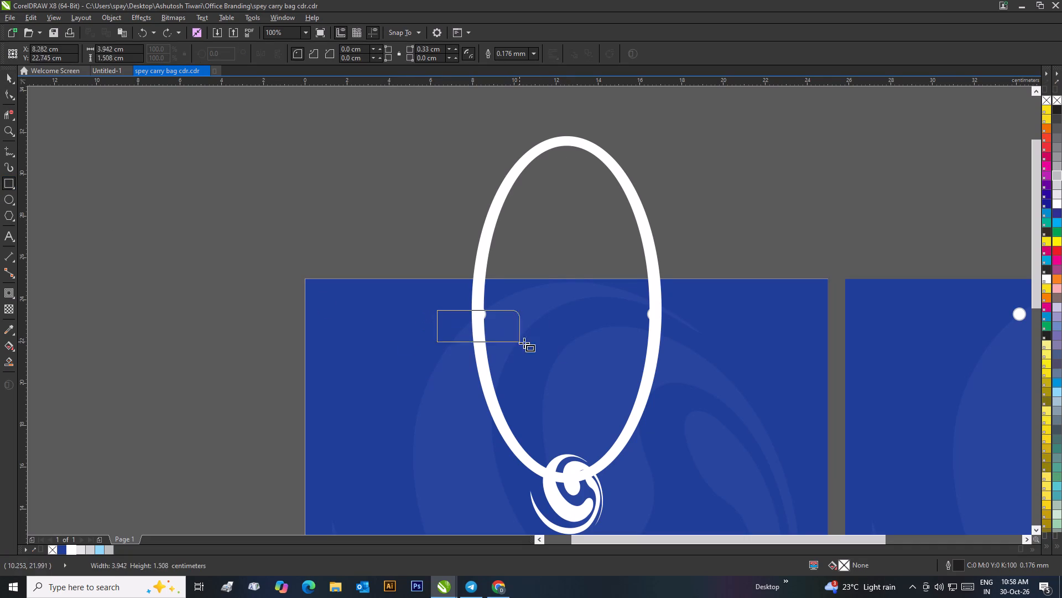
pyautogui.moveTo(524, 343); pyautogui.dragTo(699, 489)
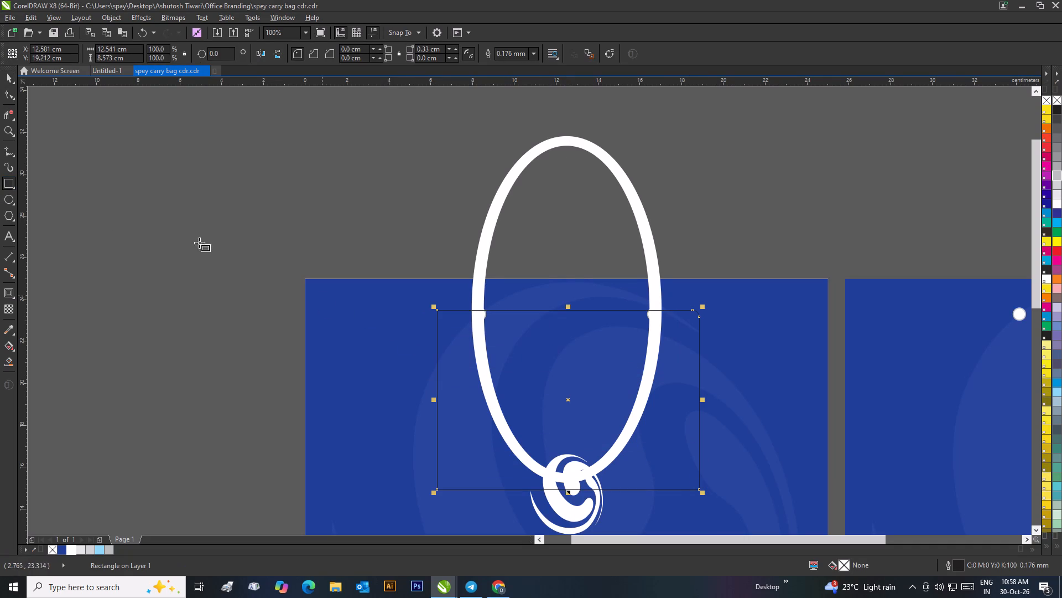
pyautogui.click(7, 81)
pyautogui.click(250, 174)
# Move the rectangle and the handle ring off the first panel onto the empty area beside it.
pyautogui.scroll(-1, 478, 232)
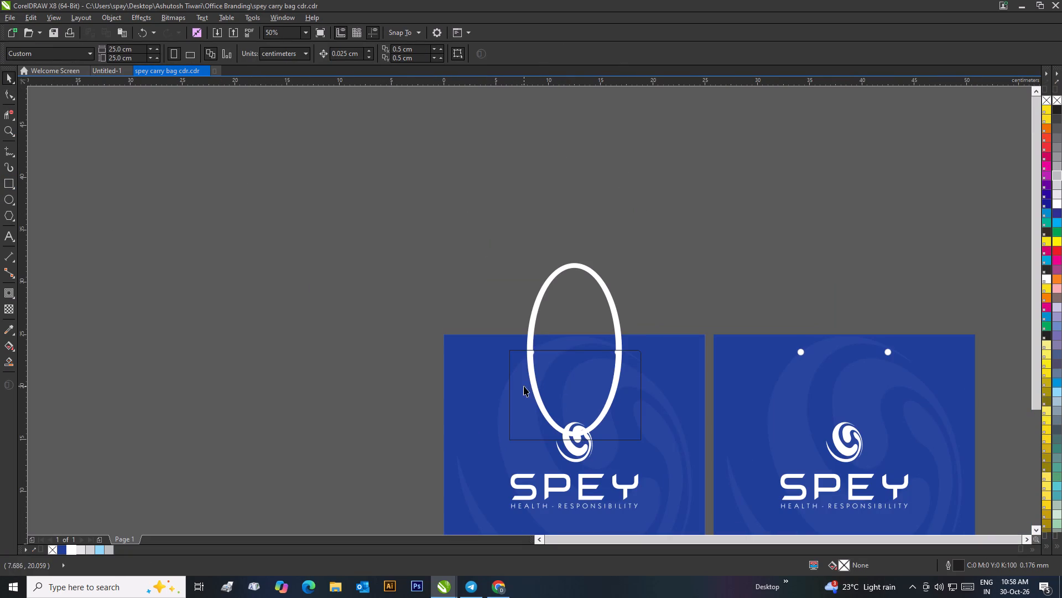
pyautogui.moveTo(523, 386); pyautogui.dragTo(273, 380)
pyautogui.moveTo(569, 266); pyautogui.dragTo(324, 270)
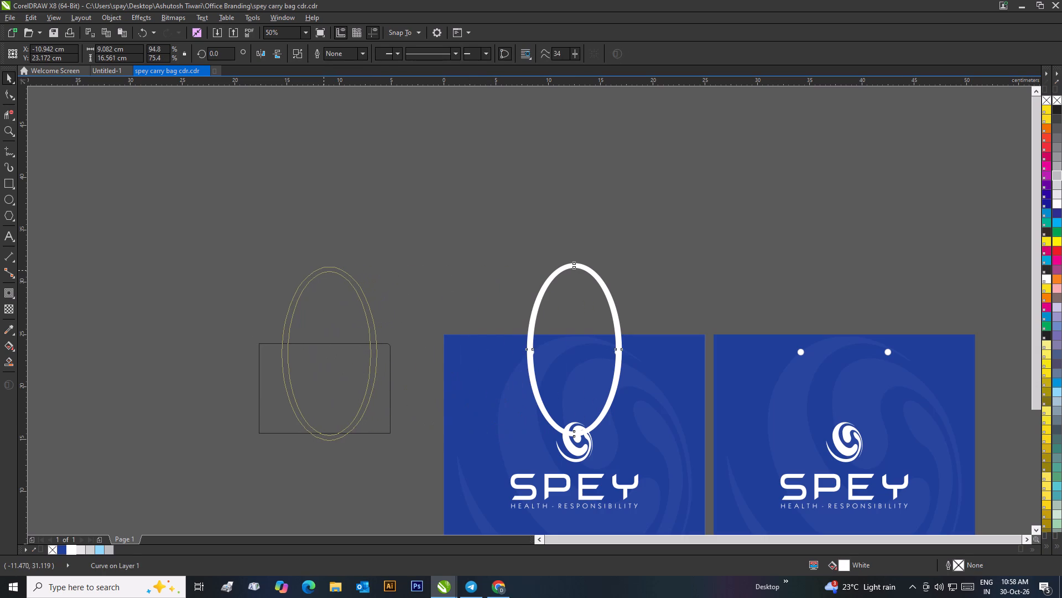
pyautogui.moveTo(324, 270); pyautogui.dragTo(323, 270)
pyautogui.click(377, 264)
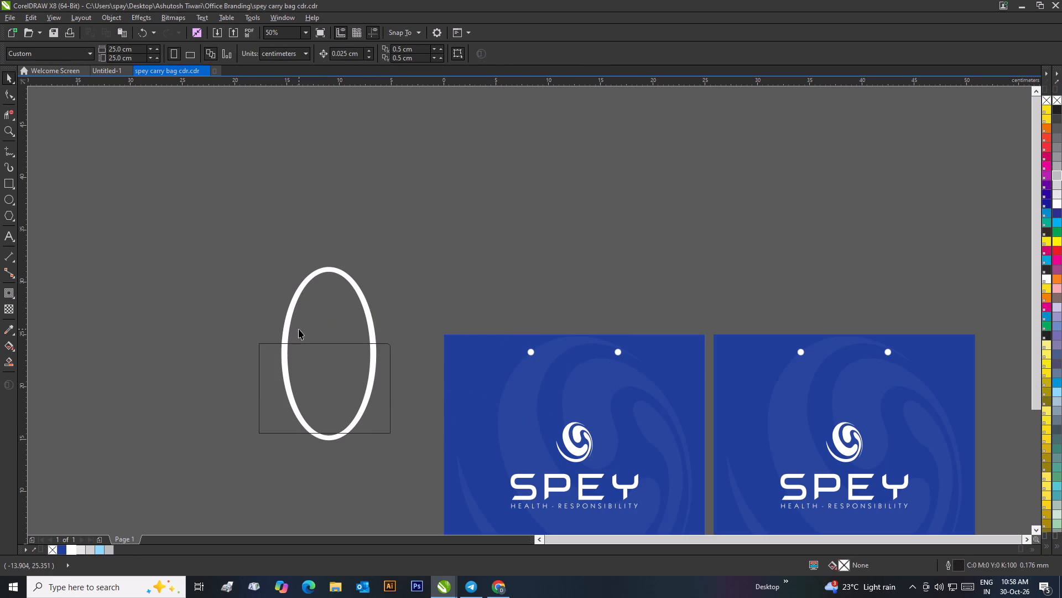
# Scale the handle ring down to about 5.8 x 10.6 cm and centre it across the rectangle's top edge.
pyautogui.click(332, 307)
pyautogui.click(341, 272)
pyautogui.moveTo(381, 445); pyautogui.dragTo(378, 446)
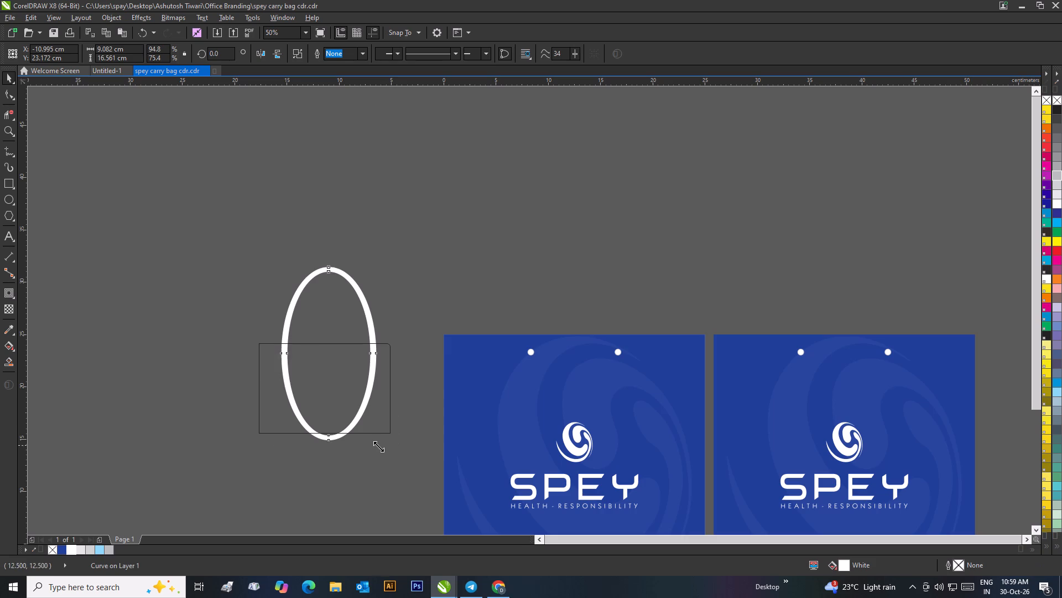
pyautogui.moveTo(378, 446); pyautogui.dragTo(347, 461)
pyautogui.moveTo(313, 321); pyautogui.dragTo(320, 357)
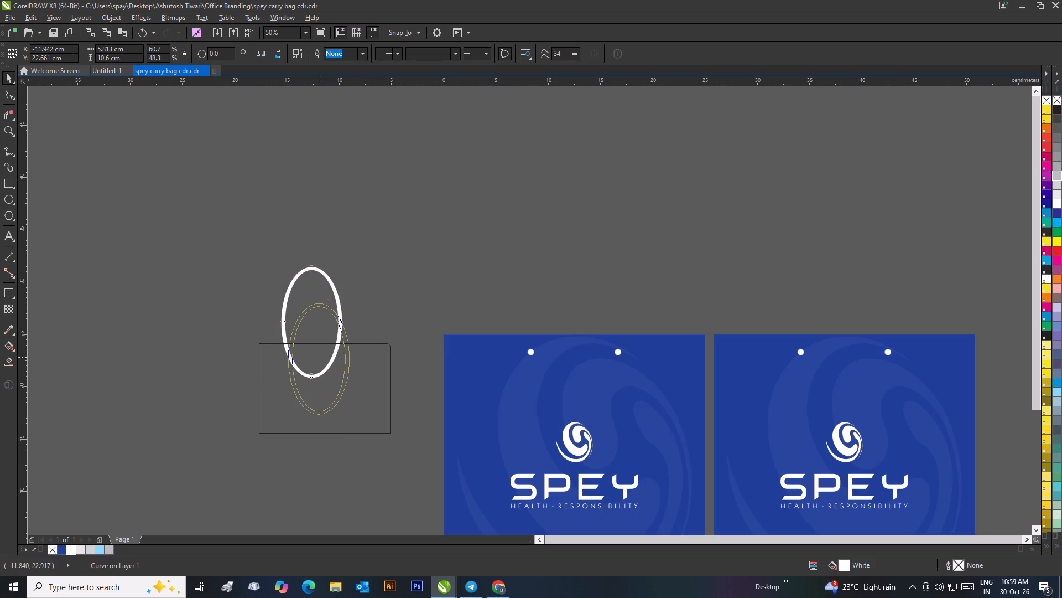
pyautogui.moveTo(320, 357); pyautogui.dragTo(322, 342)
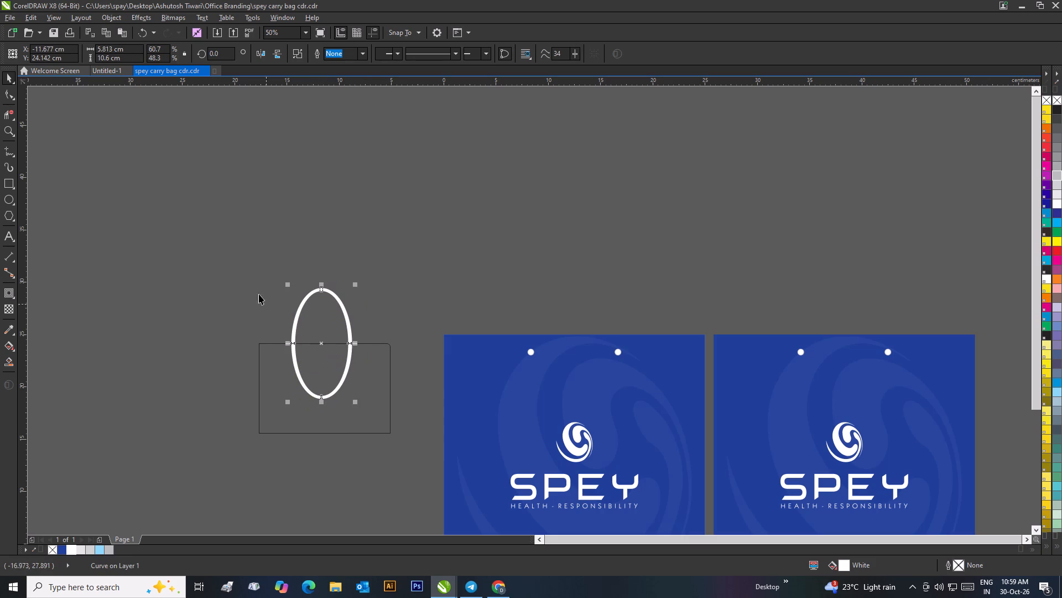
pyautogui.click(263, 269)
# Trim the handle ring's lower half using the rectangle, and move the rectangle away from the remaining arch.
pyautogui.scroll(1, 322, 328)
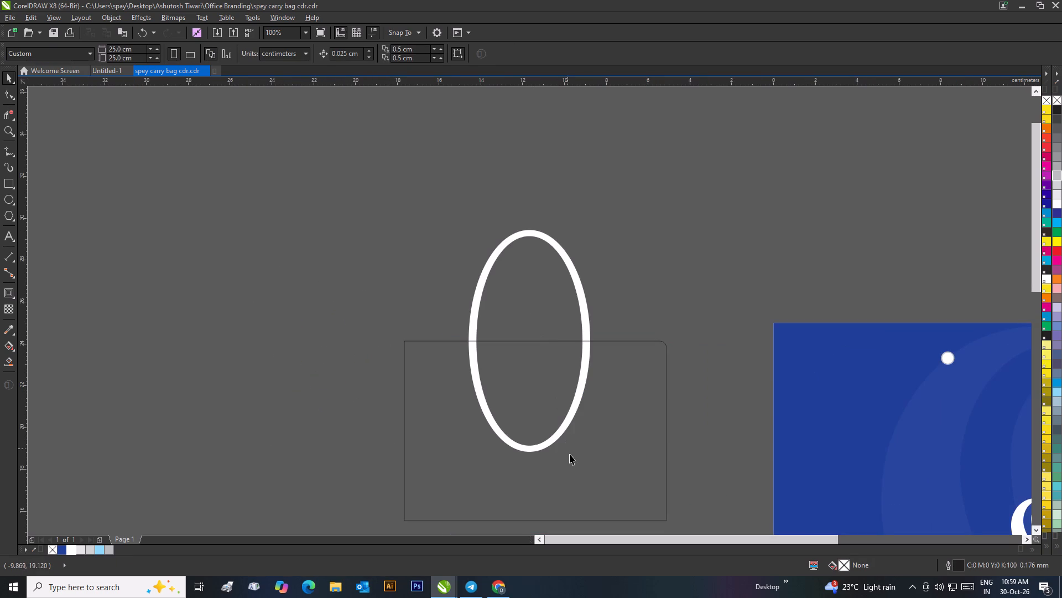
pyautogui.click(572, 457)
pyautogui.keyDown('shift'); pyautogui.click(584, 318); pyautogui.keyUp('shift')
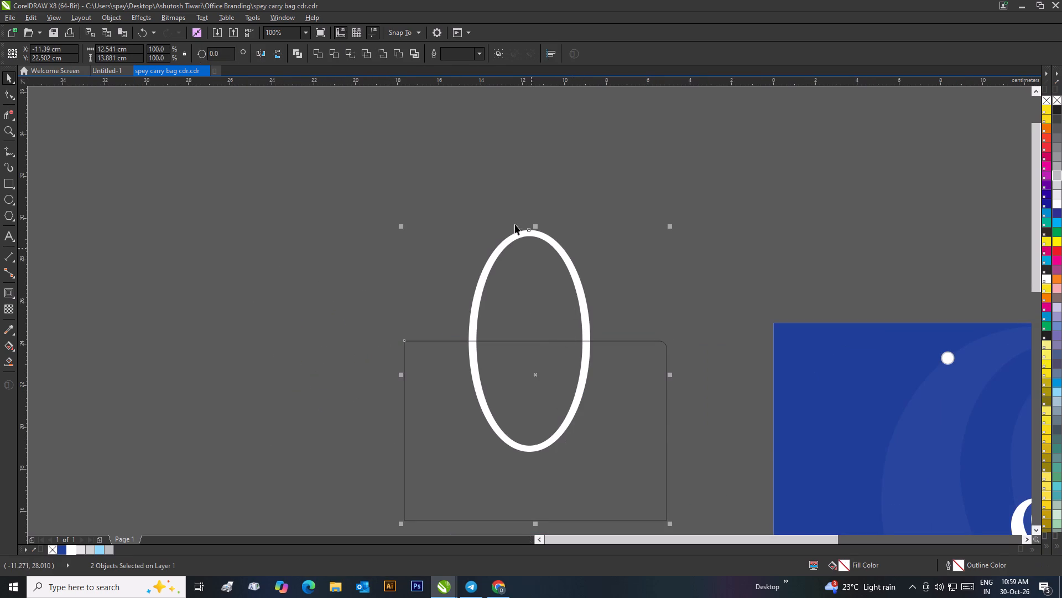
pyautogui.click(339, 54)
pyautogui.click(395, 116)
pyautogui.moveTo(487, 435); pyautogui.dragTo(295, 461)
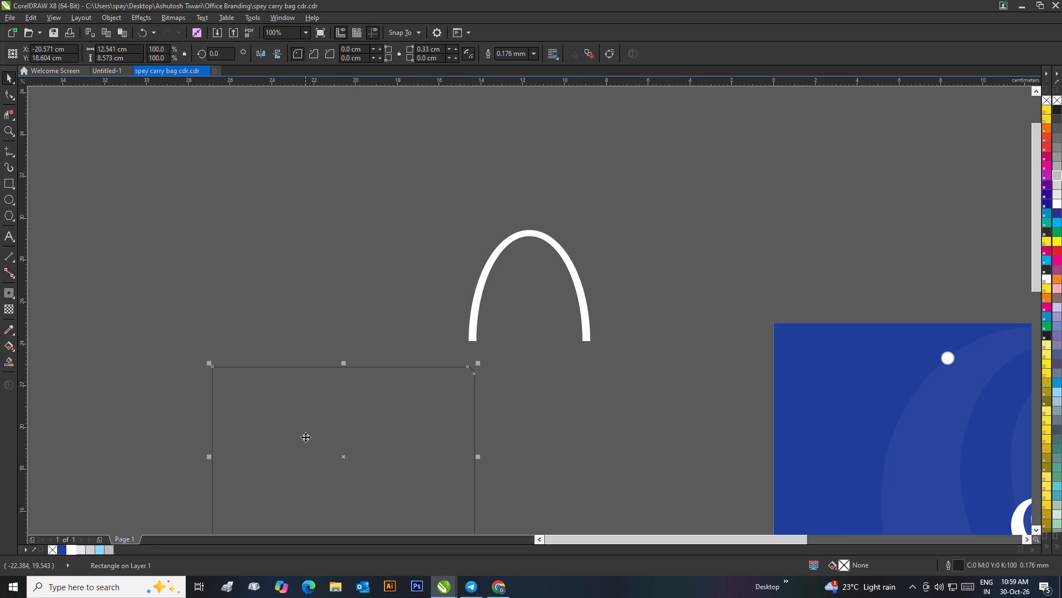
# Delete the rectangle that was used to trim the handle ring.
pyautogui.press('Delete')
# Move the white arch onto the first panel's top edge so its first end meets the first hole.
pyautogui.click(587, 337)
pyautogui.scroll(-2, 533, 336)
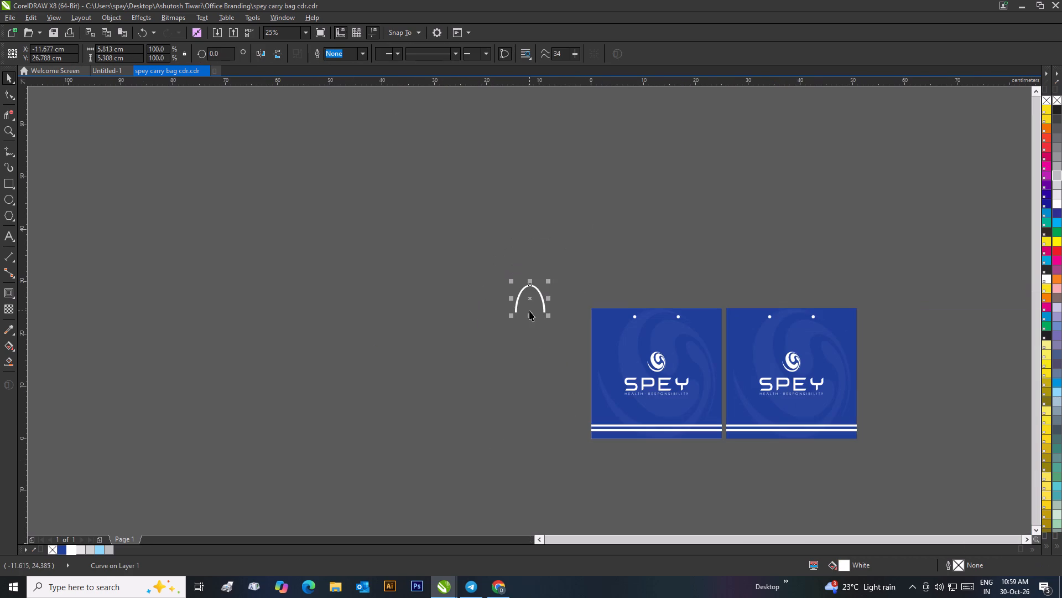
pyautogui.moveTo(528, 296); pyautogui.dragTo(655, 326)
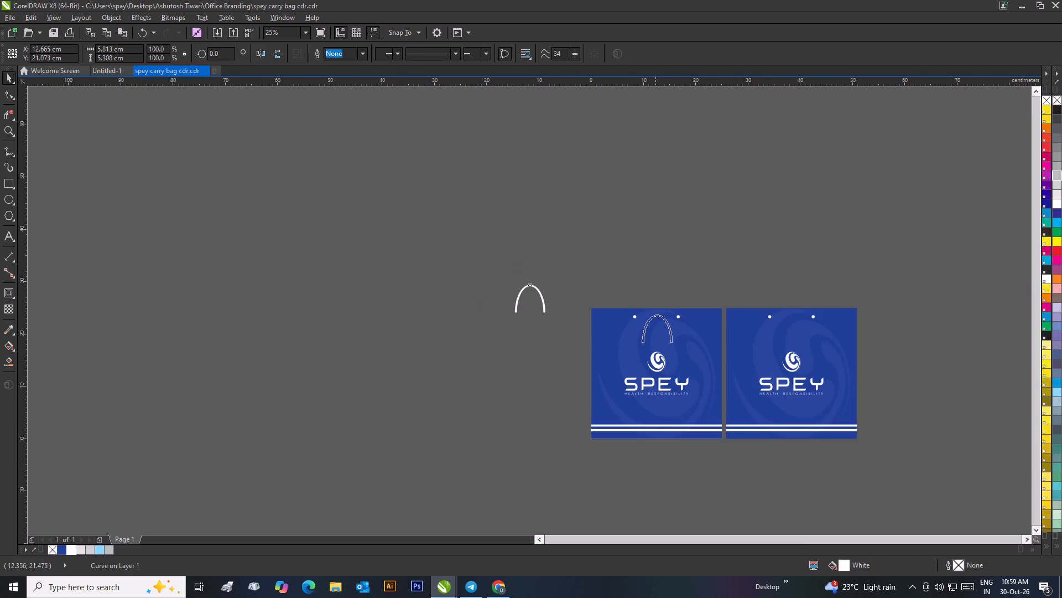
pyautogui.moveTo(655, 326); pyautogui.dragTo(648, 287)
pyautogui.scroll(2, 659, 308)
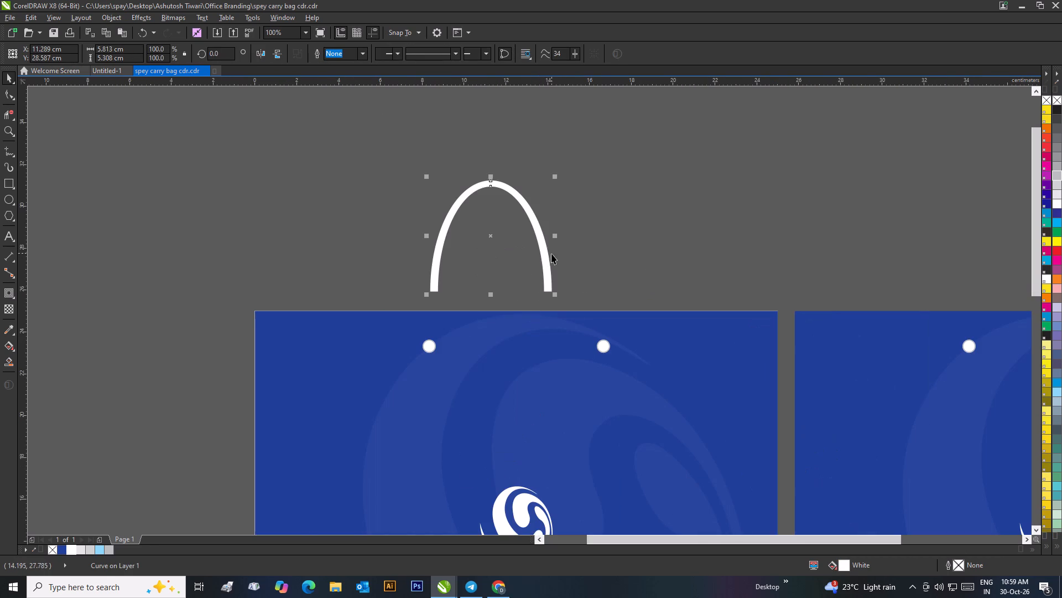
pyautogui.moveTo(546, 261); pyautogui.dragTo(539, 305)
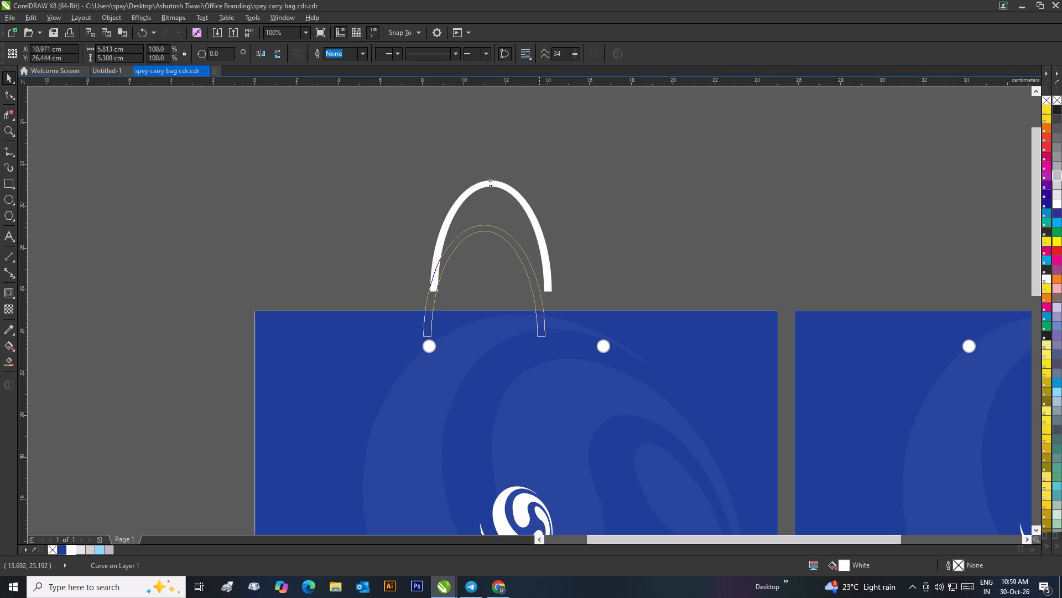
pyautogui.moveTo(539, 305); pyautogui.dragTo(542, 308)
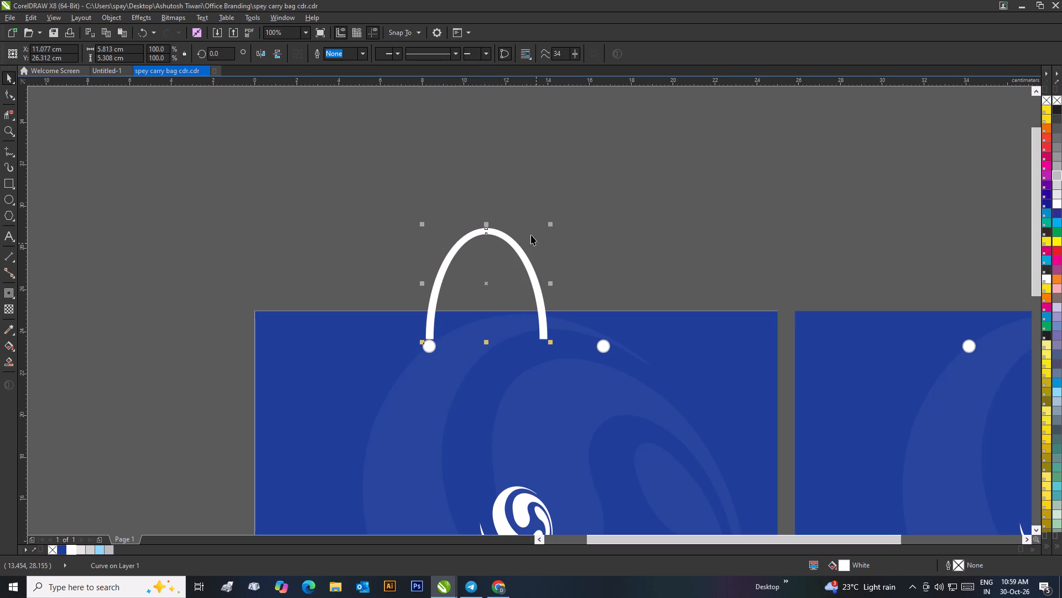
# Widen the arch to about 8.8 cm so it spans both holes of the first panel.
pyautogui.moveTo(555, 283); pyautogui.dragTo(615, 295)
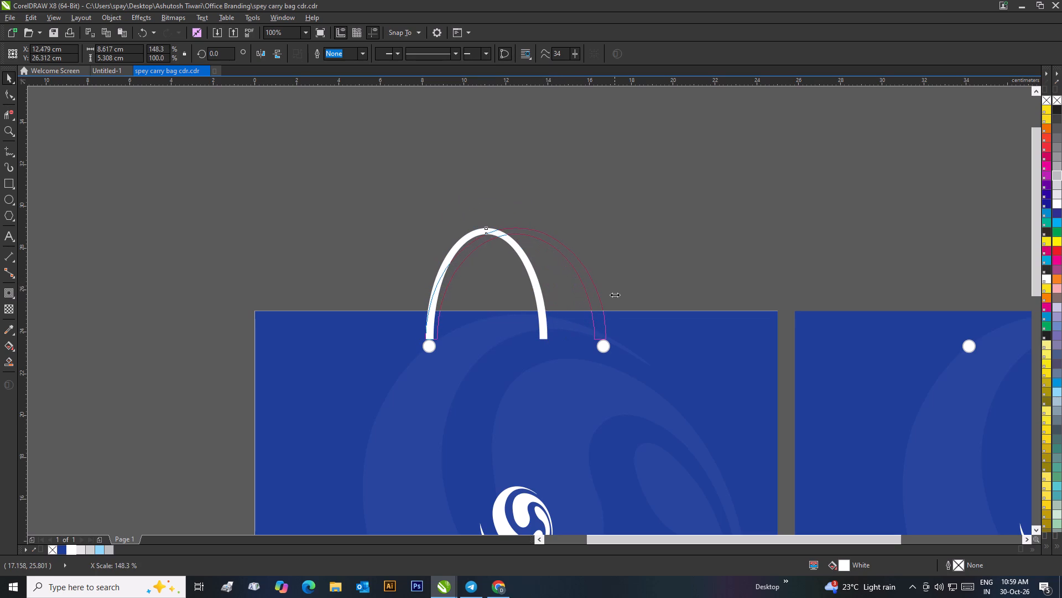
pyautogui.moveTo(615, 295); pyautogui.dragTo(617, 295)
pyautogui.click(643, 260)
pyautogui.scroll(-3, 615, 248)
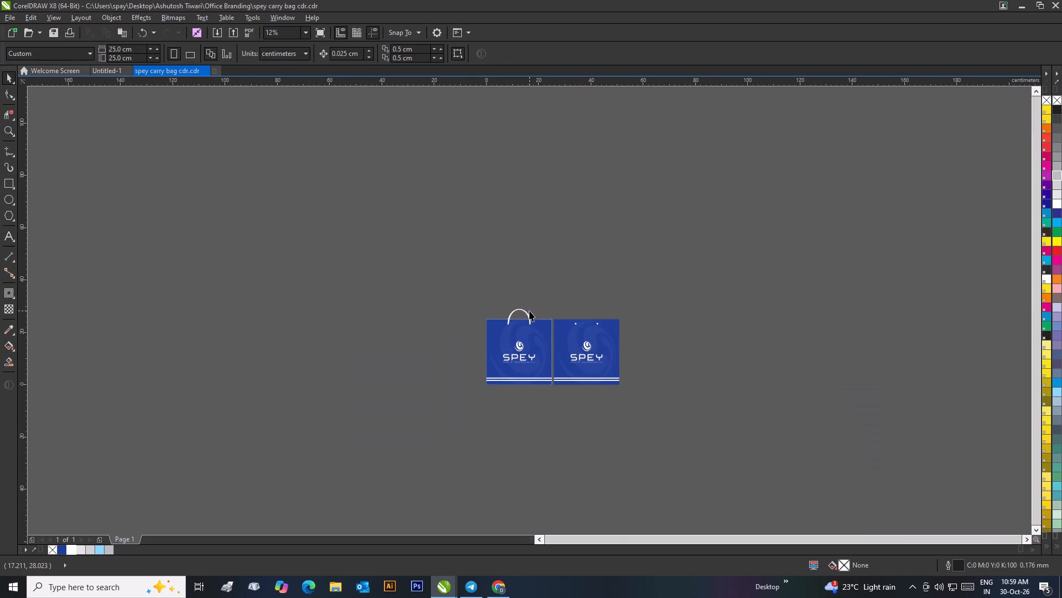
pyautogui.scroll(3, 535, 324)
pyautogui.scroll(-2, 531, 311)
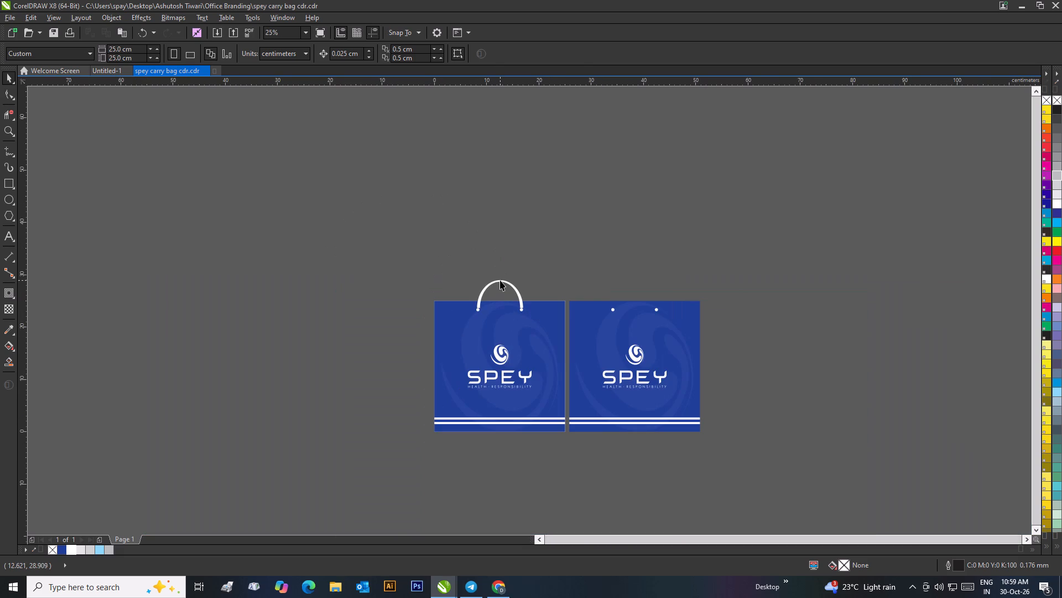
# Stretch the arch upward to a height of about 8.1 cm.
pyautogui.click(500, 280)
pyautogui.moveTo(502, 277); pyautogui.dragTo(507, 260)
pyautogui.click(553, 261)
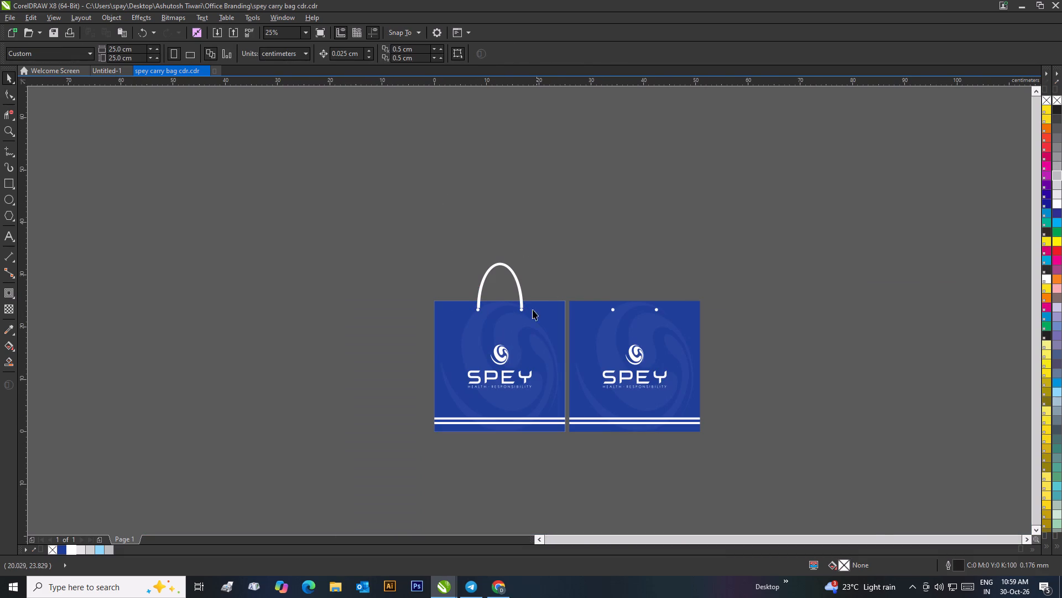
pyautogui.scroll(1, 521, 312)
pyautogui.click(489, 217)
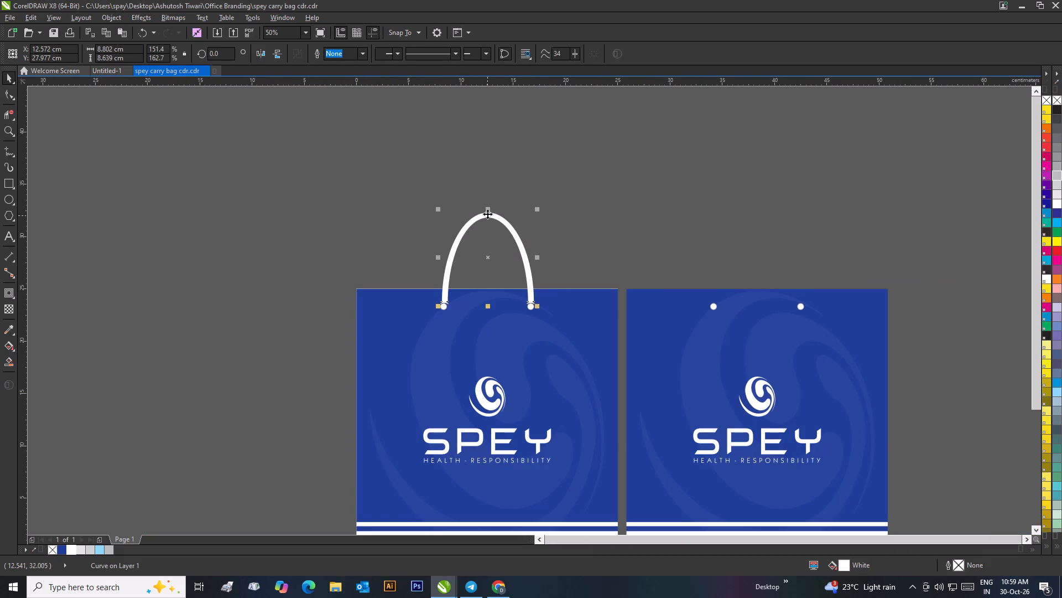
pyautogui.moveTo(490, 210); pyautogui.dragTo(490, 216)
pyautogui.click(556, 213)
pyautogui.scroll(-1, 539, 239)
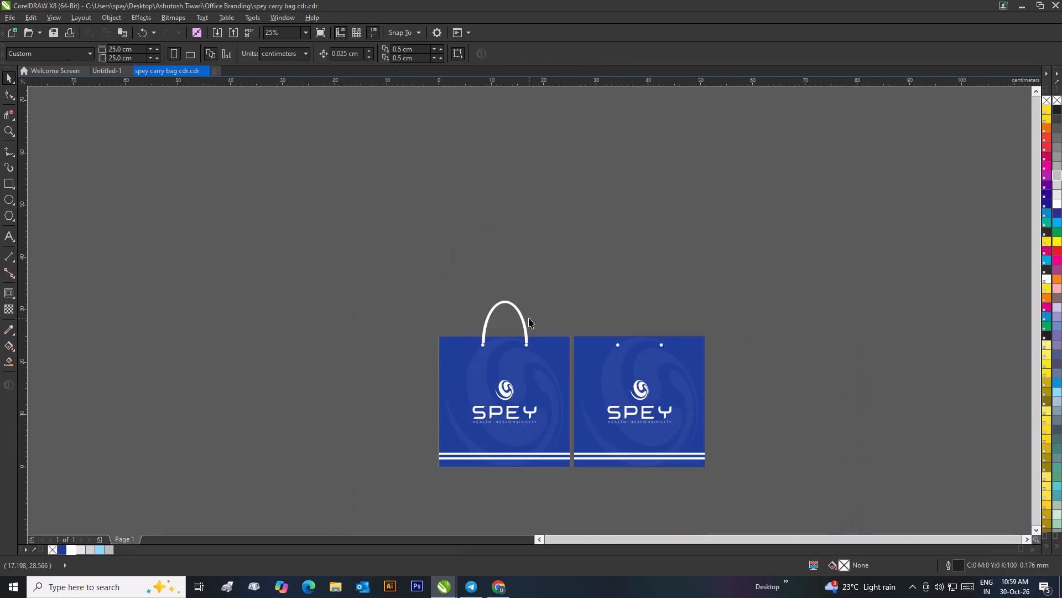
# Move the arch down and align its two ends over the first panel's holes.
pyautogui.scroll(2, 518, 328)
pyautogui.click(567, 362)
pyautogui.scroll(2, 565, 373)
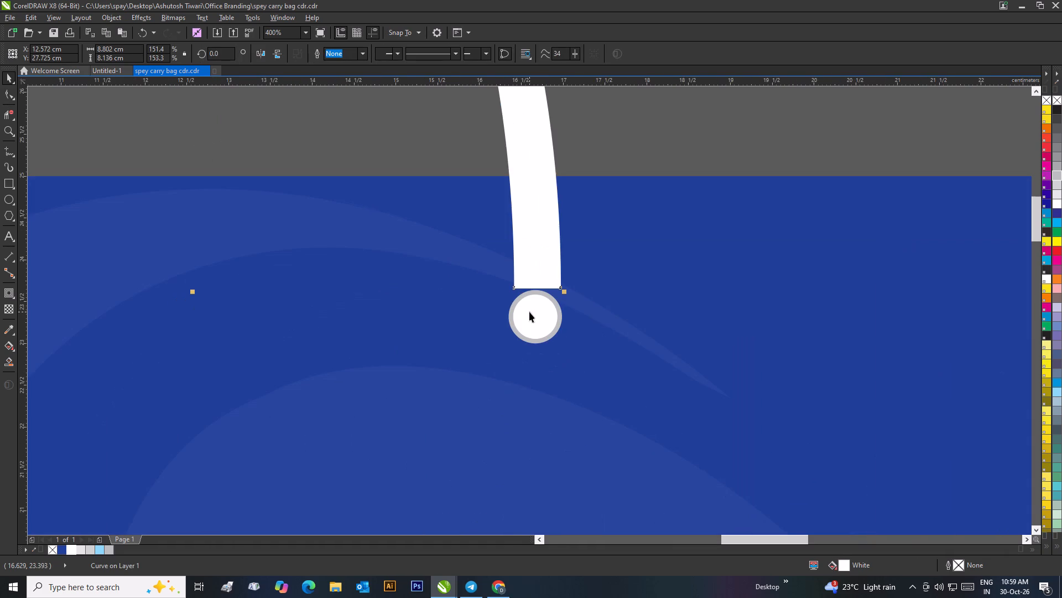
pyautogui.click(528, 270)
pyautogui.scroll(-1, 529, 275)
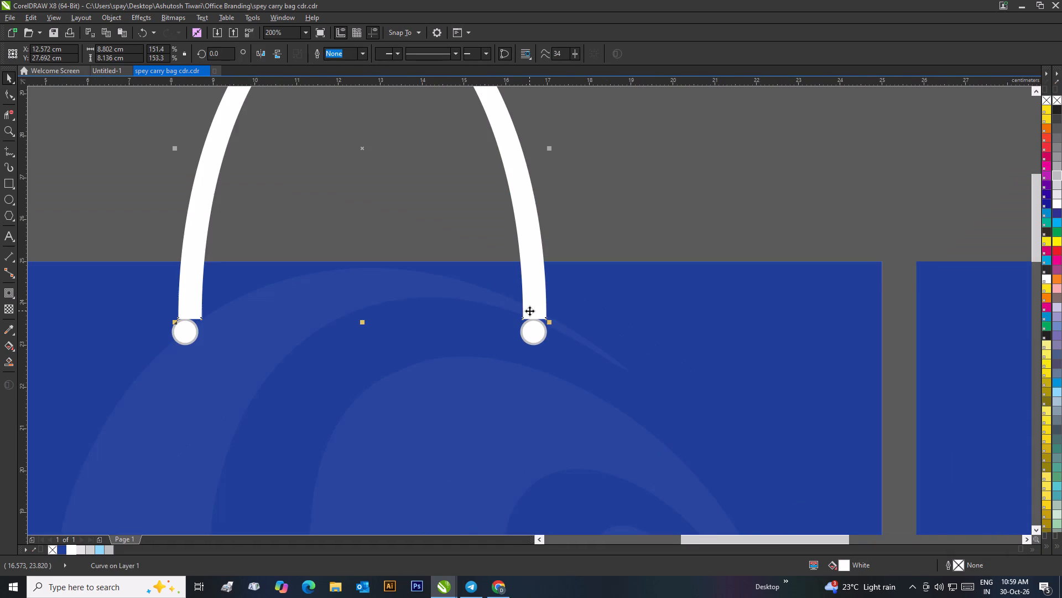
pyautogui.scroll(-1, 529, 311)
pyautogui.click(560, 261)
pyautogui.scroll(2, 353, 305)
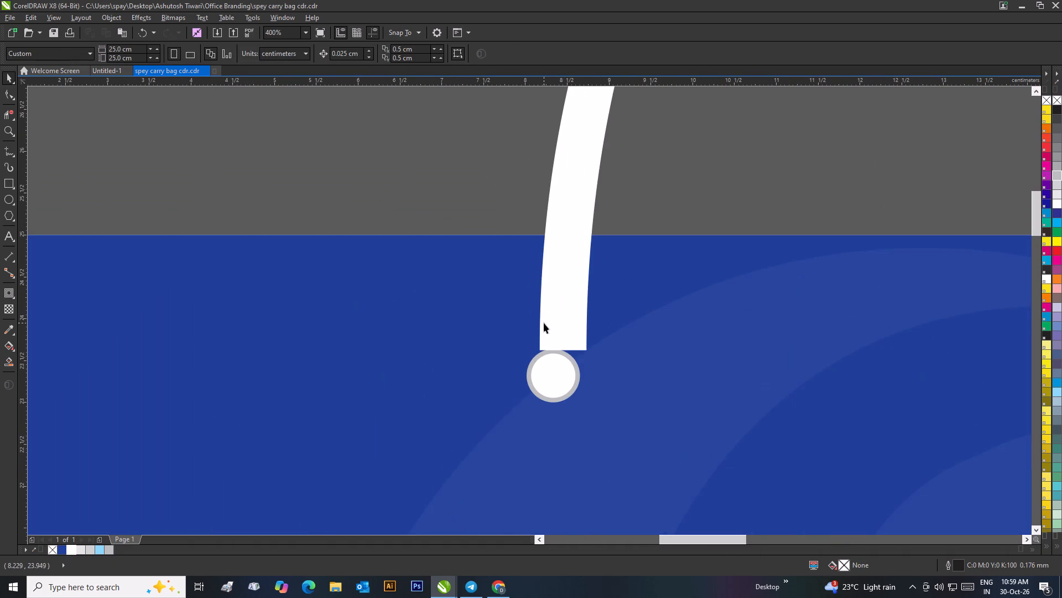
pyautogui.moveTo(556, 321); pyautogui.dragTo(552, 333)
pyautogui.moveTo(553, 344); pyautogui.dragTo(547, 352)
pyautogui.scroll(-2, 547, 352)
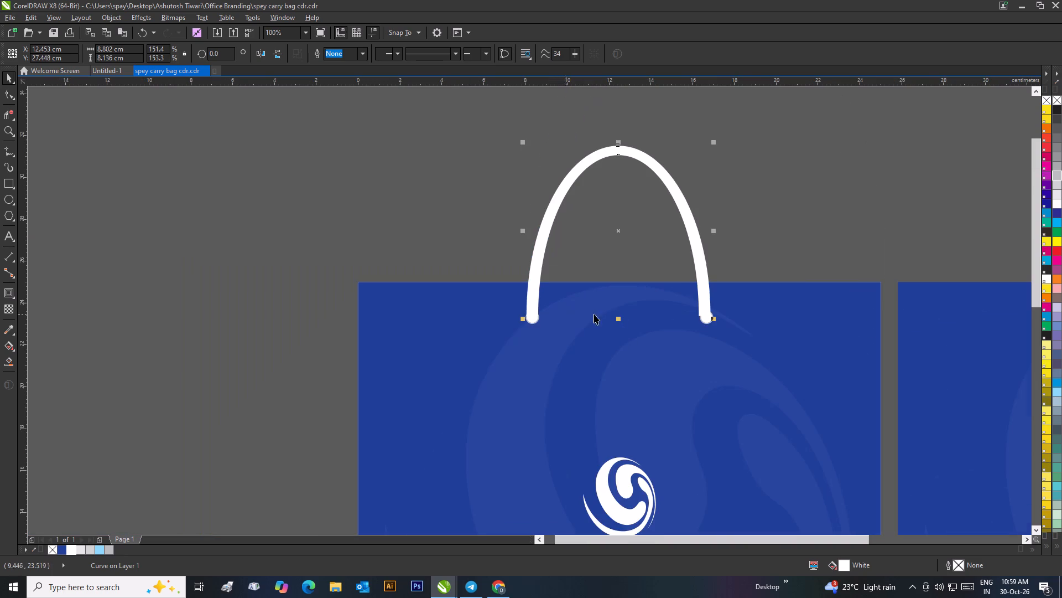
pyautogui.scroll(3, 705, 310)
pyautogui.moveTo(530, 310); pyautogui.dragTo(539, 311)
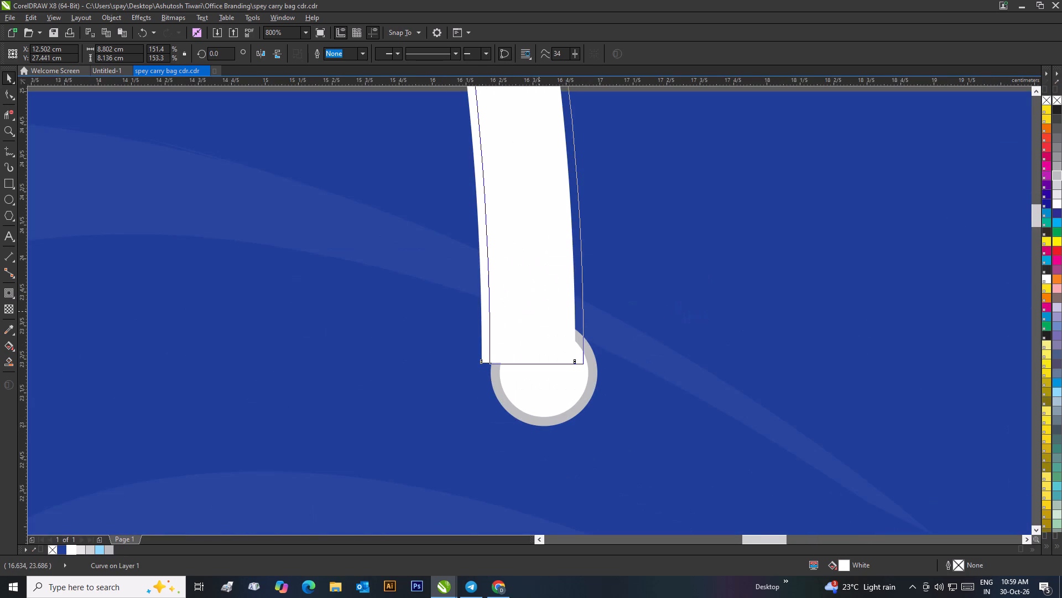
pyautogui.moveTo(539, 311); pyautogui.dragTo(544, 310)
pyautogui.scroll(-2, 544, 318)
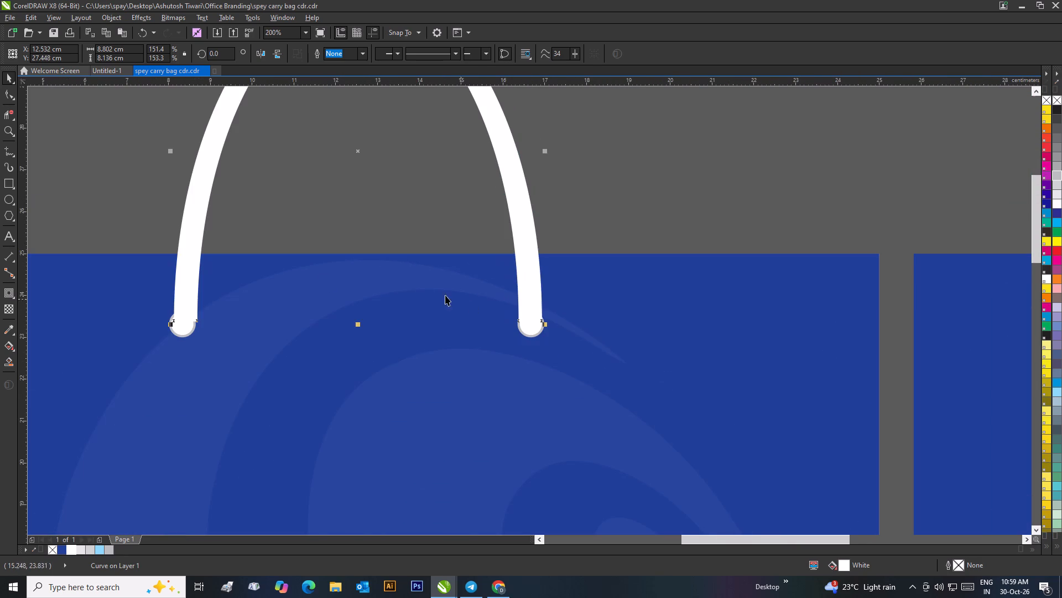
# Widen the arch slightly to about 8.86 cm so both ends sit centred on the holes.
pyautogui.click(170, 150)
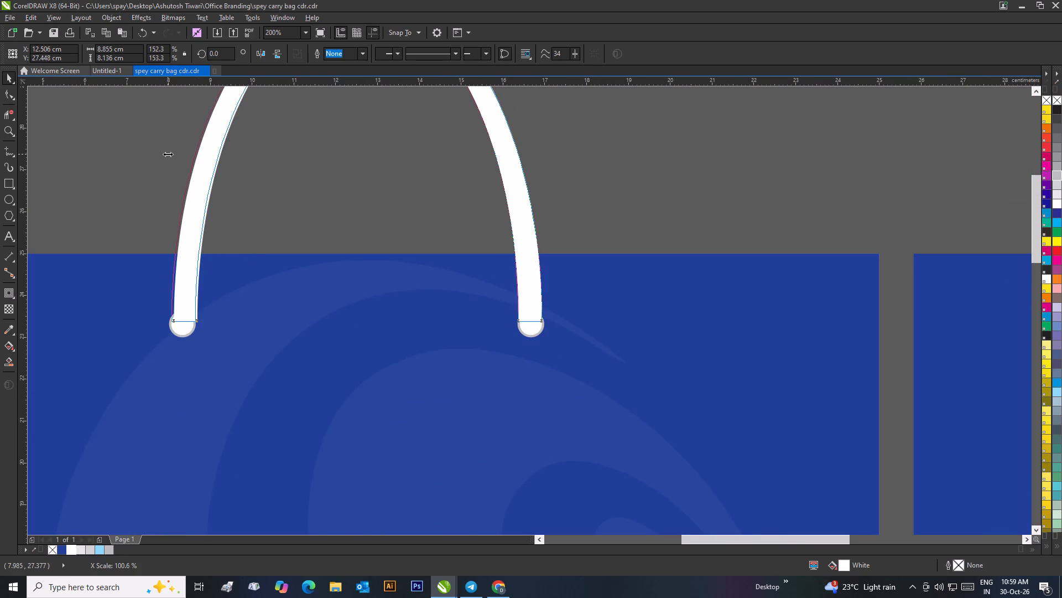
pyautogui.scroll(-2, 483, 270)
pyautogui.click(582, 230)
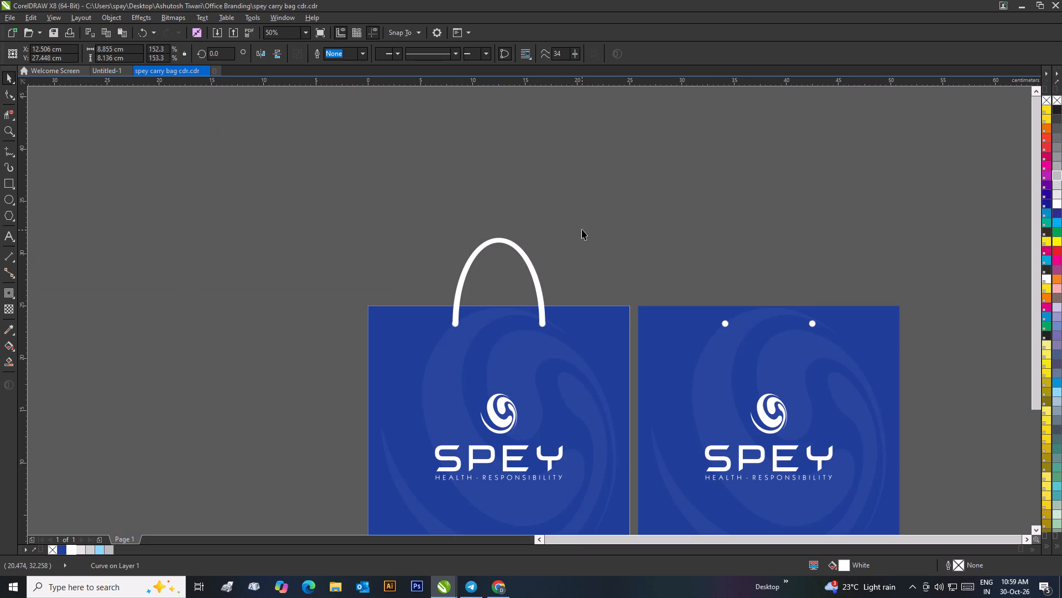
pyautogui.click(607, 187)
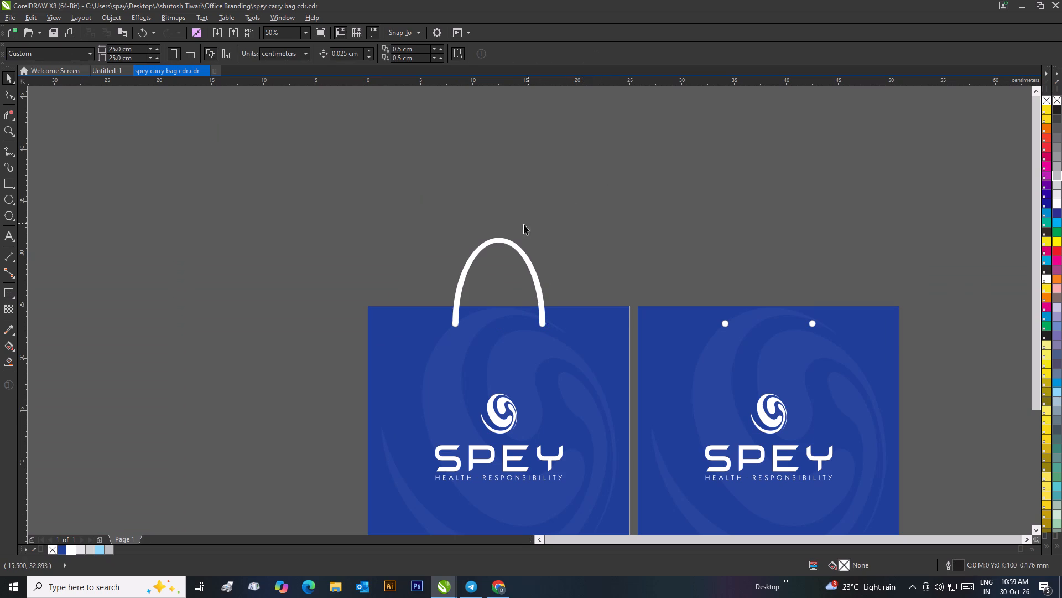
# Copy the arch handle onto the second panel's holes and centre it horizontally on that panel.
pyautogui.click(507, 240)
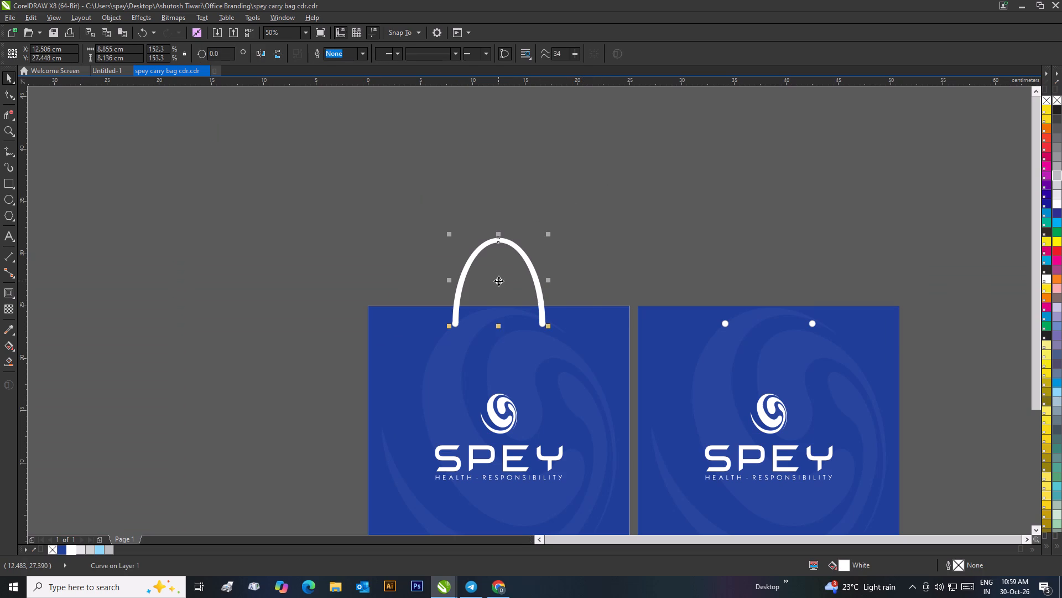
pyautogui.moveTo(498, 281); pyautogui.dragTo(767, 281)
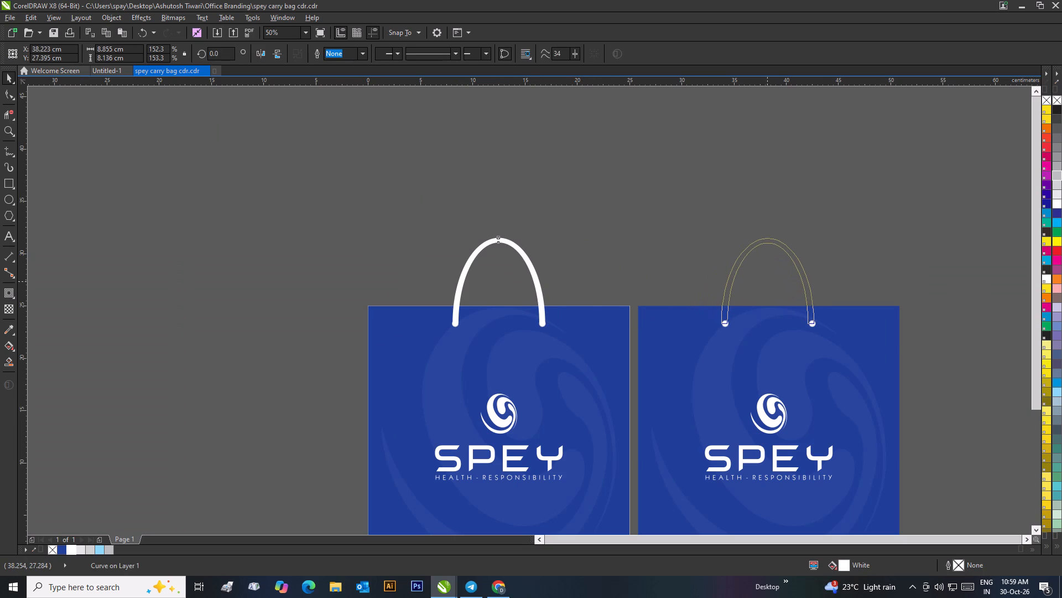
pyautogui.moveTo(767, 281); pyautogui.dragTo(768, 282)
pyautogui.rightClick(768, 282)
pyautogui.scroll(4, 761, 308)
pyautogui.scroll(-3, 459, 332)
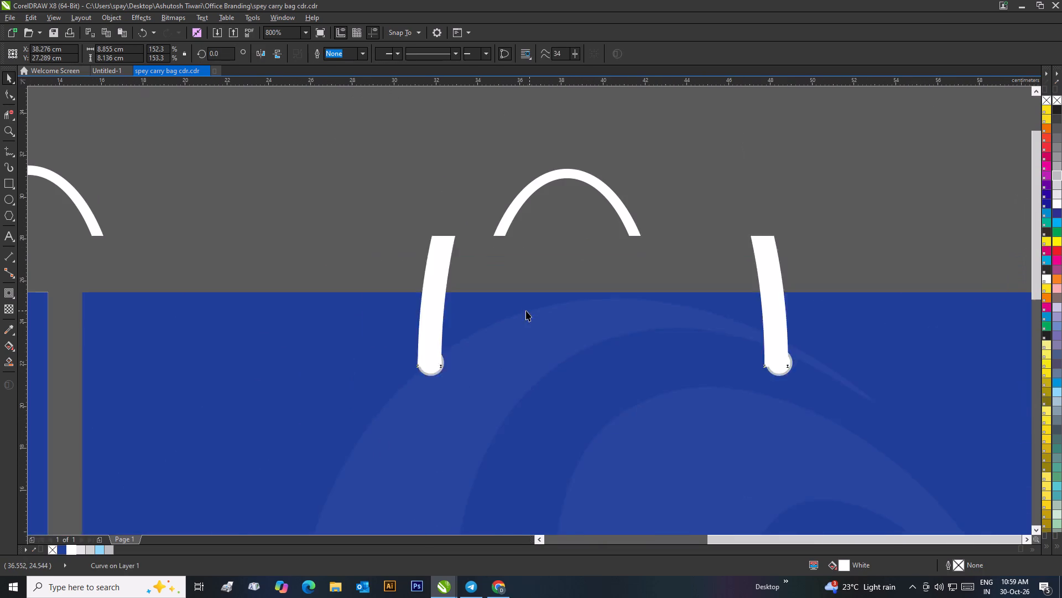
pyautogui.keyDown('shift'); pyautogui.click(424, 310); pyautogui.keyUp('shift')
pyautogui.press('c')
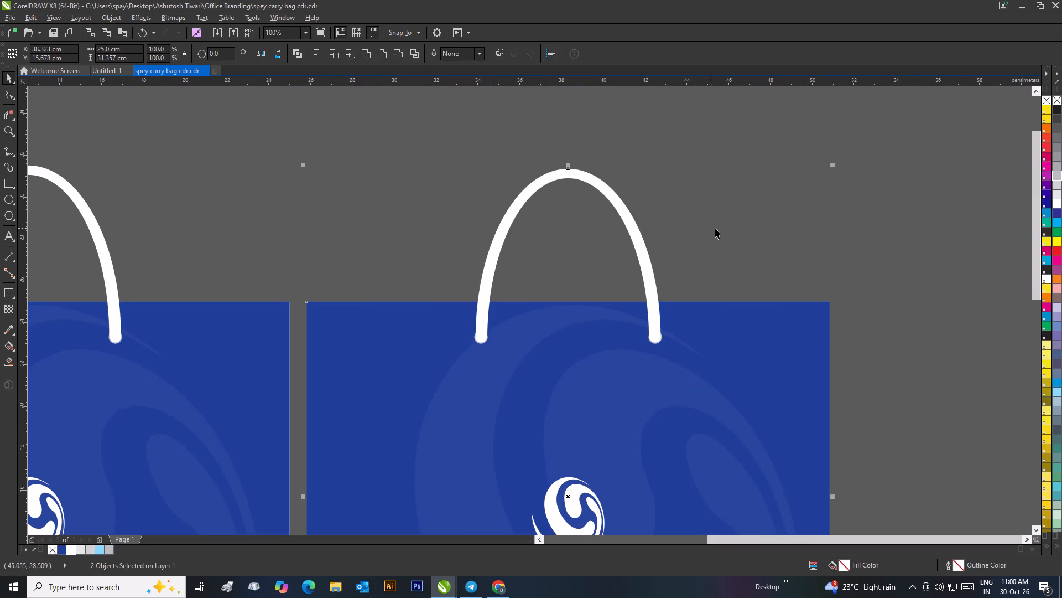
pyautogui.click(718, 228)
# Reorder the second panel's handle so it lies behind the hole circles but in front of the blue panel.
pyautogui.scroll(1, 665, 292)
pyautogui.click(512, 347)
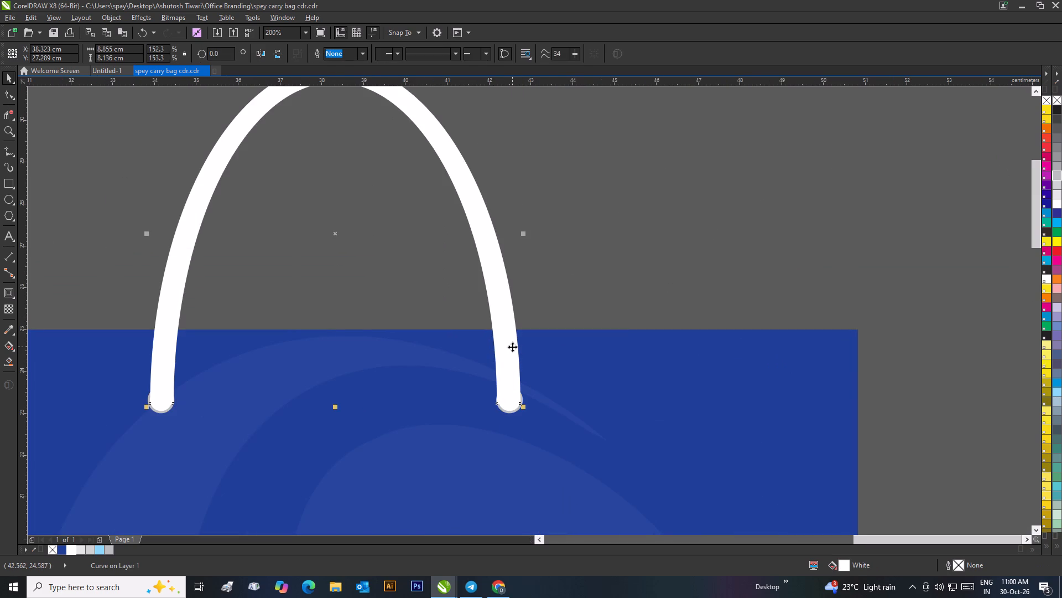
pyautogui.hotkey('ctrl', 'pagedown')
pyautogui.hotkey('ctrl', 'pagedown')
pyautogui.hotkey('ctrl', 'pagedown')
pyautogui.hotkey('ctrl', 'pagedown')
pyautogui.hotkey('ctrl', 'pagedown')
pyautogui.hotkey('ctrl', 'pagedown')
pyautogui.hotkey('ctrl', 'pagedown')
pyautogui.hotkey('ctrl', 'pagedown')
pyautogui.hotkey('ctrl', 'pagedown')
pyautogui.hotkey('ctrl', 'pageup')
pyautogui.hotkey('ctrl', 'pageup')
pyautogui.hotkey('ctrl', 'pageup')
pyautogui.hotkey('ctrl', 'pagedown')
pyautogui.hotkey('ctrl', 'pagedown')
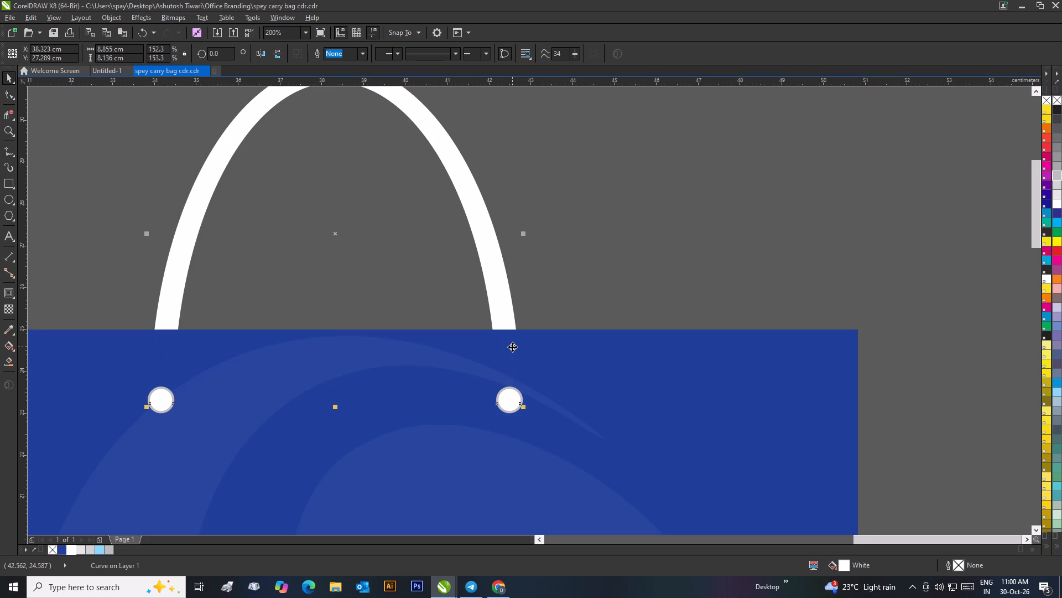
pyautogui.hotkey('ctrl', 'pageup')
pyautogui.scroll(-2, 628, 137)
pyautogui.scroll(1, 529, 311)
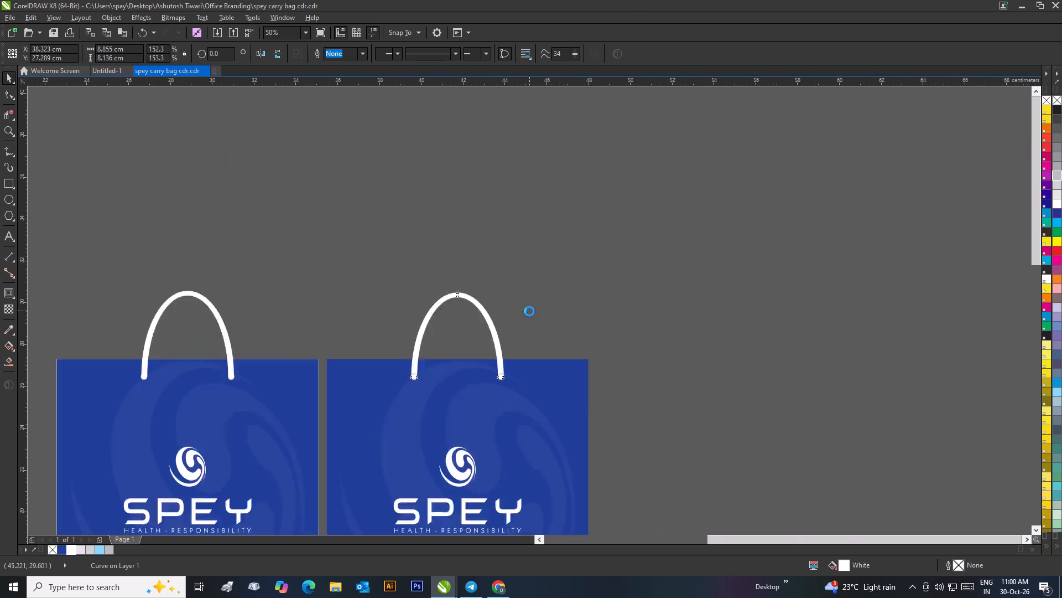
pyautogui.click(570, 307)
# Send the first panel's handle backward so it lies behind the hole circles but in front of the panel.
pyautogui.scroll(-2, 607, 323)
pyautogui.scroll(2, 362, 336)
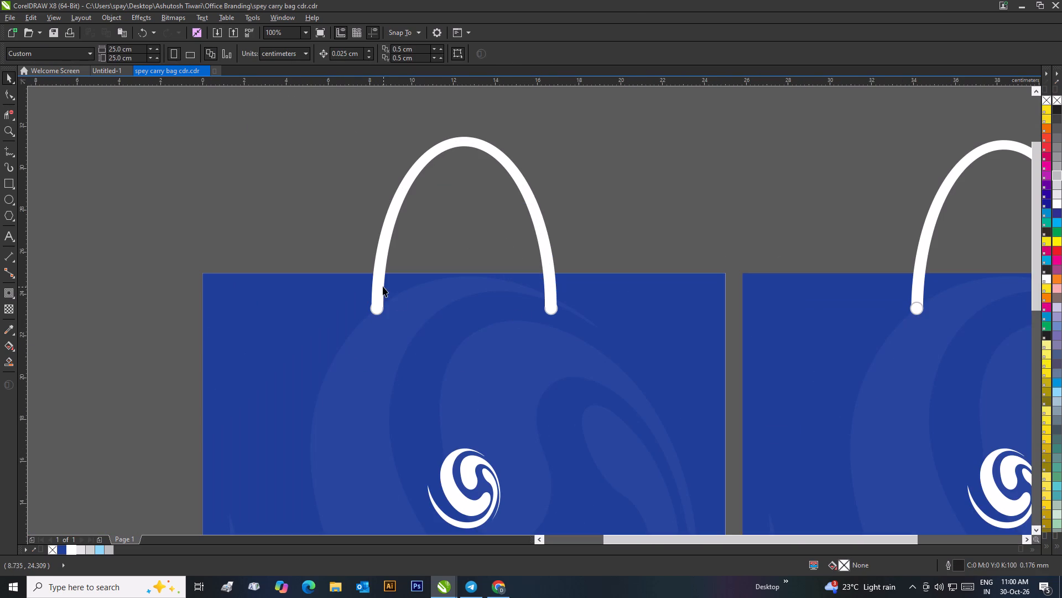
pyautogui.click(378, 282)
pyautogui.hotkey('ctrl', 'pagedown')
pyautogui.hotkey('ctrl', 'pagedown')
pyautogui.hotkey('ctrl', 'pagedown')
pyautogui.hotkey('ctrl', 'pagedown')
pyautogui.hotkey('ctrl', 'pagedown')
pyautogui.hotkey('ctrl', 'pagedown')
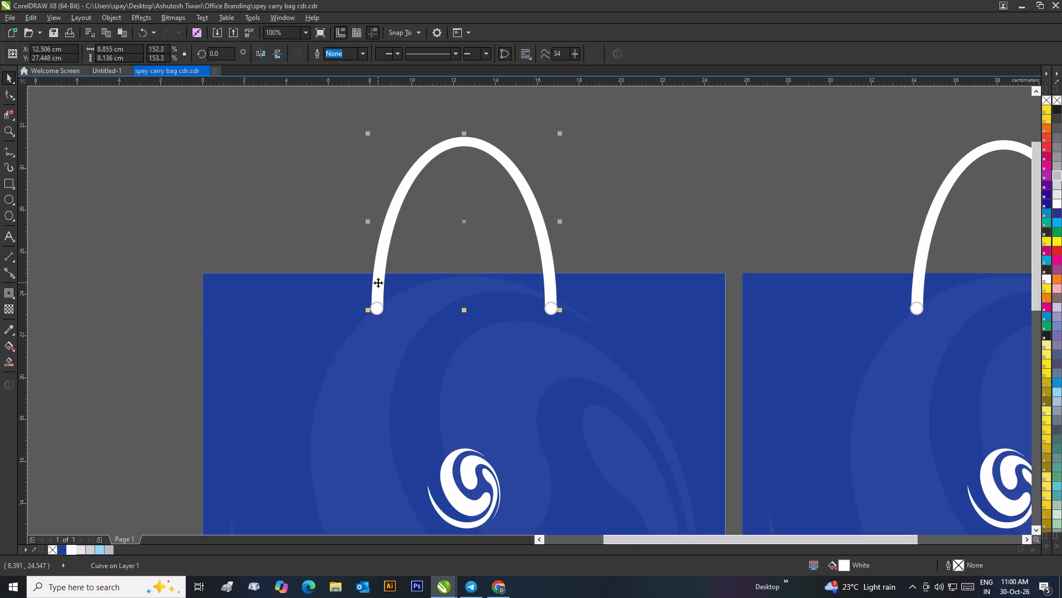
pyautogui.click(266, 233)
# Save the drawing as a version 18.0 CDR, replacing the existing file "spey carry bag cdr" in the Office Branding folder.
pyautogui.scroll(-3, 342, 211)
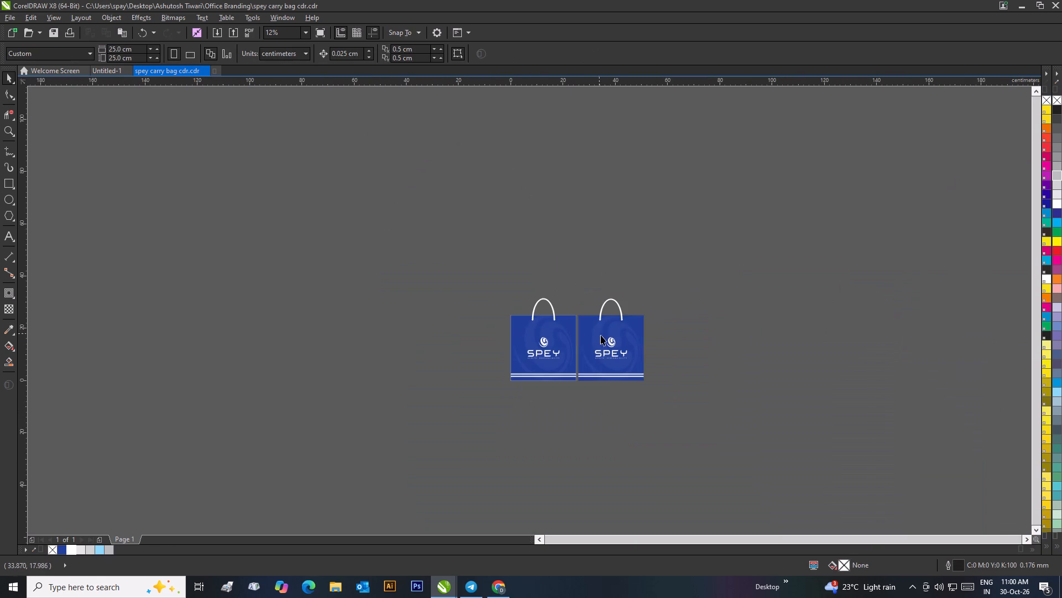
pyautogui.scroll(1, 603, 336)
pyautogui.scroll(1, 465, 312)
pyautogui.scroll(-1, 529, 311)
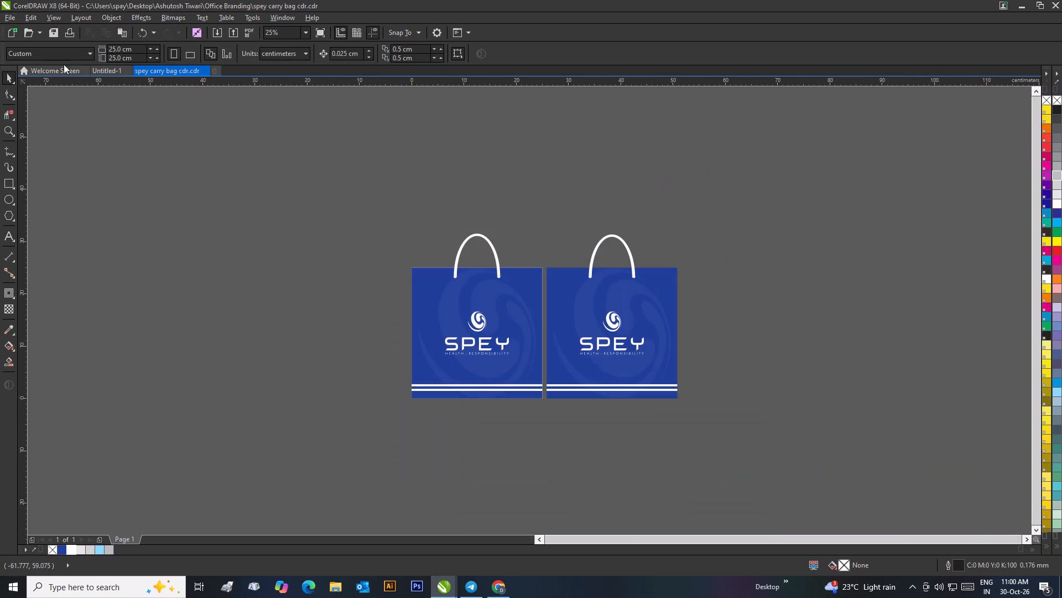
pyautogui.click(9, 20)
pyautogui.click(38, 128)
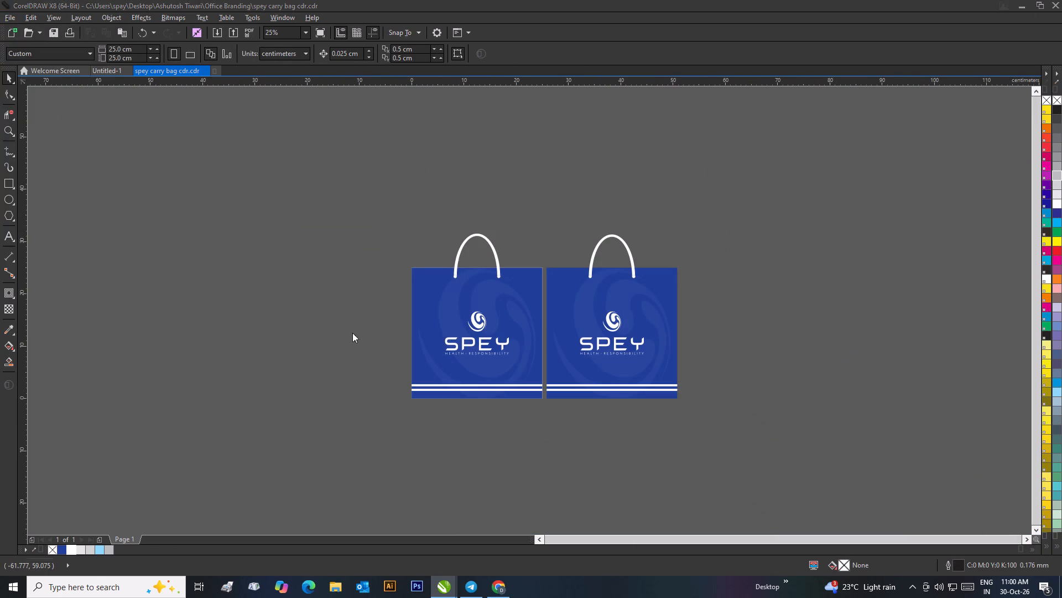
pyautogui.click(980, 558)
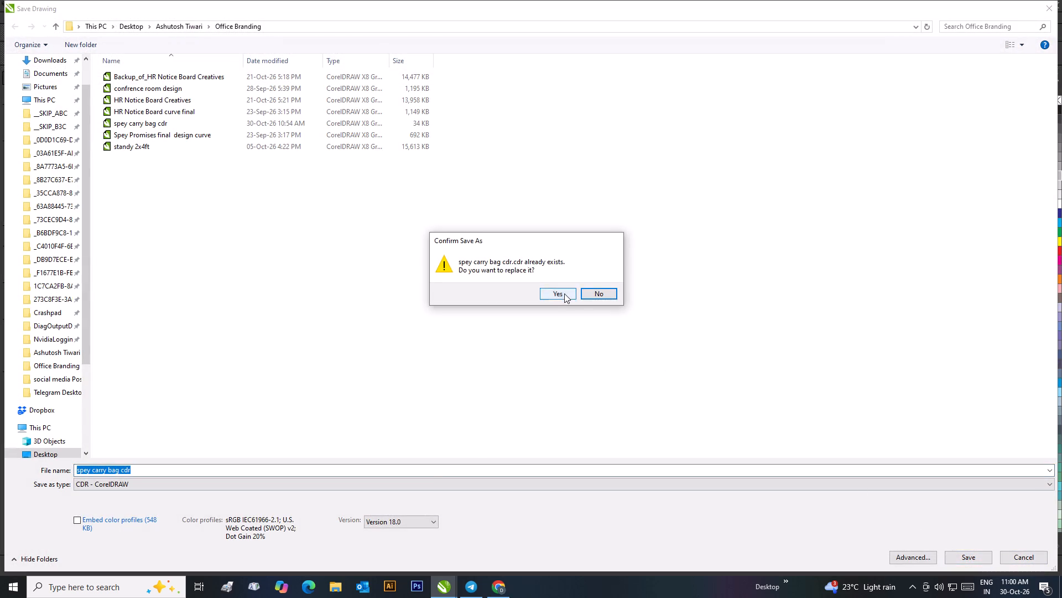
pyautogui.click(564, 293)
pyautogui.click(773, 250)
pyautogui.scroll(1, 584, 326)
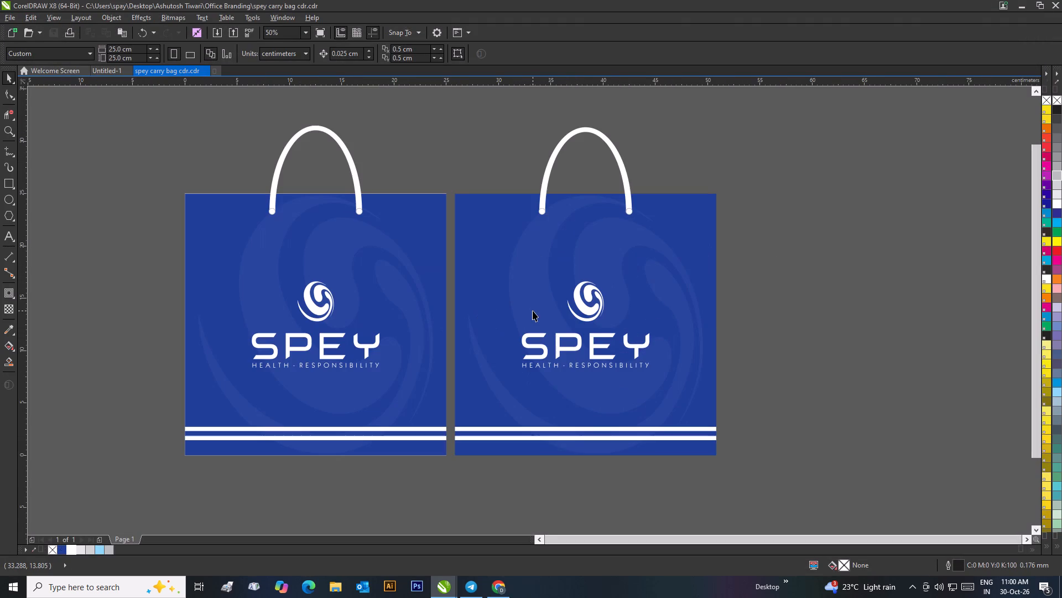
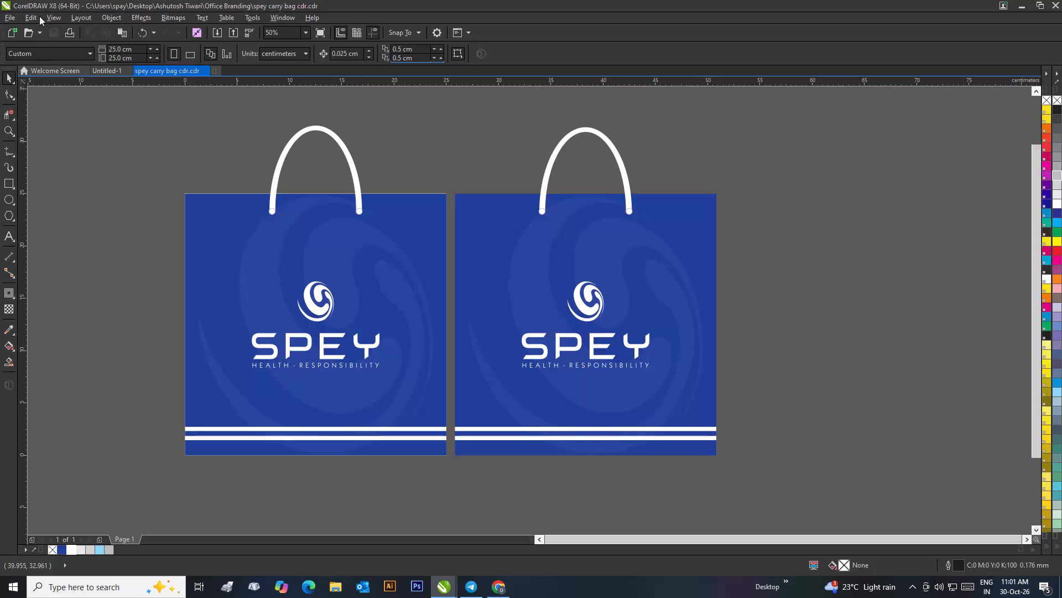
# Save the carry bag drawing again as a version 18.0 CDR, replacing "spey carry bag cdr" in the Office Branding folder.
pyautogui.click(12, 18)
pyautogui.click(39, 120)
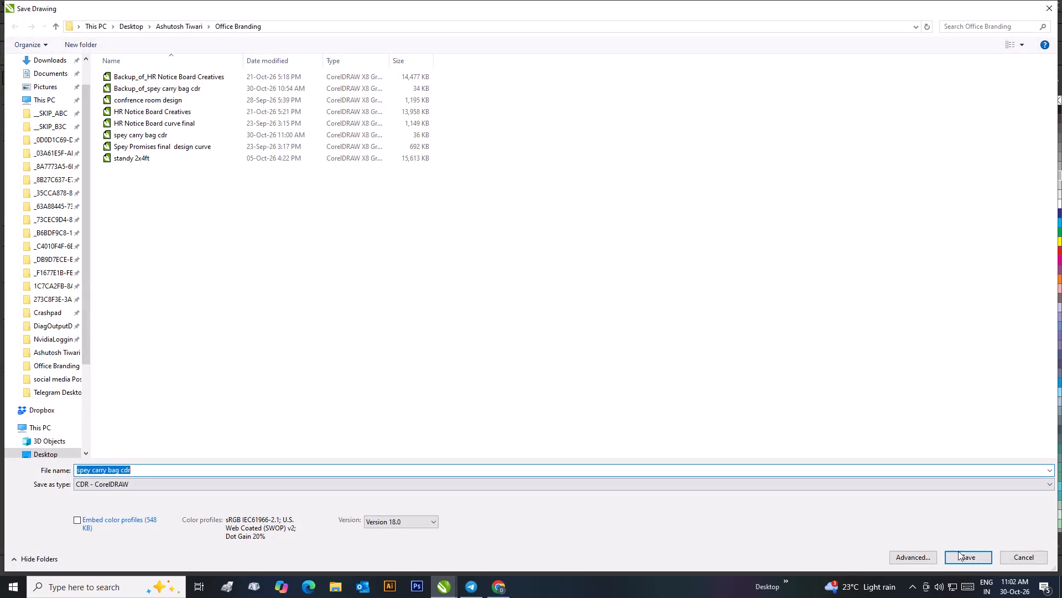
pyautogui.click(960, 563)
pyautogui.click(567, 292)
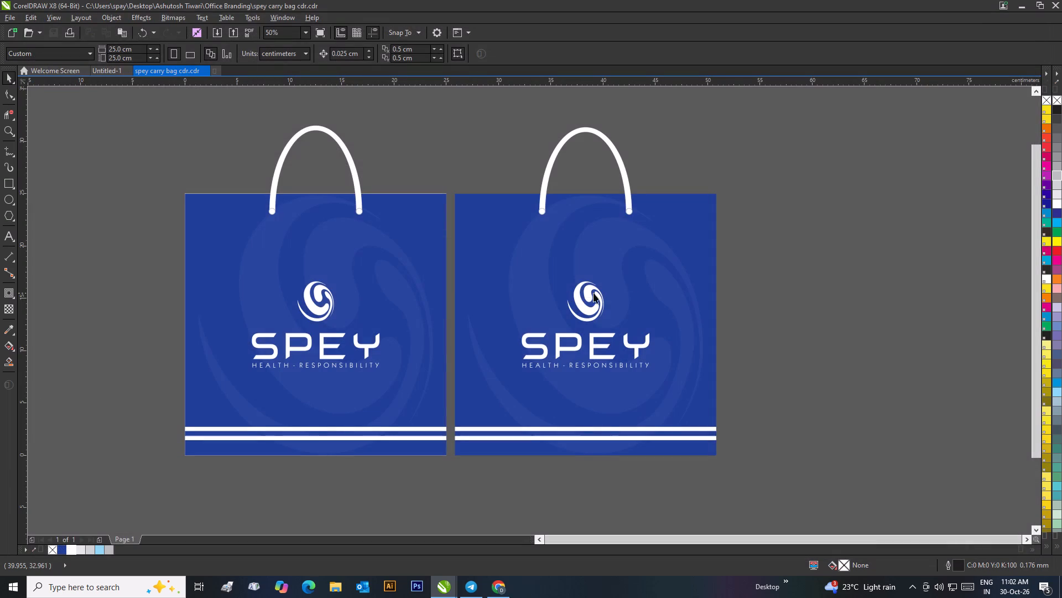
pyautogui.click(769, 291)
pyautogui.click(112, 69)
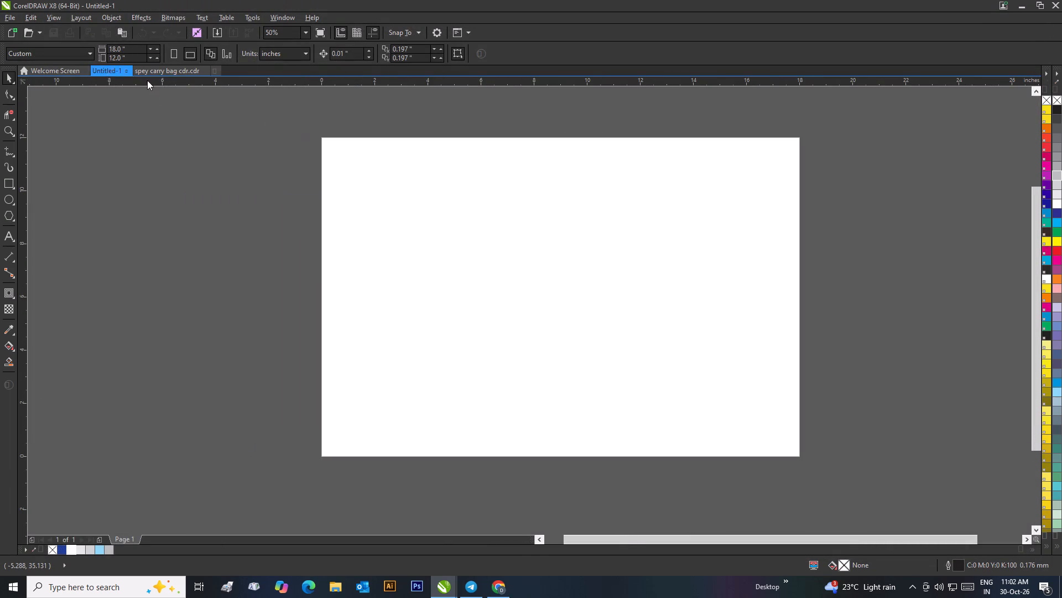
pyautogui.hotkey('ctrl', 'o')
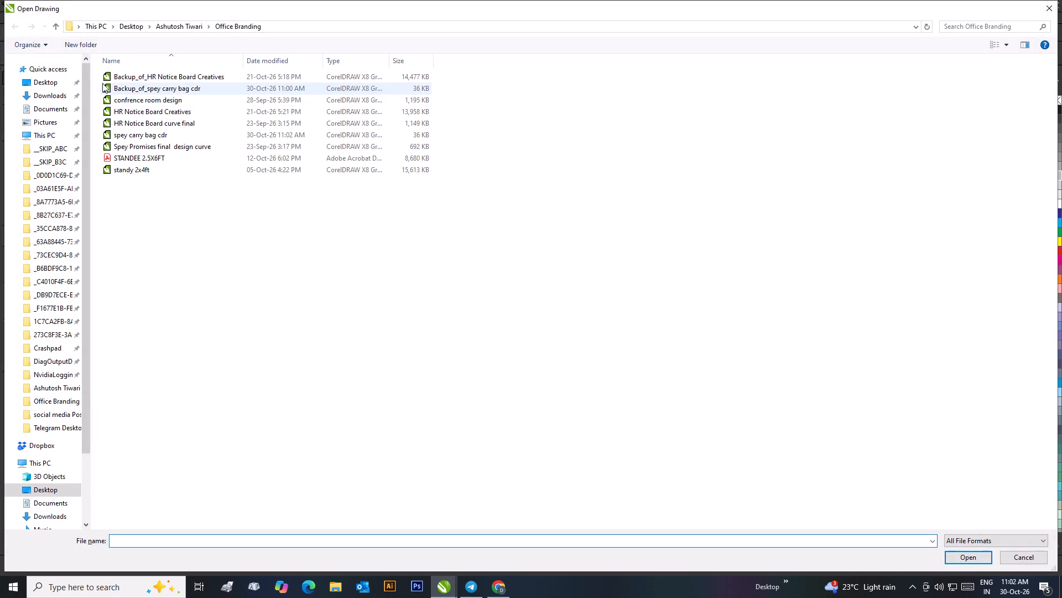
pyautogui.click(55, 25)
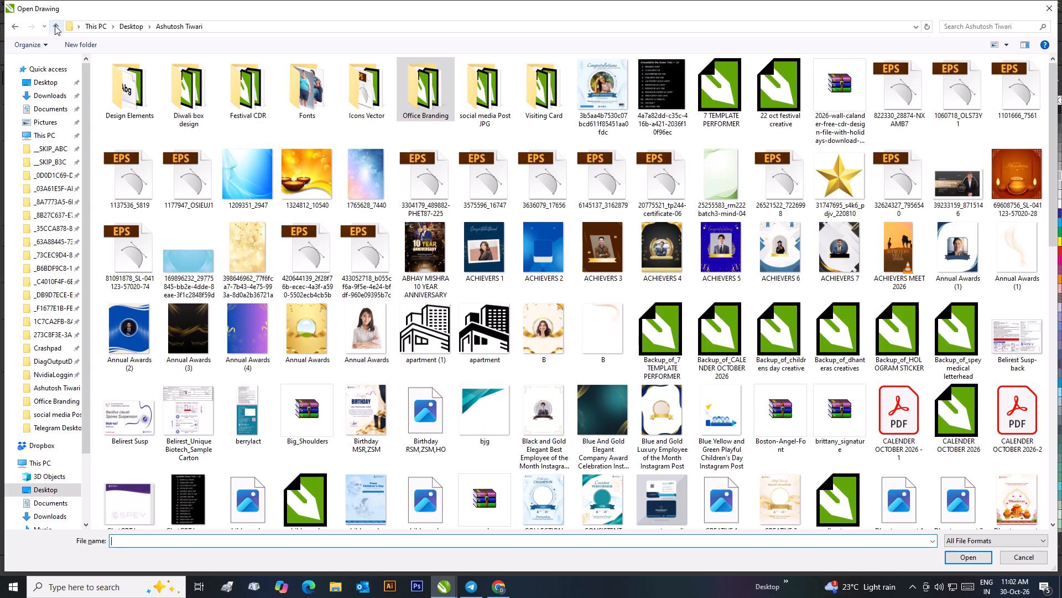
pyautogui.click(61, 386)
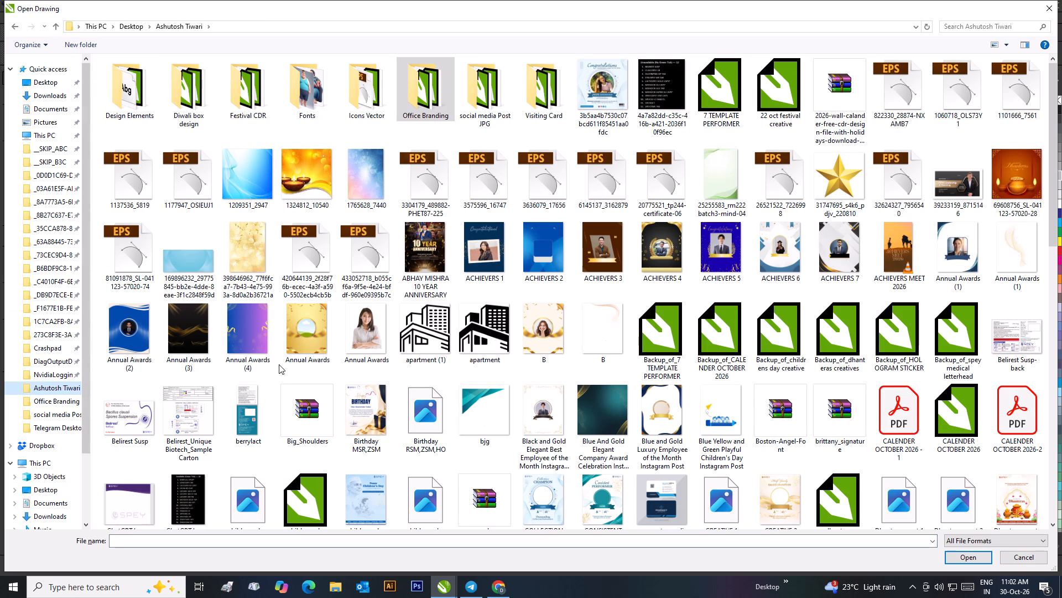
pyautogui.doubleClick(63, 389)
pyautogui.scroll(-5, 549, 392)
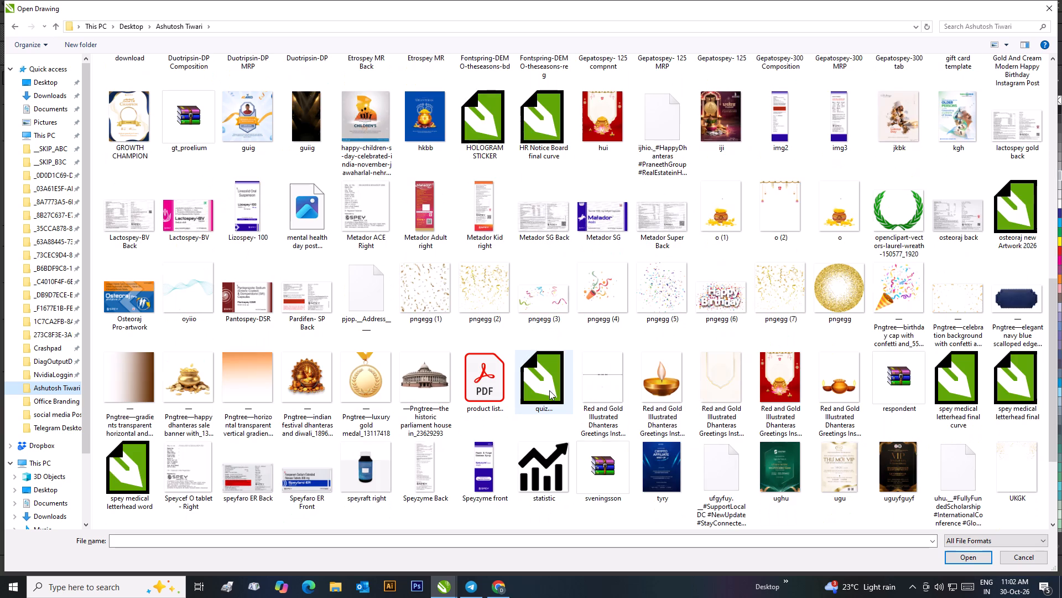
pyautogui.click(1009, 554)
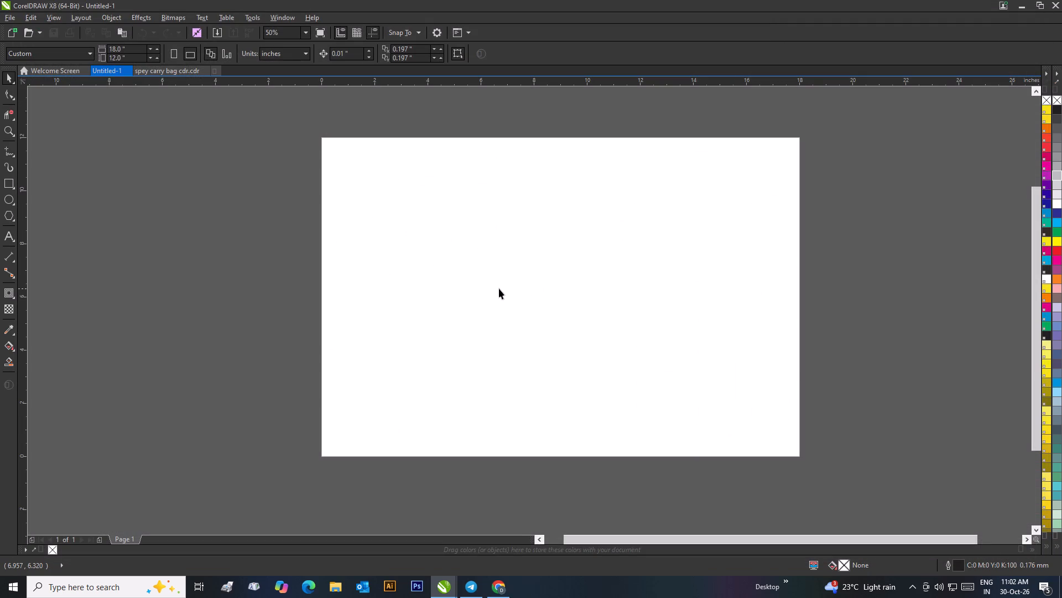
# Open the drawing "HR Notice Board final curve" from the folder that contains Office Branding.
pyautogui.hotkey('ctrl', 'o')
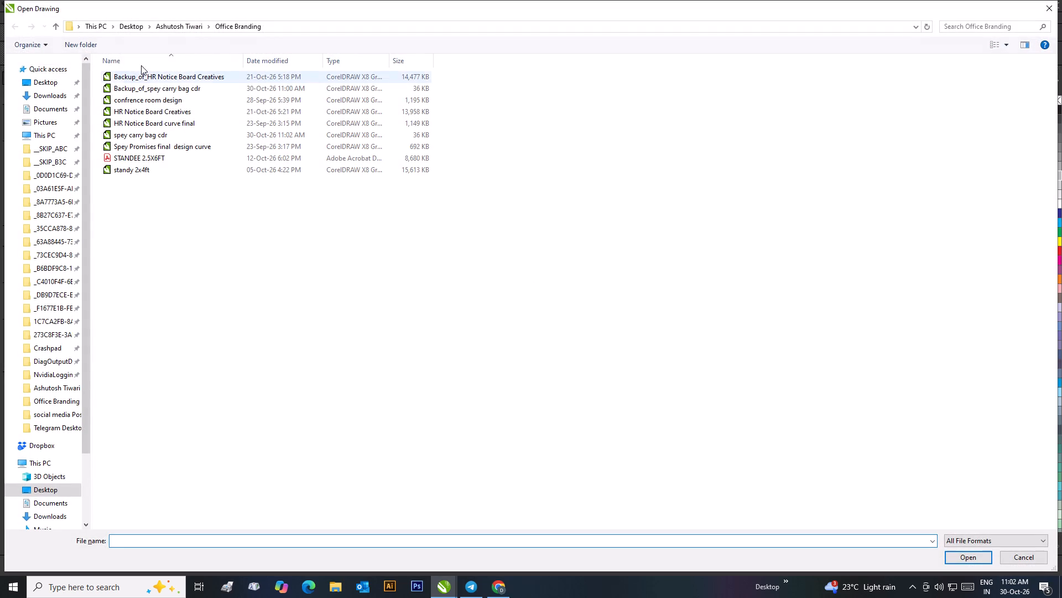
pyautogui.click(58, 20)
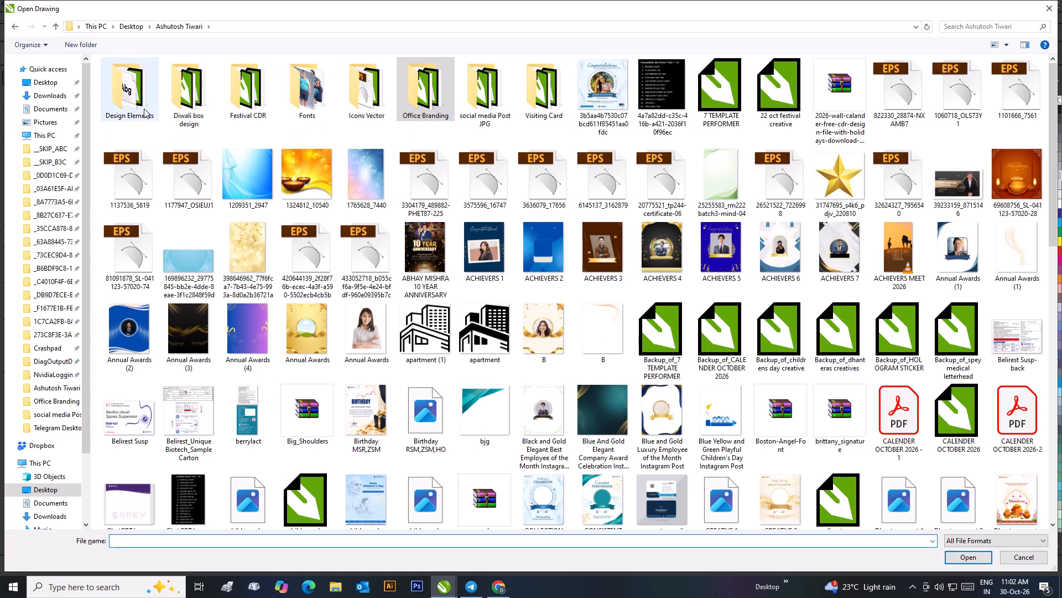
pyautogui.scroll(-4, 423, 164)
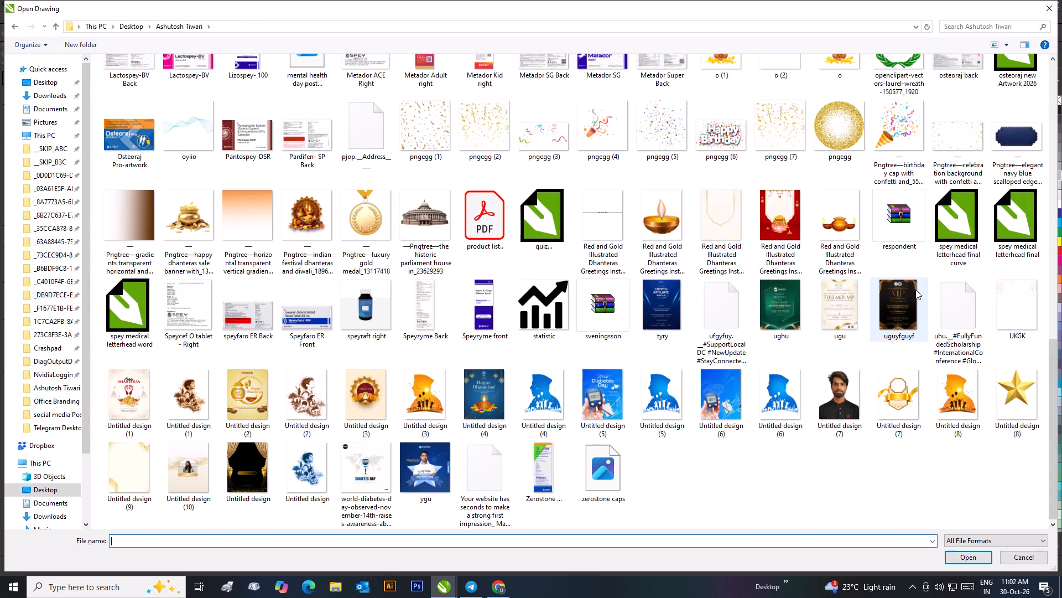
pyautogui.scroll(1, 563, 293)
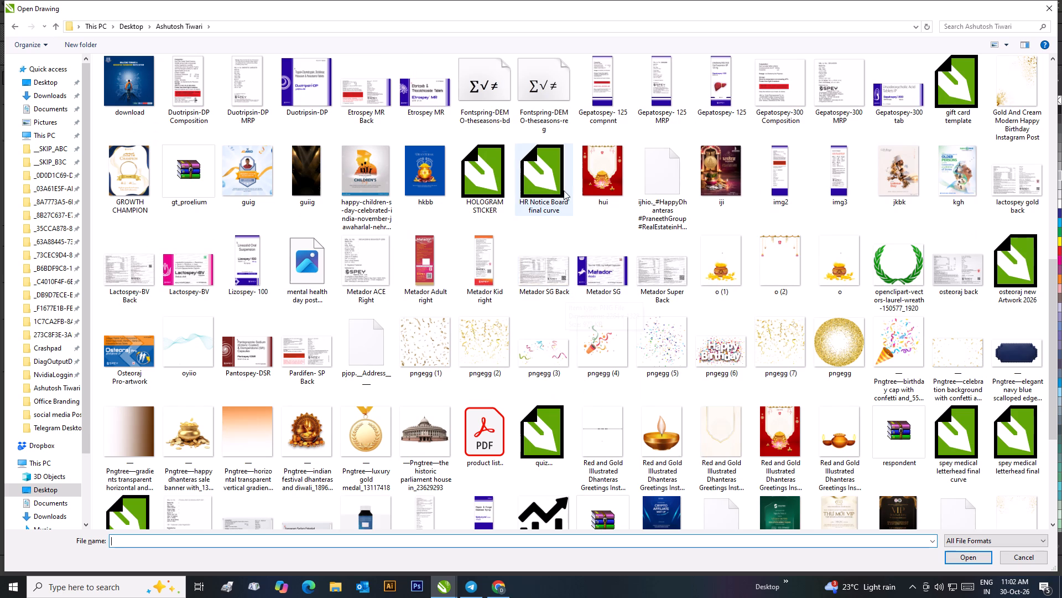
pyautogui.scroll(1, 443, 252)
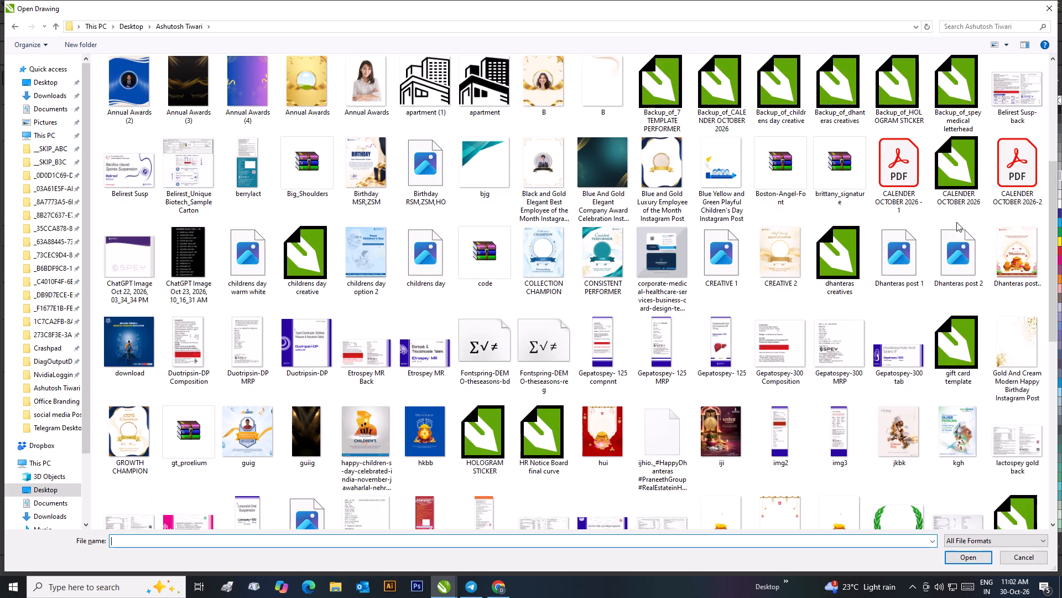
pyautogui.scroll(1, 747, 230)
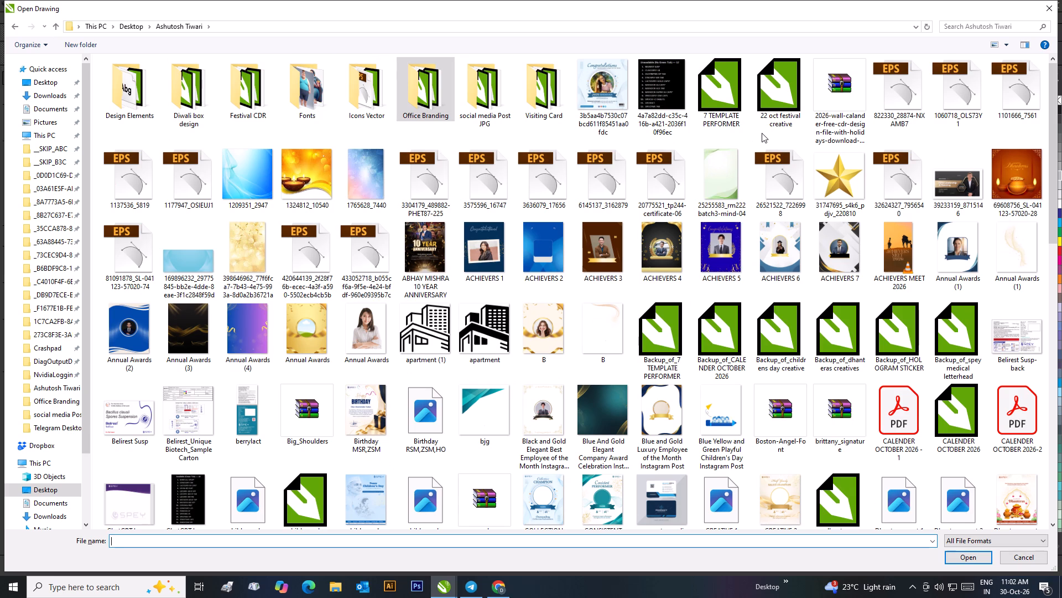
pyautogui.scroll(-4, 750, 140)
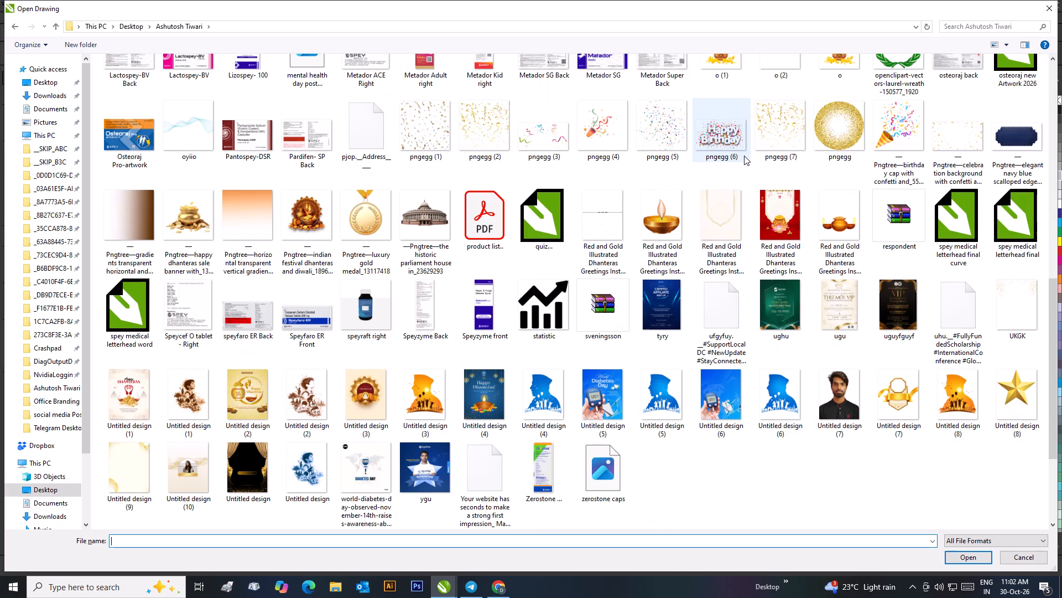
pyautogui.scroll(1, 744, 156)
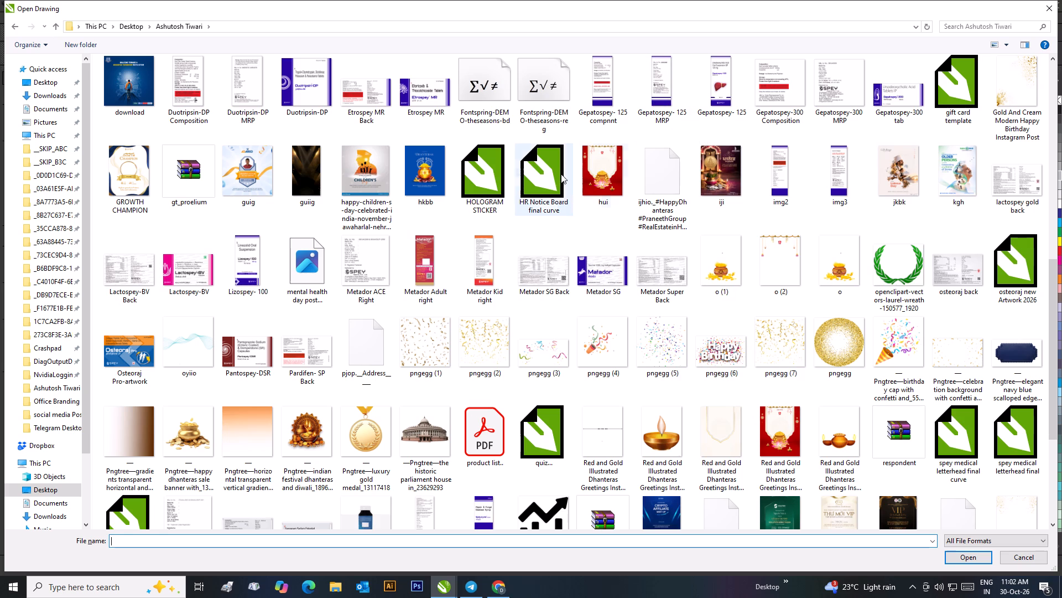
pyautogui.doubleClick(553, 190)
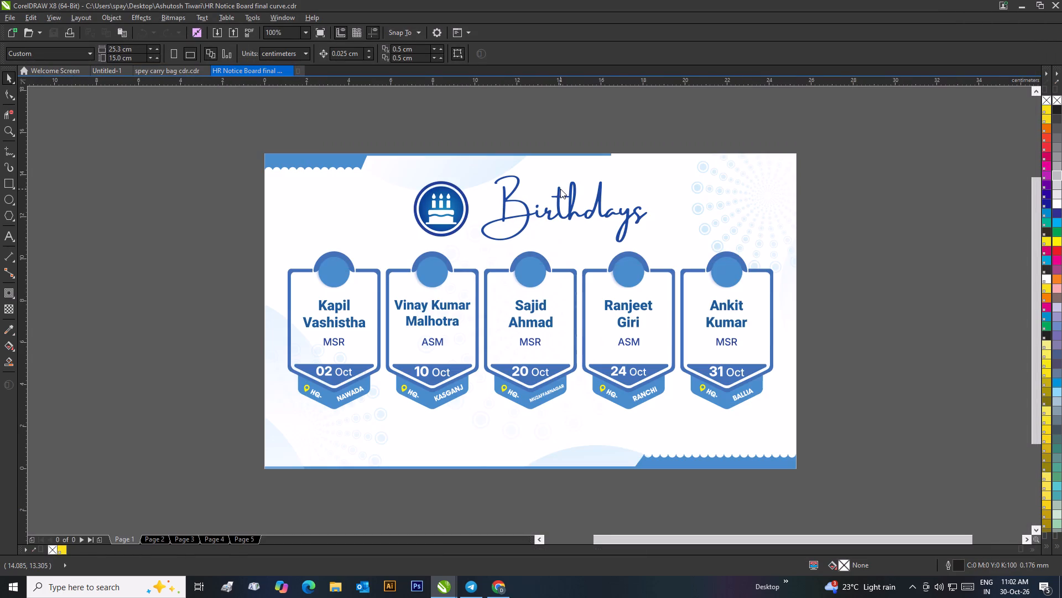
# Look through the notice board pages and examine the work anniversary portrait on page 2 up close.
pyautogui.scroll(-3, 560, 189)
pyautogui.click(207, 536)
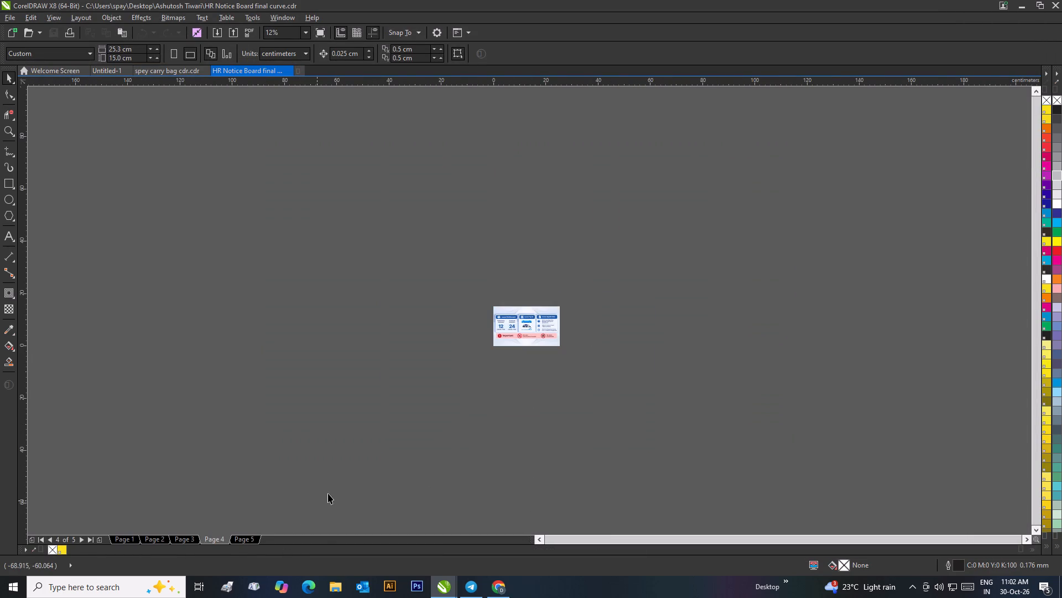
pyautogui.click(186, 538)
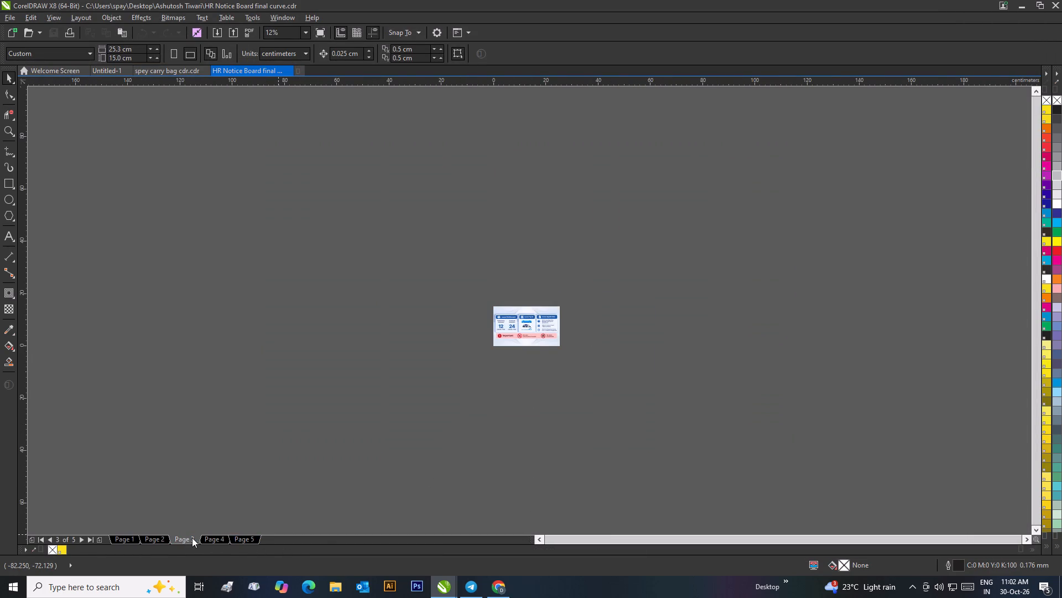
pyautogui.click(243, 539)
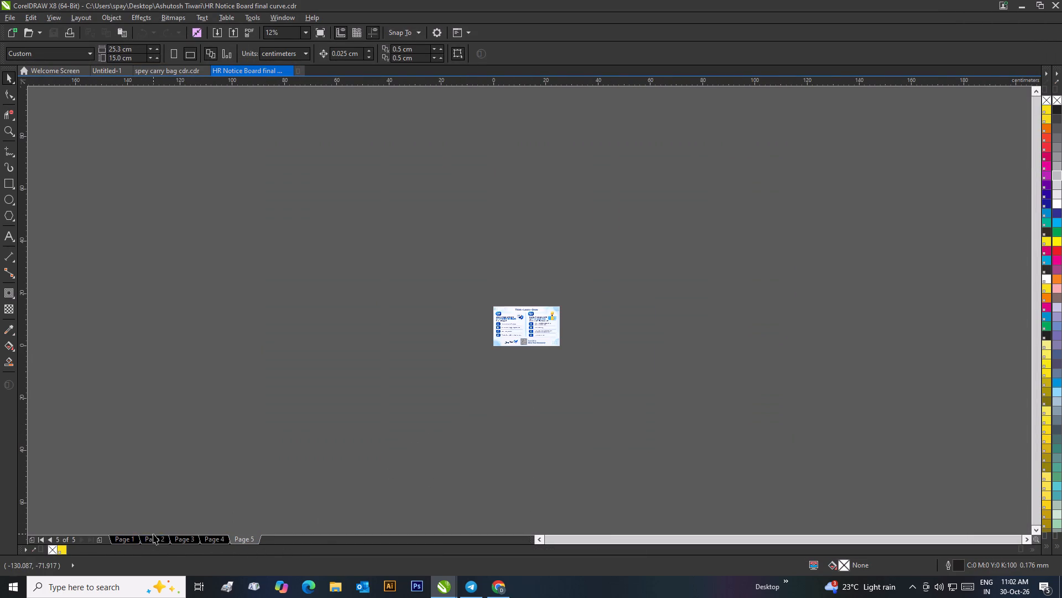
pyautogui.click(154, 538)
pyautogui.scroll(2, 507, 342)
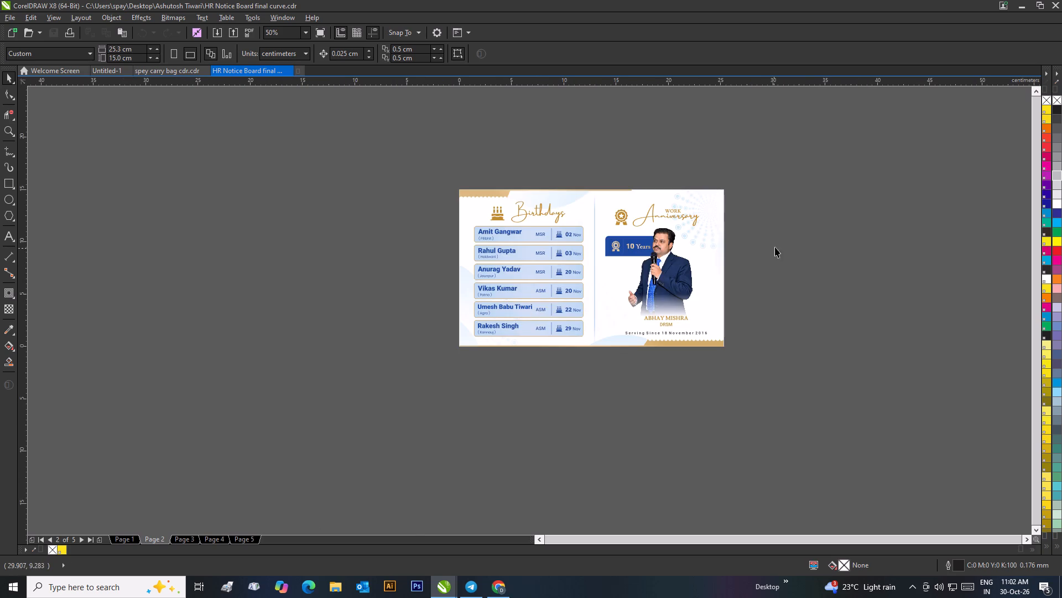
pyautogui.scroll(2, 762, 245)
pyautogui.scroll(-1, 534, 329)
pyautogui.scroll(1, 388, 345)
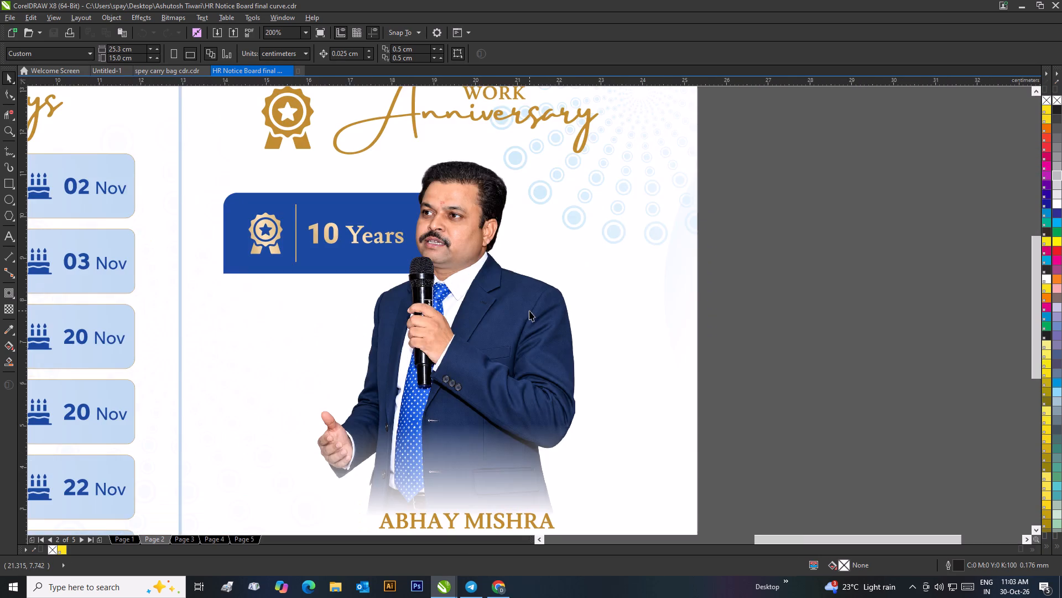
pyautogui.scroll(-1, 527, 312)
pyautogui.scroll(1, 523, 318)
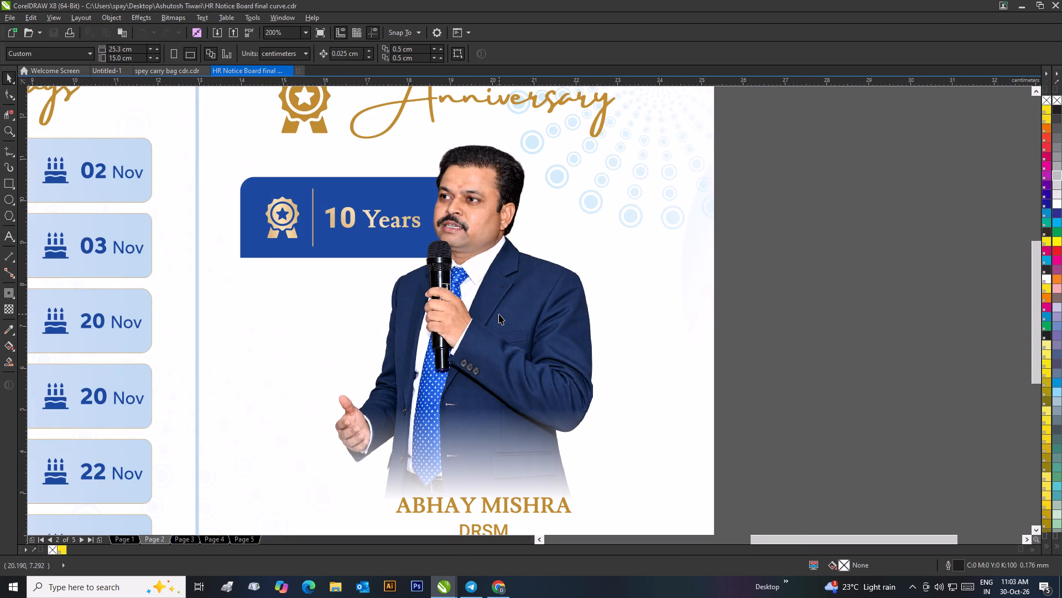
pyautogui.click(499, 314)
pyautogui.scroll(-2, 499, 314)
pyautogui.click(638, 307)
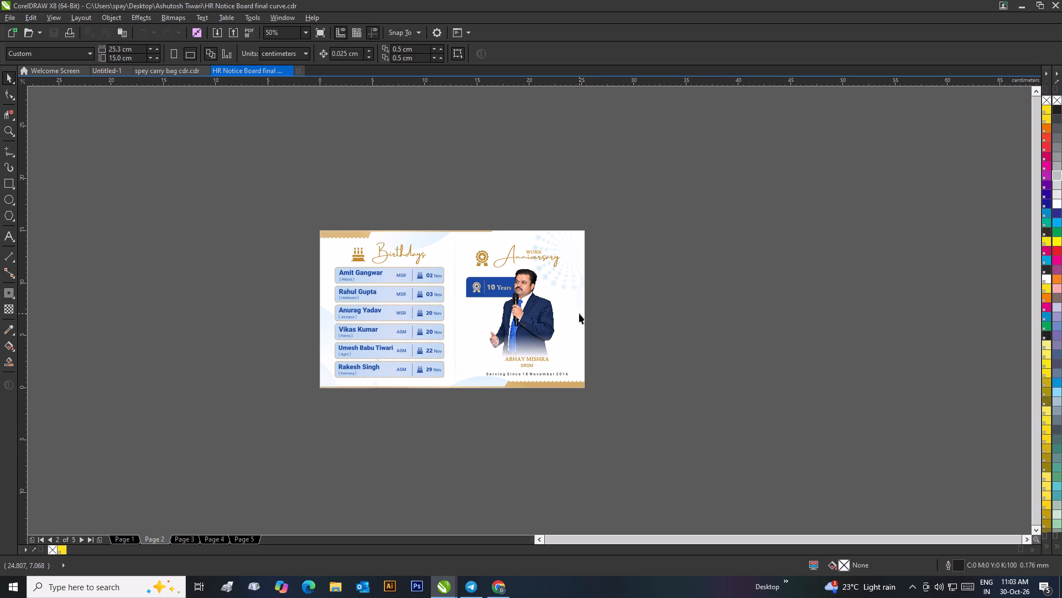
# Ungroup all objects in the page 2 birthdays and work anniversary design.
pyautogui.click(540, 312)
pyautogui.rightClick(540, 311)
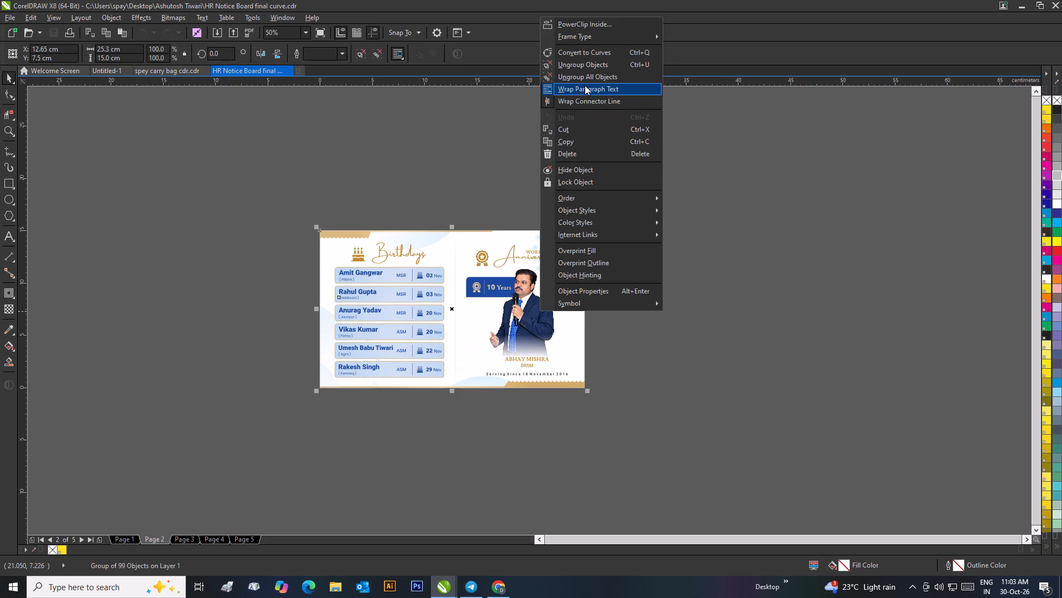
pyautogui.click(584, 80)
pyautogui.click(584, 107)
# Move the work anniversary portrait off the page onto the empty area beside it and copy it.
pyautogui.click(535, 329)
pyautogui.moveTo(528, 319); pyautogui.dragTo(592, 322)
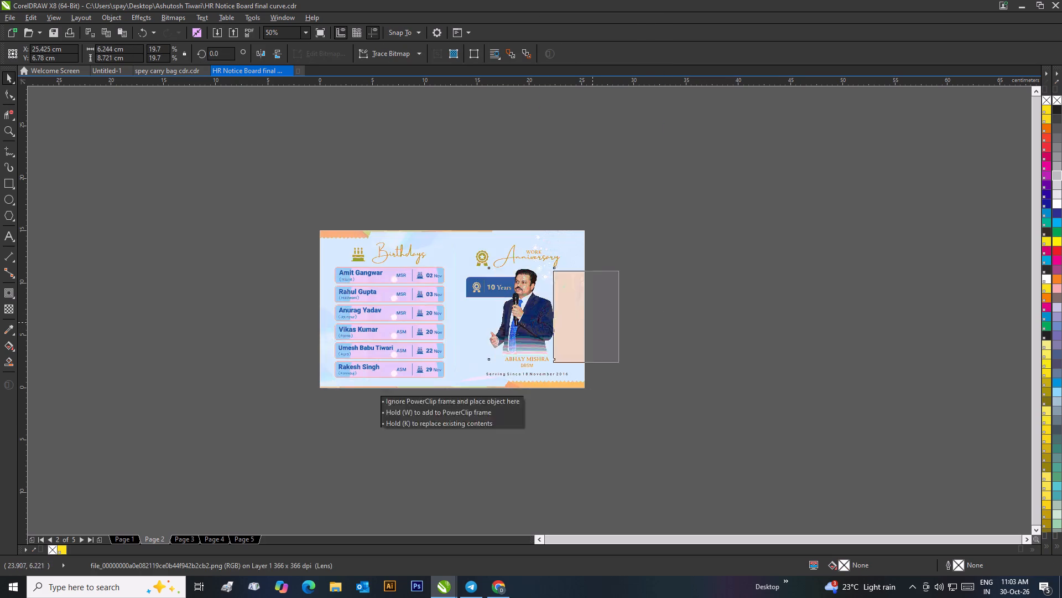
pyautogui.moveTo(592, 322); pyautogui.dragTo(675, 310)
pyautogui.rightClick(678, 308)
pyautogui.click(705, 396)
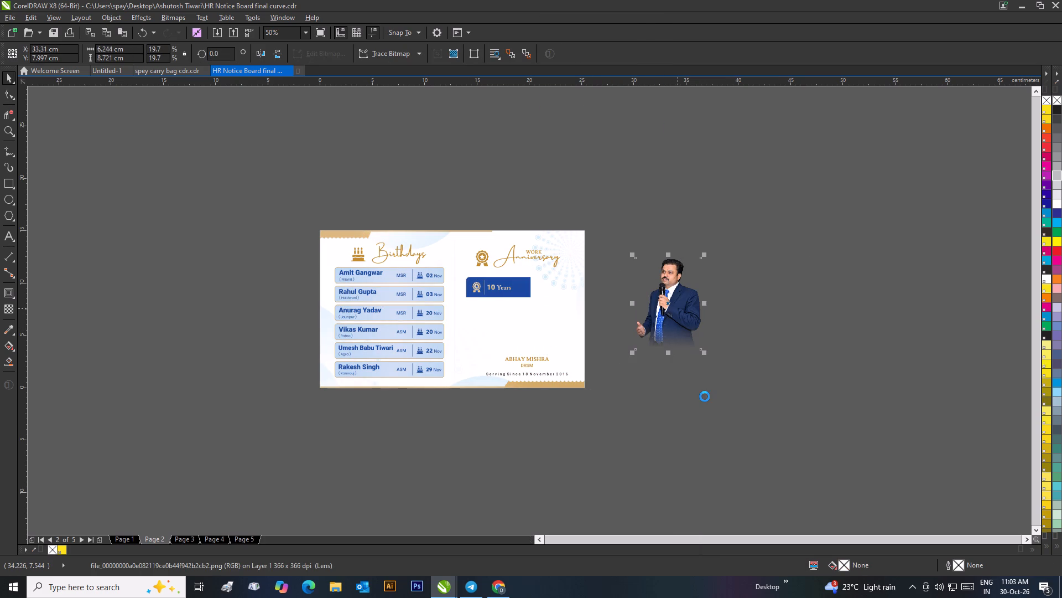
pyautogui.moveTo(671, 315); pyautogui.dragTo(686, 298)
pyautogui.rightClick(686, 296)
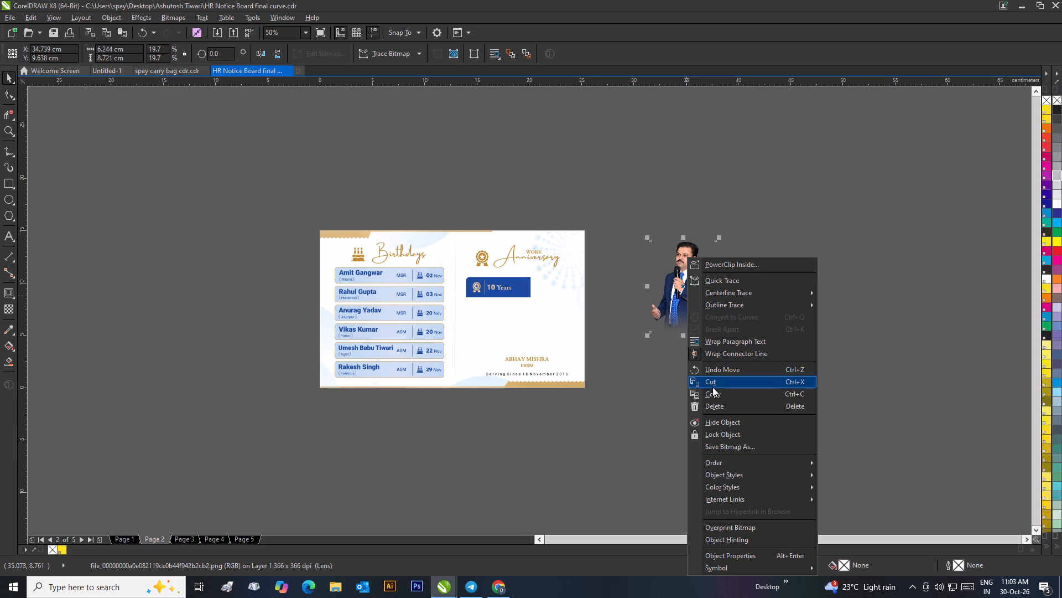
pyautogui.click(712, 393)
pyautogui.click(636, 216)
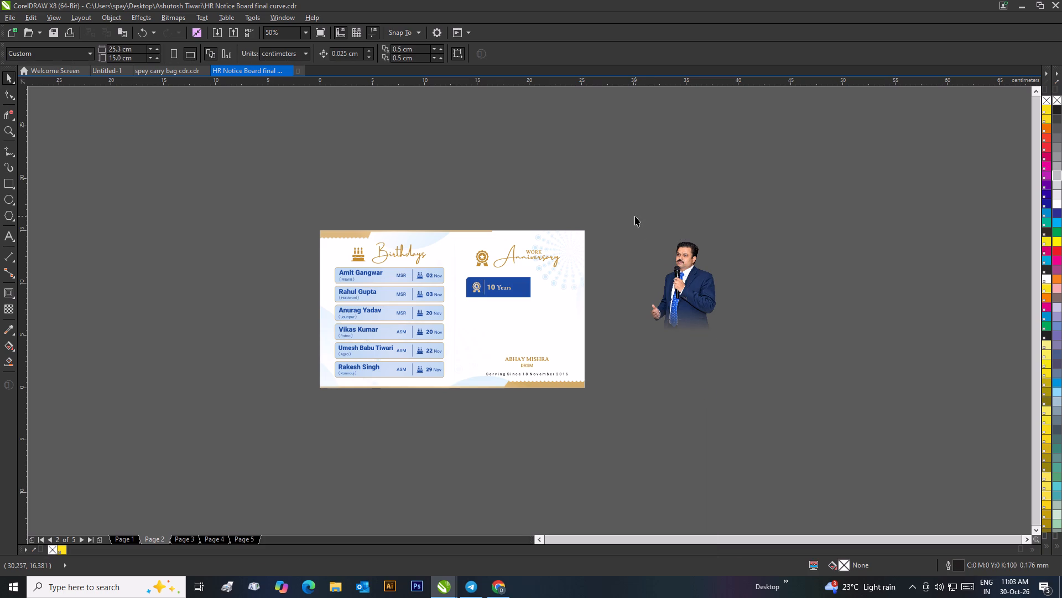
# Create a new 18 x 12 inch document and paste the copied portrait into it.
pyautogui.hotkey('ctrl', 'n')
pyautogui.scroll(-3, 563, 233)
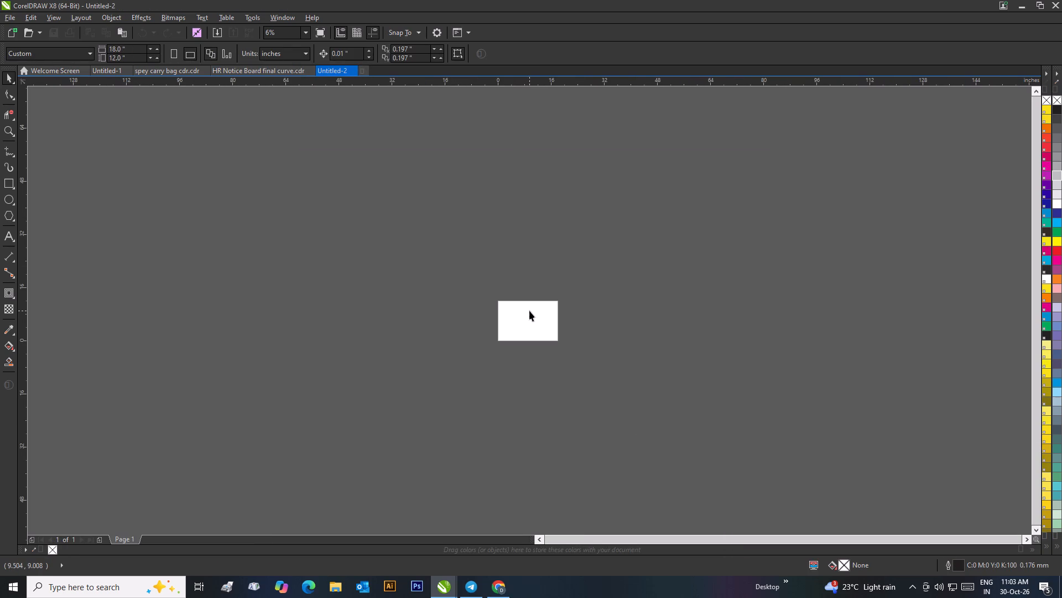
pyautogui.hotkey('ctrl', 'v')
# Move the portrait to the page's top edge and enlarge it proportionally to about 8 x 11.2 inches.
pyautogui.scroll(3, 576, 342)
pyautogui.scroll(-1, 461, 258)
pyautogui.moveTo(491, 254); pyautogui.dragTo(475, 253)
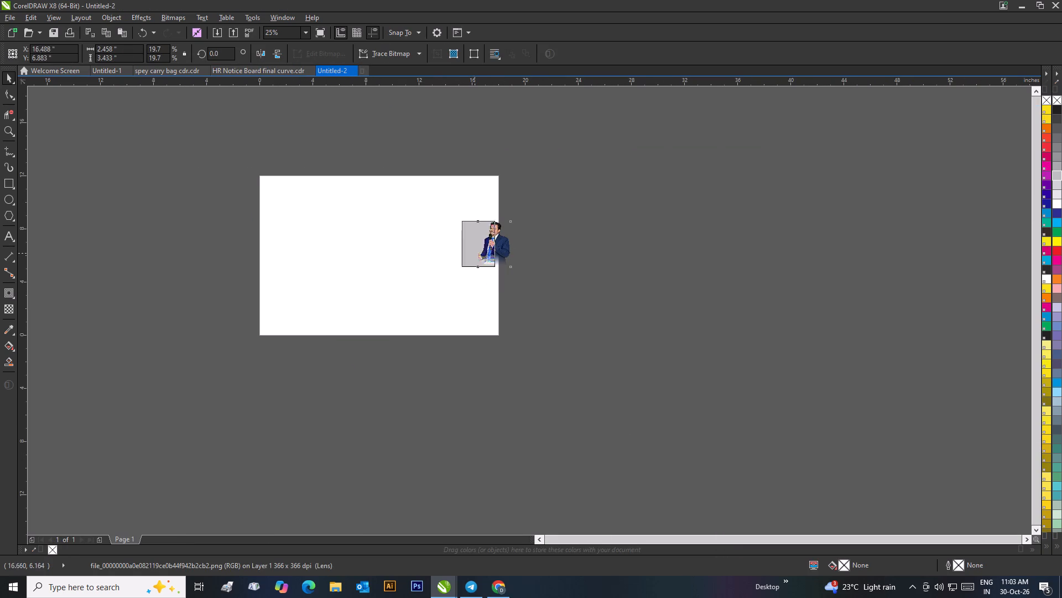
pyautogui.moveTo(475, 253); pyautogui.dragTo(341, 239)
pyautogui.click(519, 292)
pyautogui.click(346, 230)
pyautogui.moveTo(346, 223); pyautogui.dragTo(337, 216)
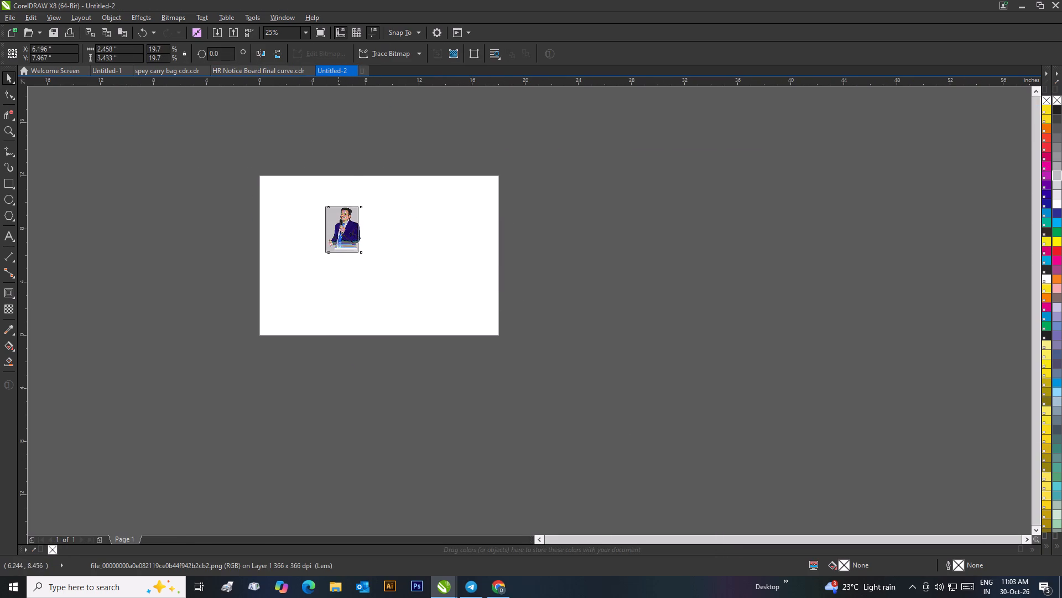
pyautogui.moveTo(337, 216); pyautogui.dragTo(340, 195)
pyautogui.moveTo(357, 227); pyautogui.dragTo(367, 239)
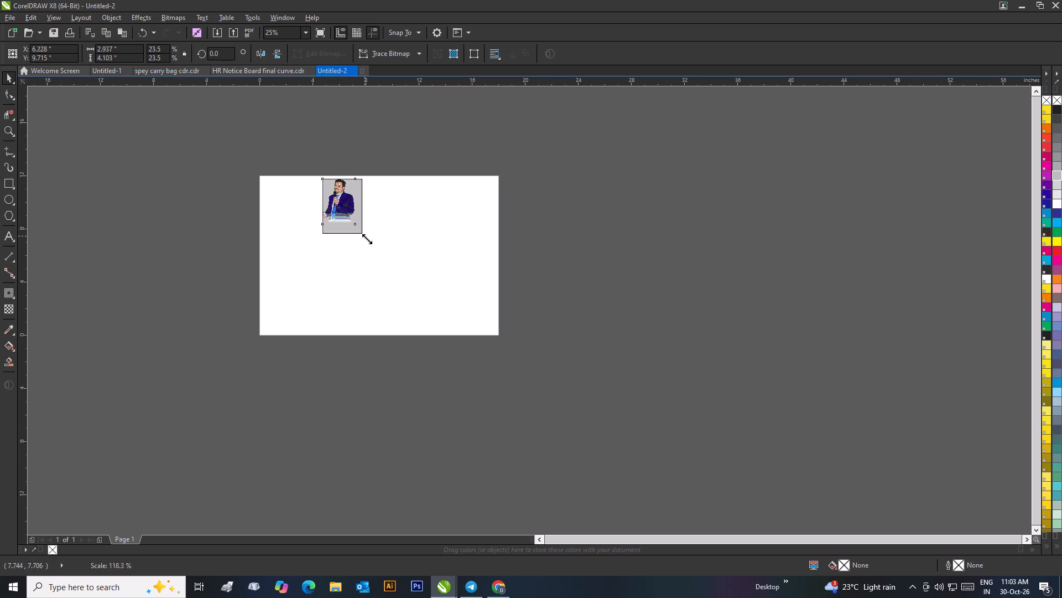
pyautogui.moveTo(367, 239); pyautogui.dragTo(444, 330)
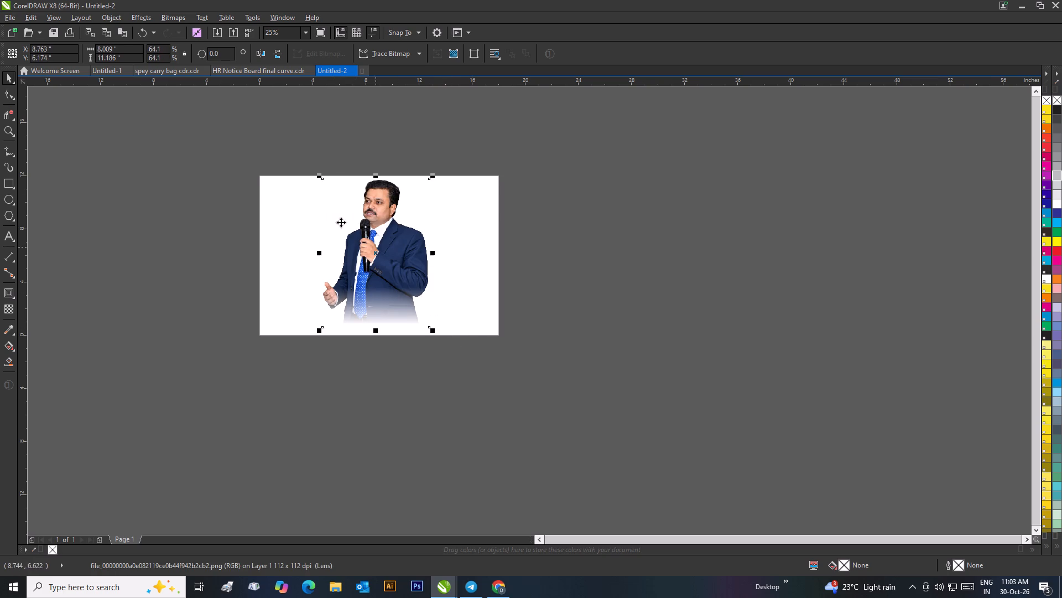
# Resize the page to match the portrait's dimensions, 8.009 inches wide by 11.186 inches high.
pyautogui.moveTo(121, 49); pyautogui.dragTo(83, 51)
pyautogui.hotkey('ctrl', 'c')
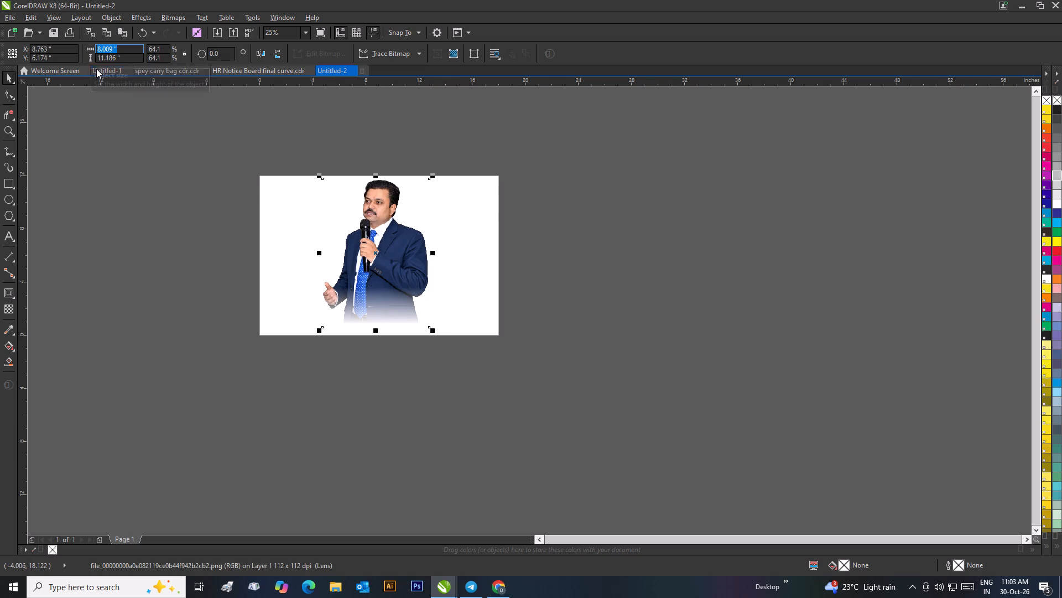
pyautogui.click(150, 121)
pyautogui.moveTo(129, 47); pyautogui.dragTo(107, 50)
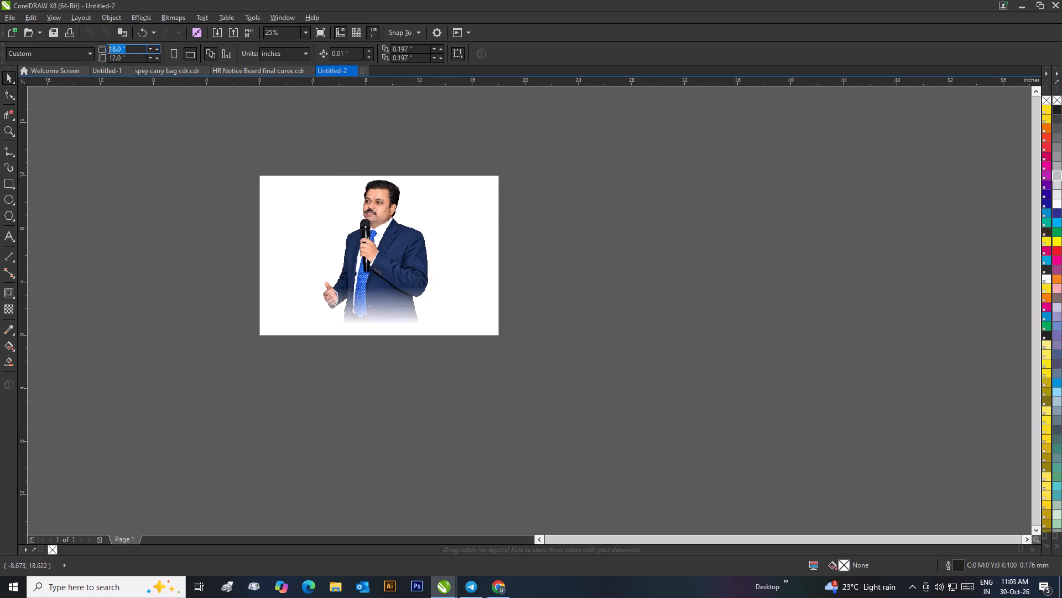
pyautogui.moveTo(107, 50); pyautogui.dragTo(106, 50)
pyautogui.press('BackSpace')
pyautogui.hotkey('ctrl', 'v')
pyautogui.press('Tab')
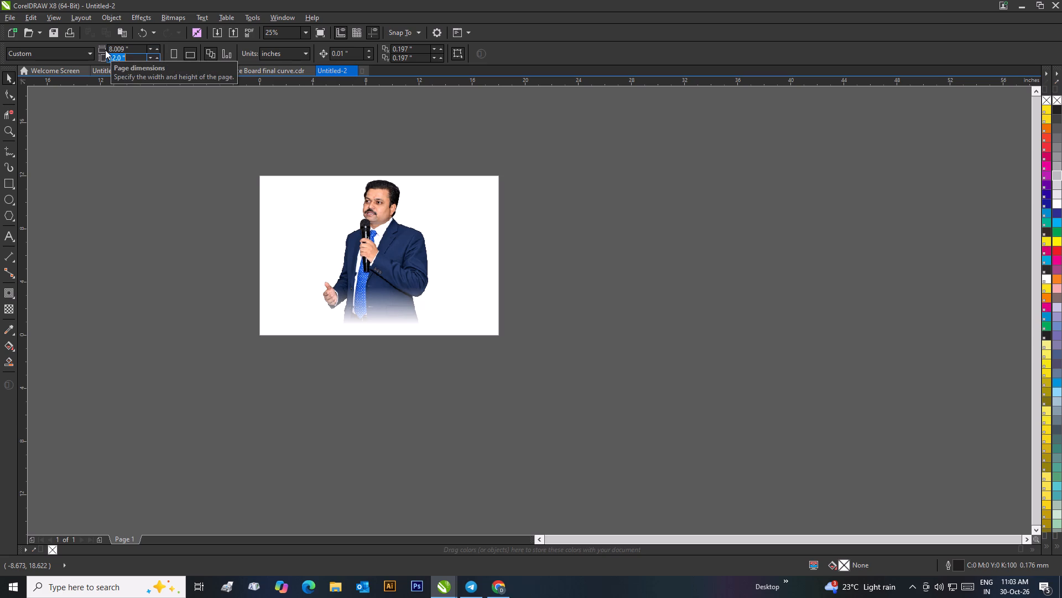
pyautogui.press('BackSpace')
pyautogui.write('11.186')
pyautogui.press('Return')
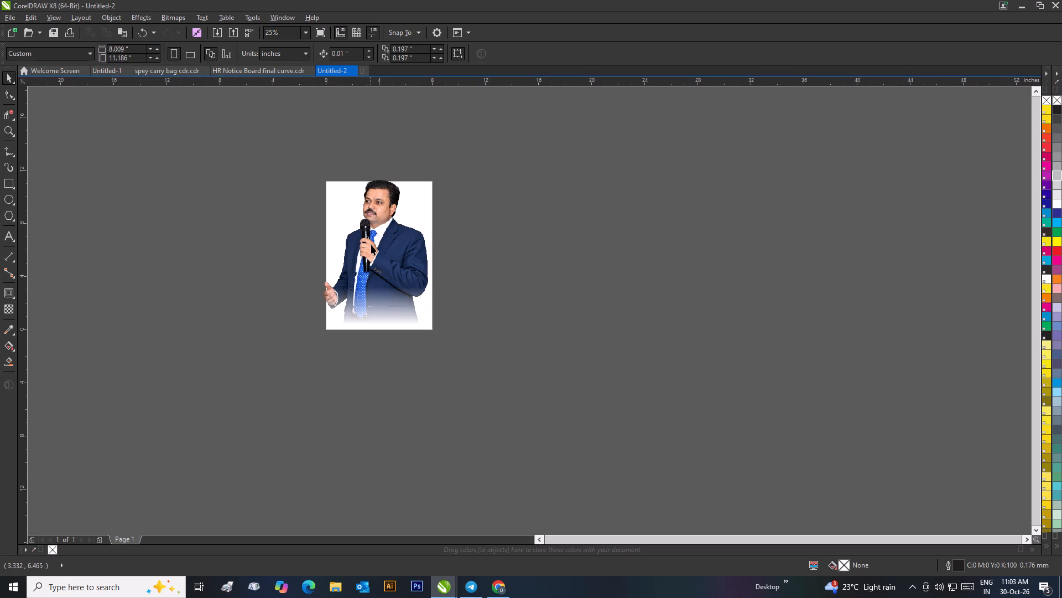
# Center the portrait on the resized page.
pyautogui.click(379, 245)
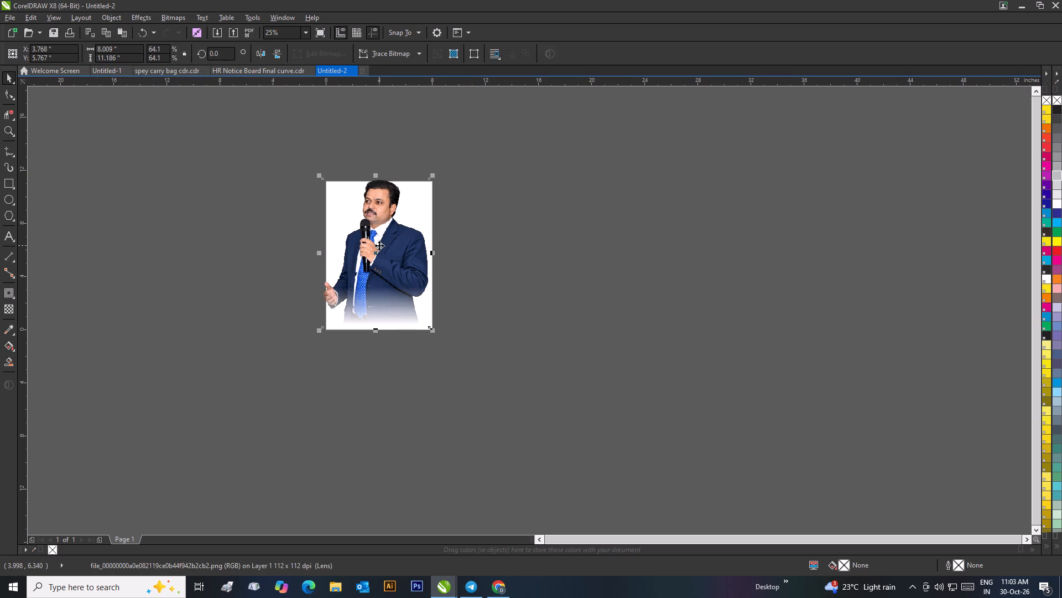
pyautogui.press('p')
pyautogui.click(638, 318)
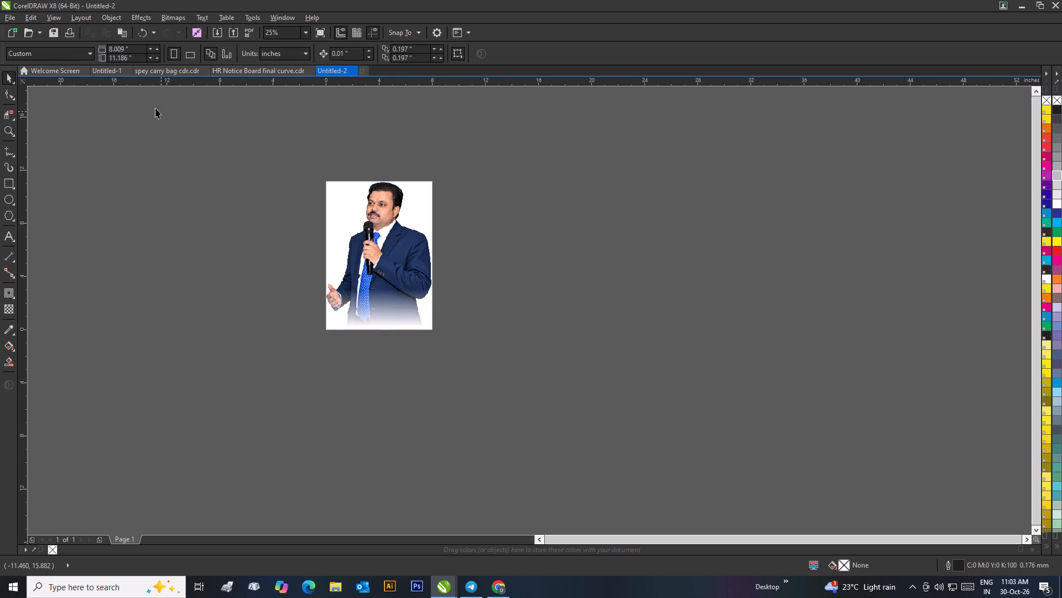
# Export the portrait page as a PNG file named guyig in RGB Color (24-bit) at 300 dpi.
pyautogui.click(13, 20)
pyautogui.click(37, 202)
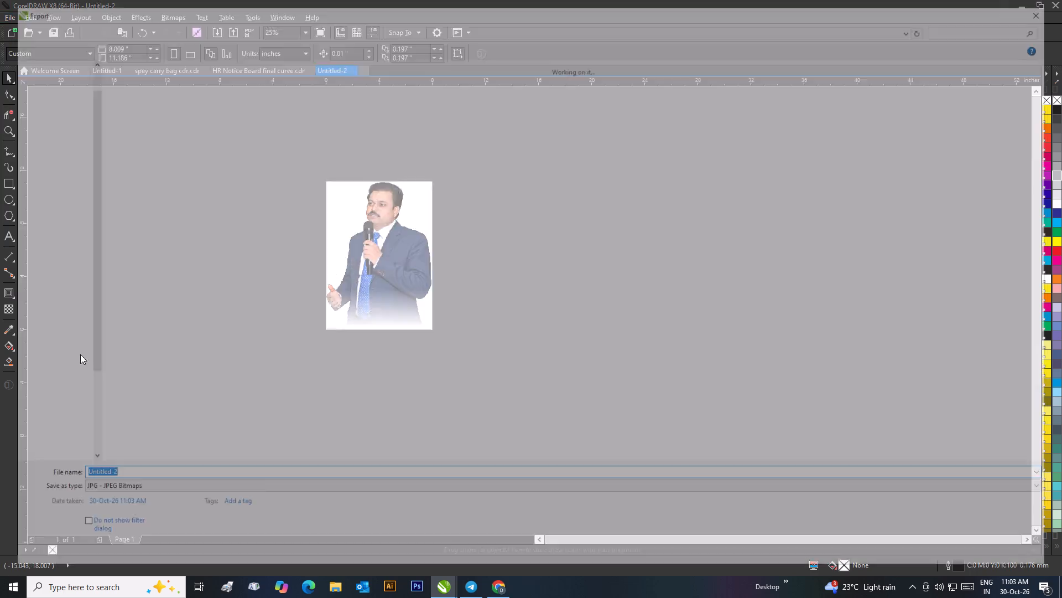
pyautogui.press('BackSpace')
pyautogui.write('ugyig')
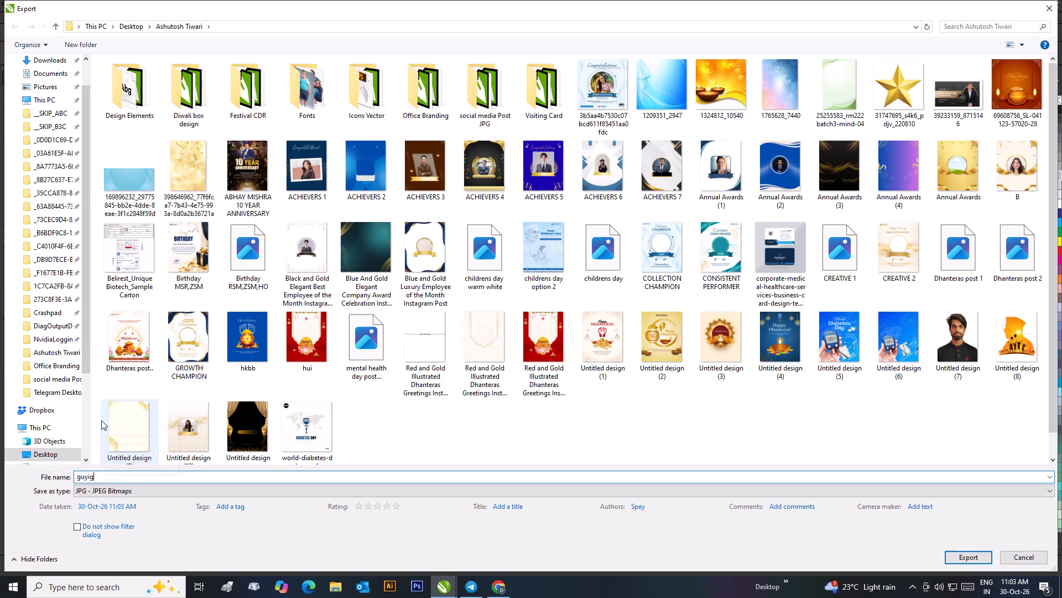
pyautogui.click(102, 491)
pyautogui.click(86, 245)
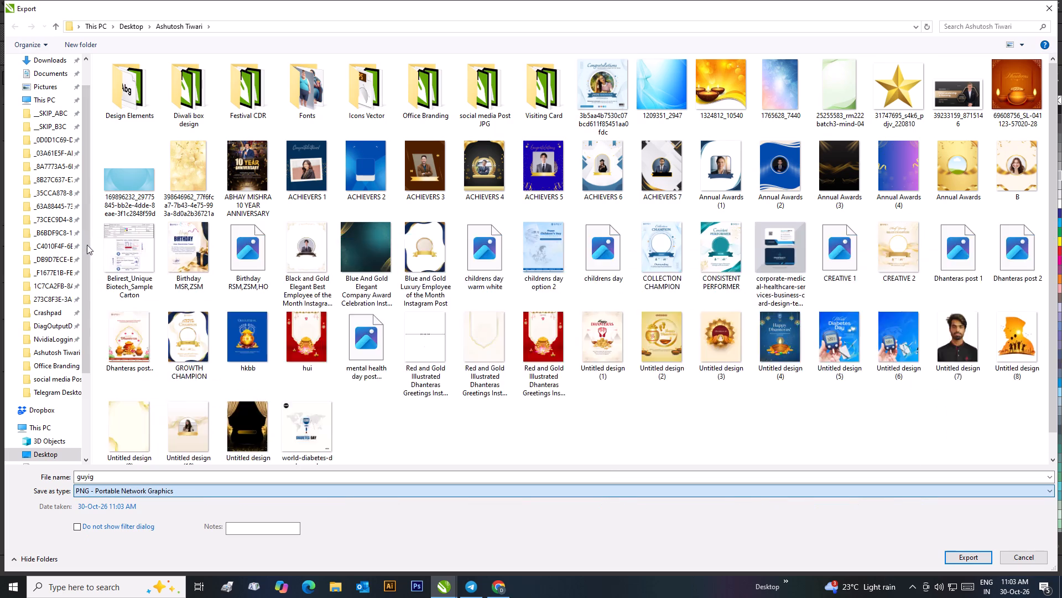
pyautogui.click(965, 551)
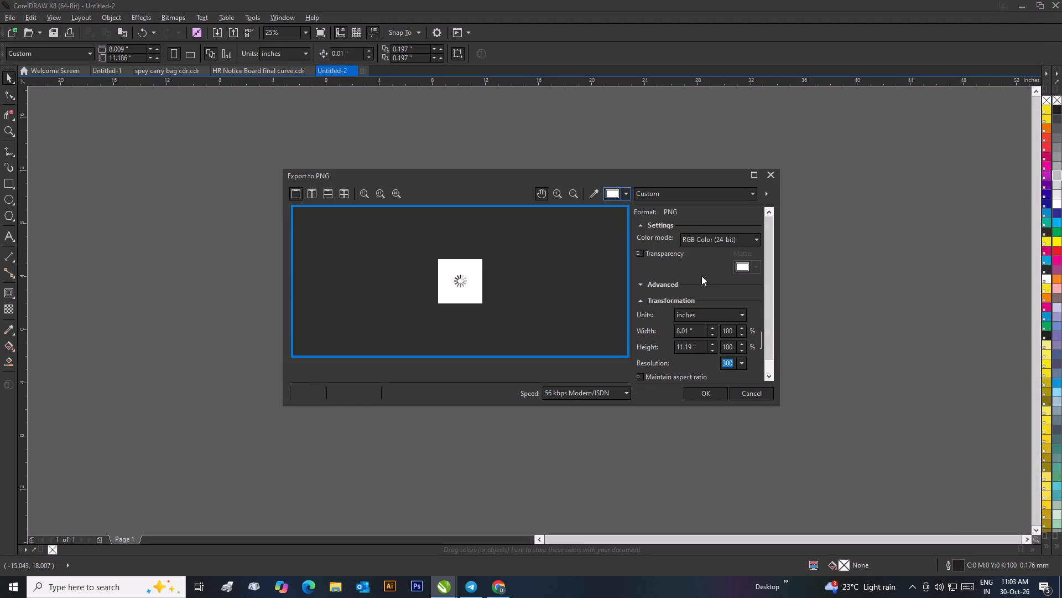
pyautogui.click(706, 396)
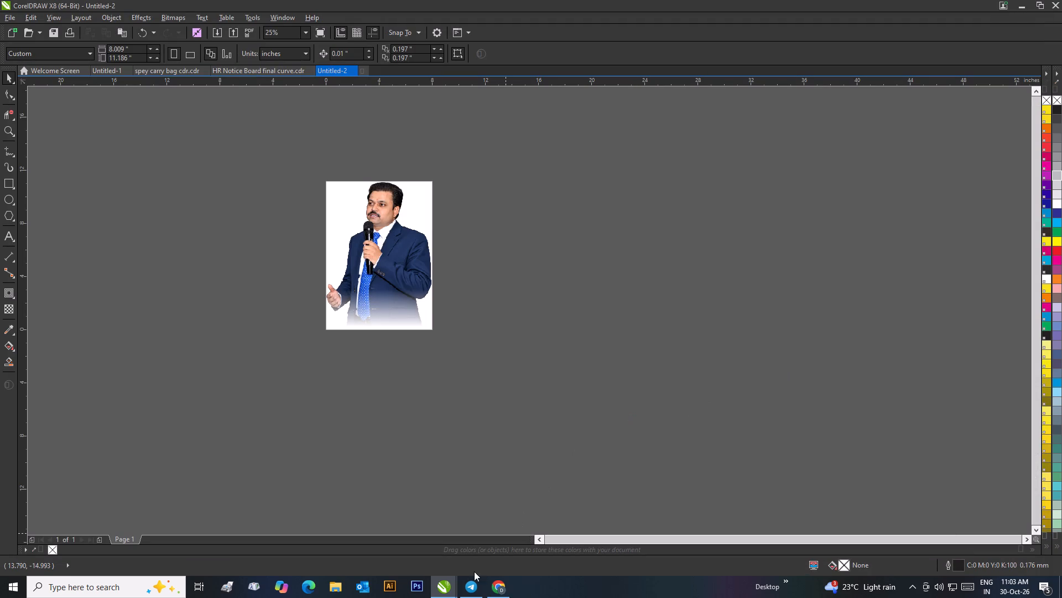
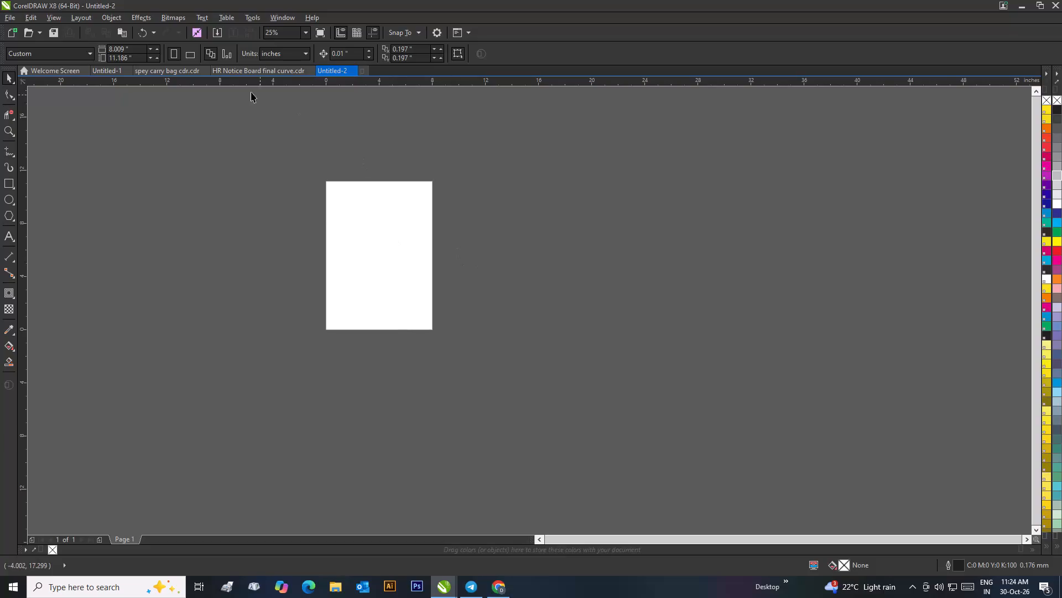
# Look through the other open documents, including the carry bag design, and check pages 1, 5 and 4 of the HR notice board file.
pyautogui.click(262, 73)
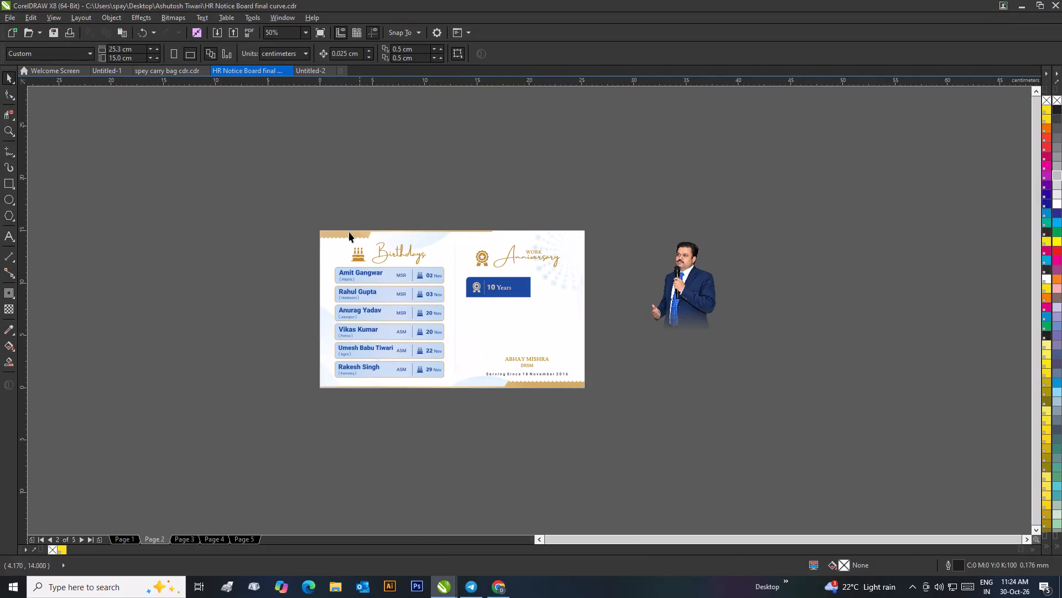
pyautogui.click(177, 70)
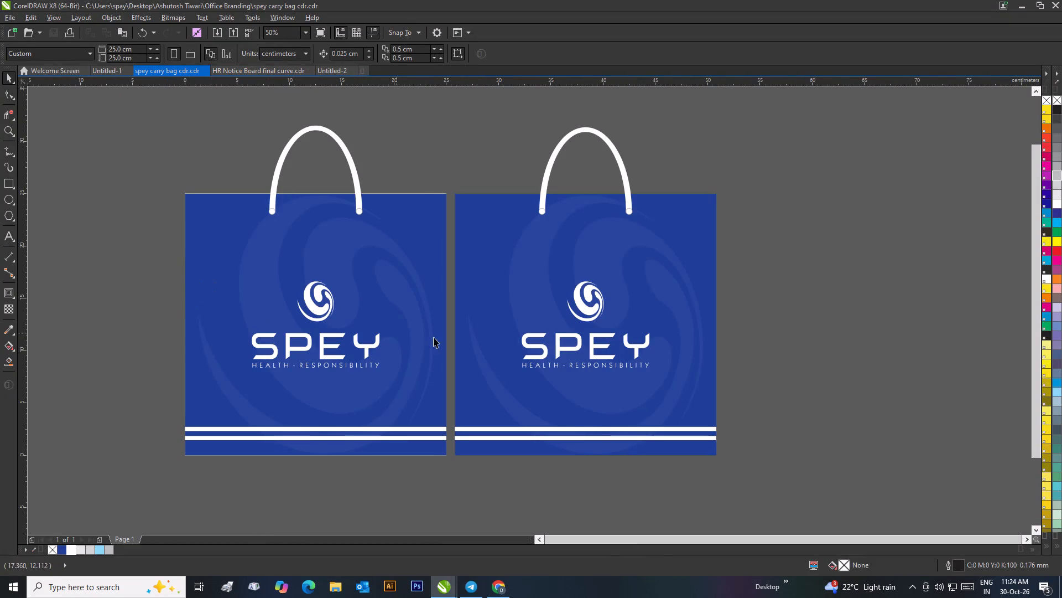
pyautogui.click(112, 68)
pyautogui.scroll(-1, 238, 178)
pyautogui.click(281, 71)
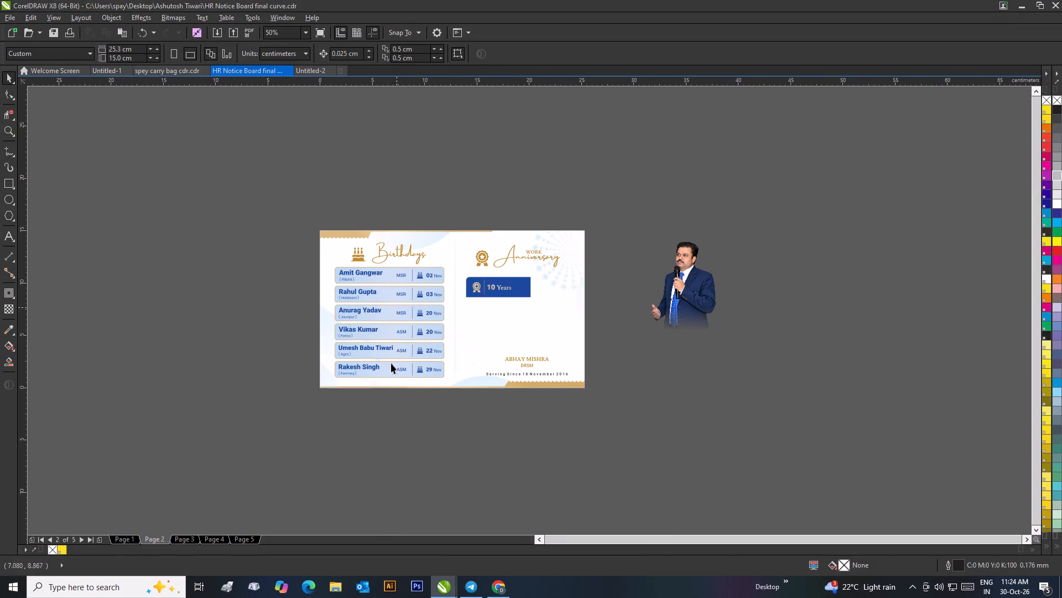
pyautogui.click(122, 537)
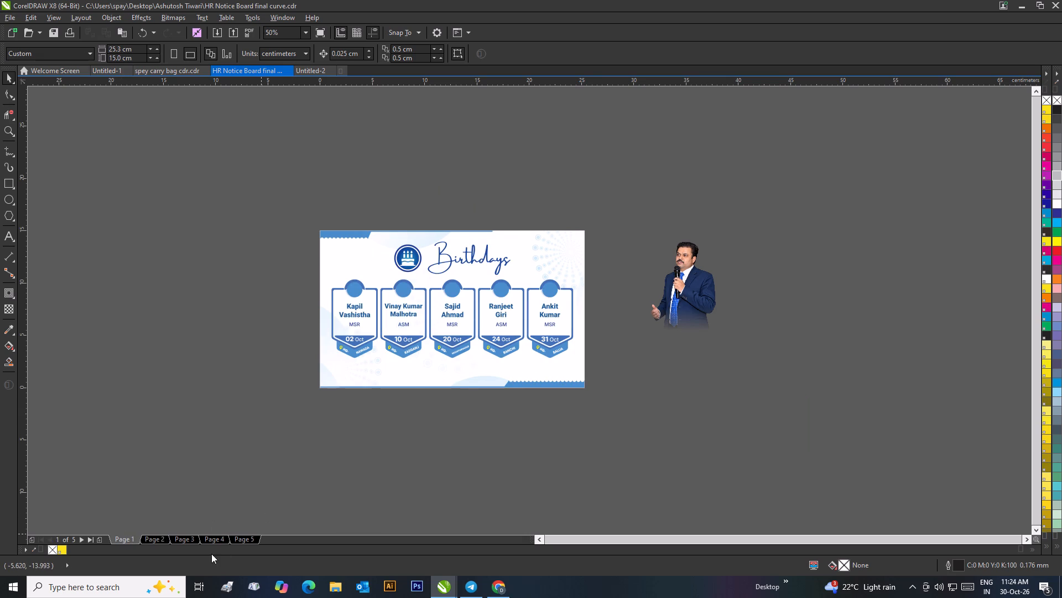
pyautogui.click(239, 539)
pyautogui.click(211, 539)
pyautogui.click(236, 417)
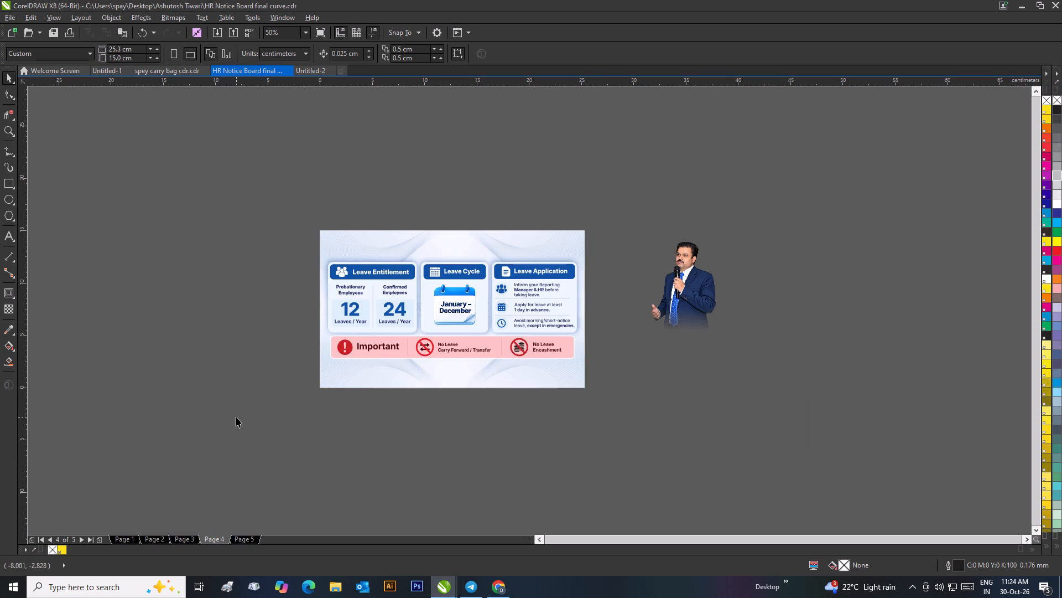
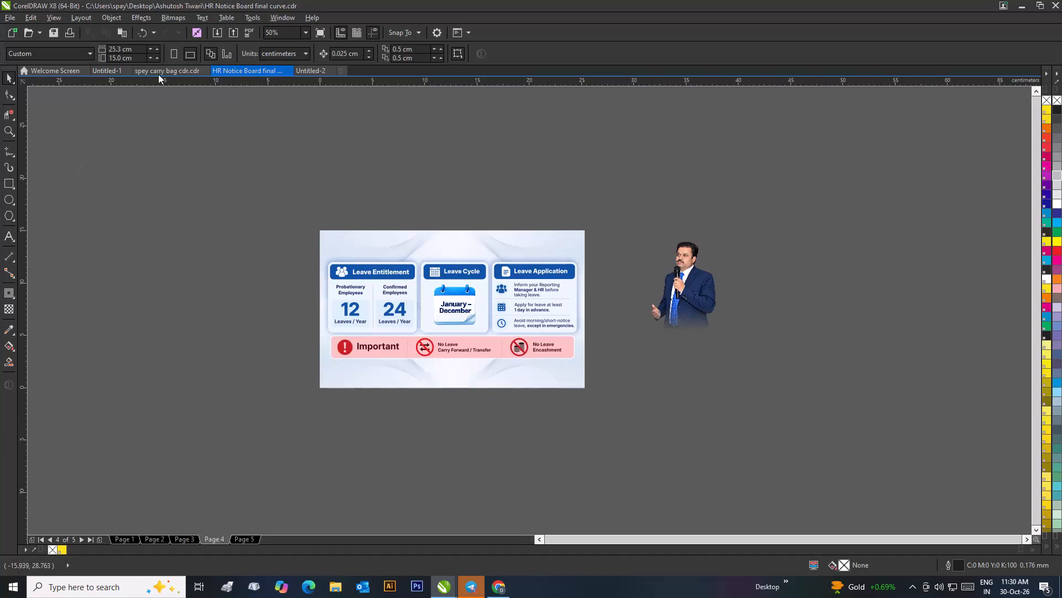
# Bring the Spey carry bag document back into view, leaving nothing selected.
pyautogui.click(165, 69)
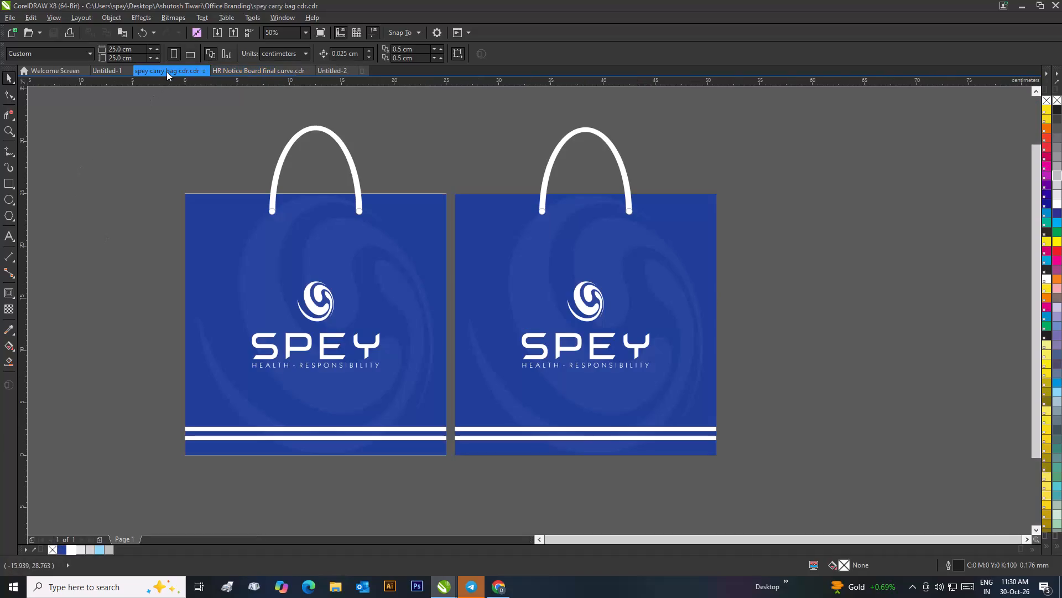
pyautogui.click(382, 153)
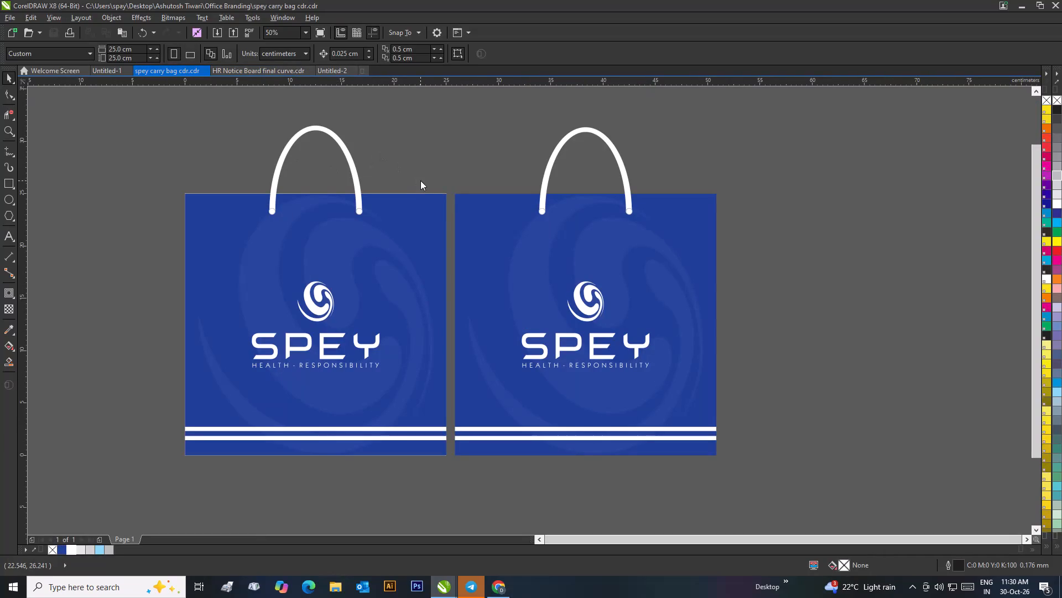
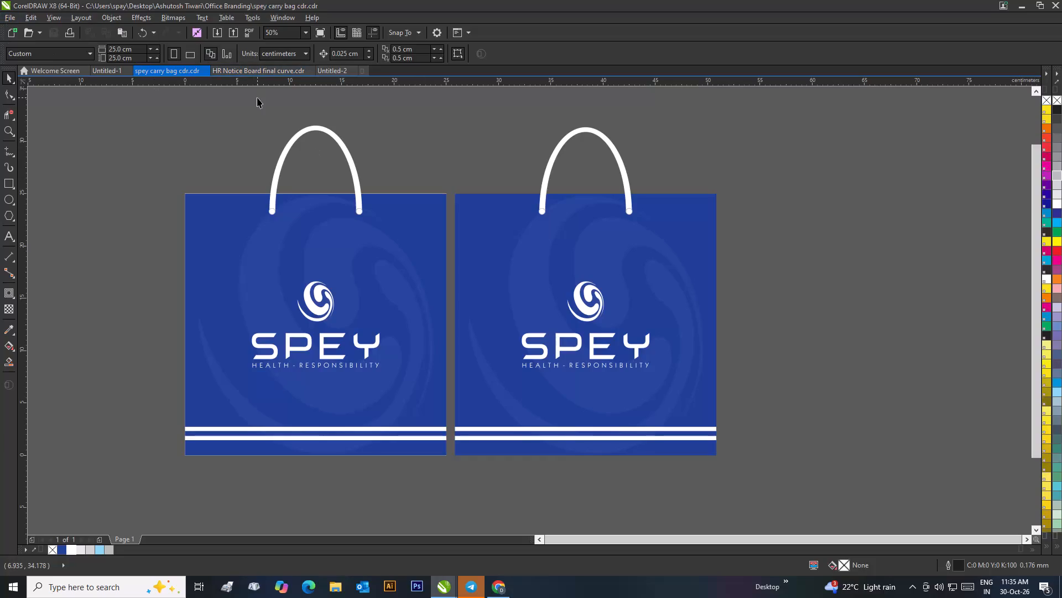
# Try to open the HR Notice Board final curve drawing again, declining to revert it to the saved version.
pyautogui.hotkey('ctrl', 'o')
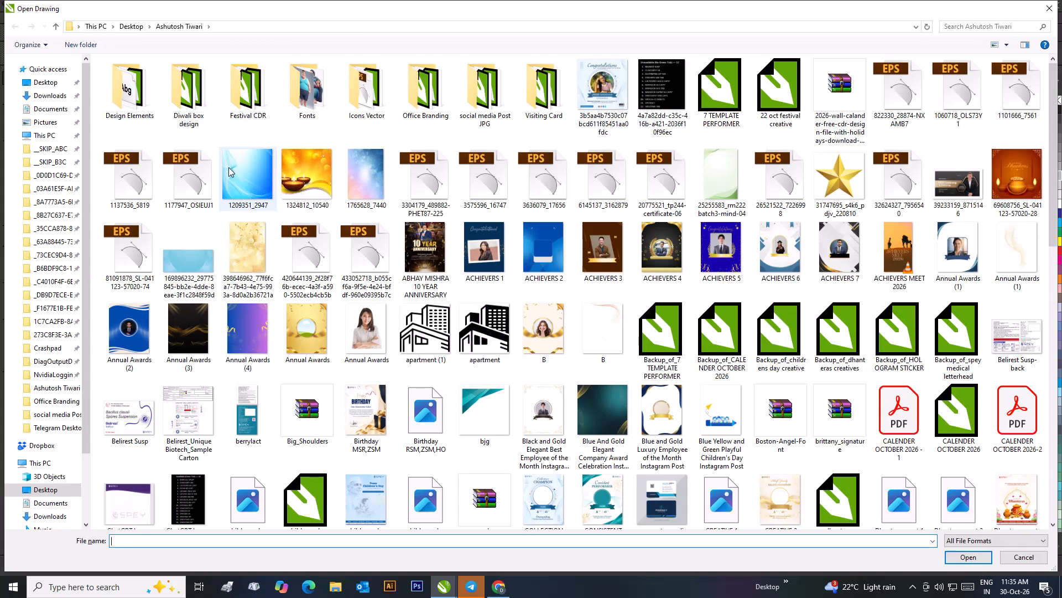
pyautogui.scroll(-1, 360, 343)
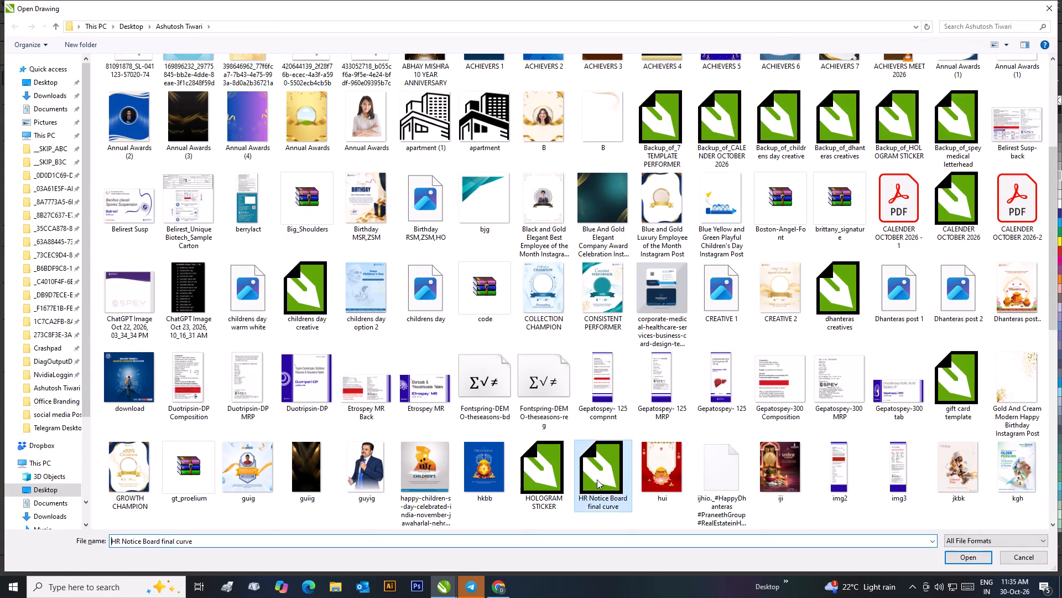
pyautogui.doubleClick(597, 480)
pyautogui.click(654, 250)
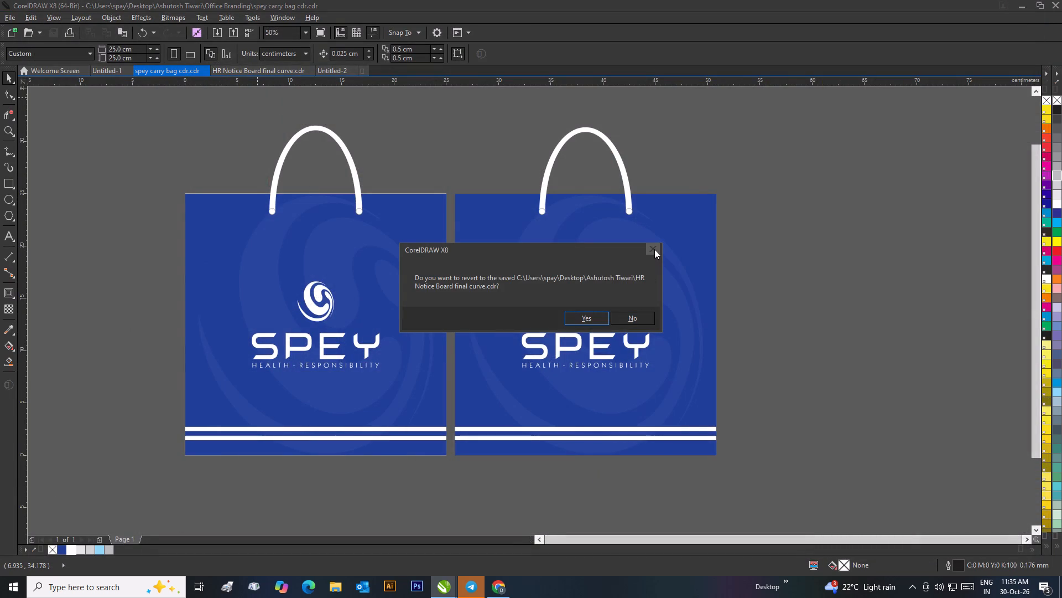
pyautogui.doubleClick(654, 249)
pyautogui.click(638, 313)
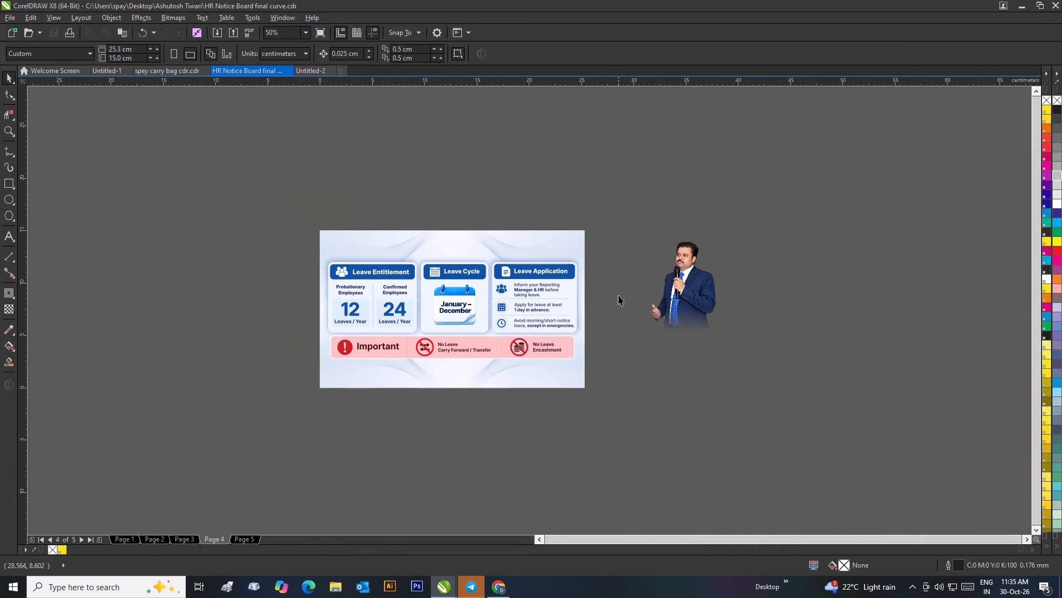
# Open the Diwali social media post drawing from the Festival CDR folder.
pyautogui.hotkey('ctrl', 'o')
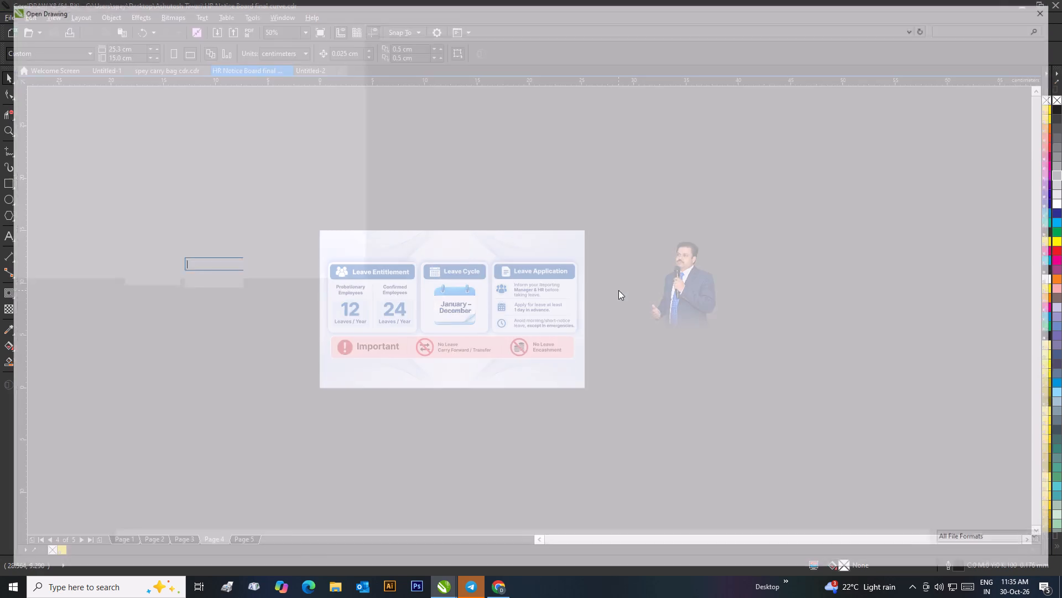
pyautogui.doubleClick(258, 92)
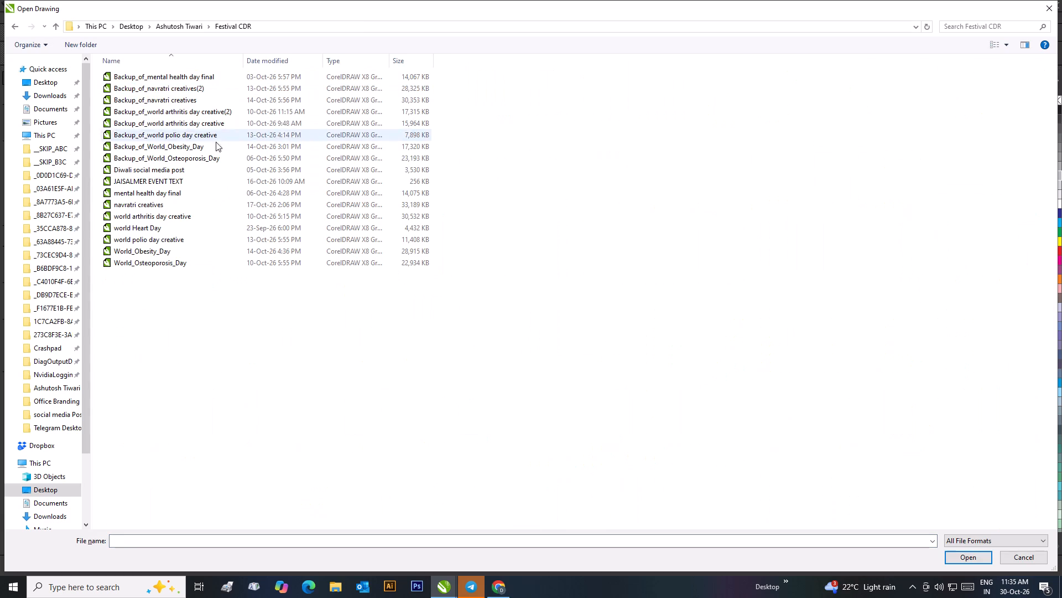
pyautogui.doubleClick(147, 170)
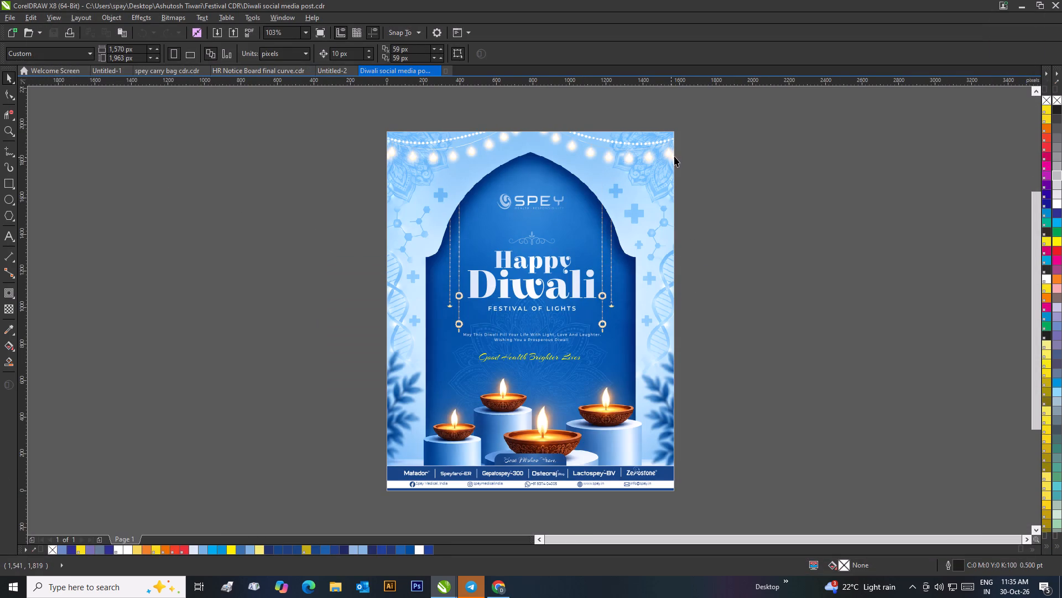
# Copy the Spey logo at the top of the Diwali post, leaving the original in place.
pyautogui.moveTo(682, 168); pyautogui.dragTo(435, 234)
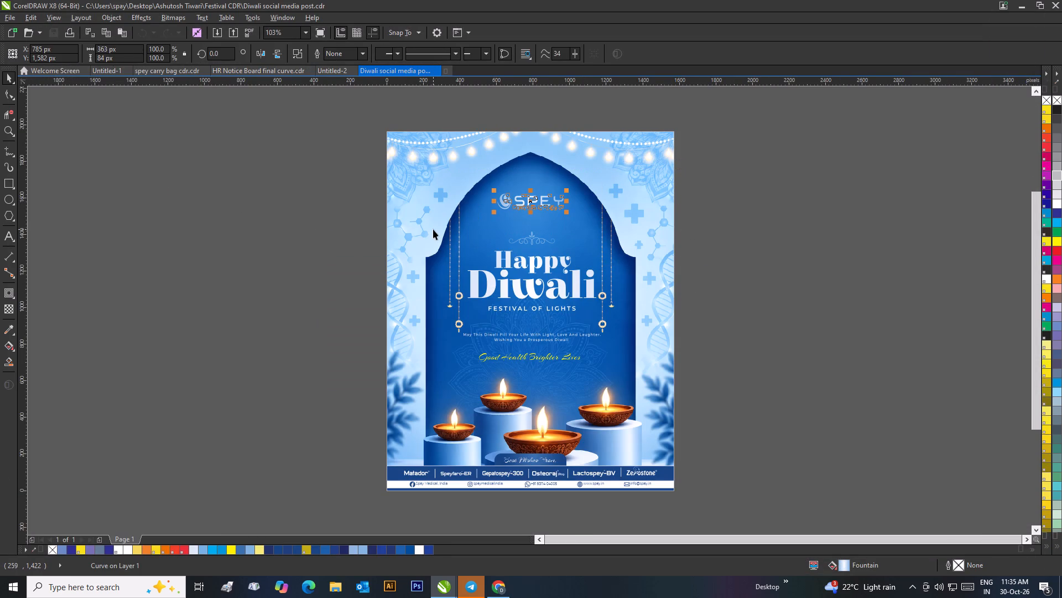
pyautogui.hotkey('ctrl', 'g')
pyautogui.click(794, 213)
pyautogui.click(507, 198)
pyautogui.rightClick(507, 198)
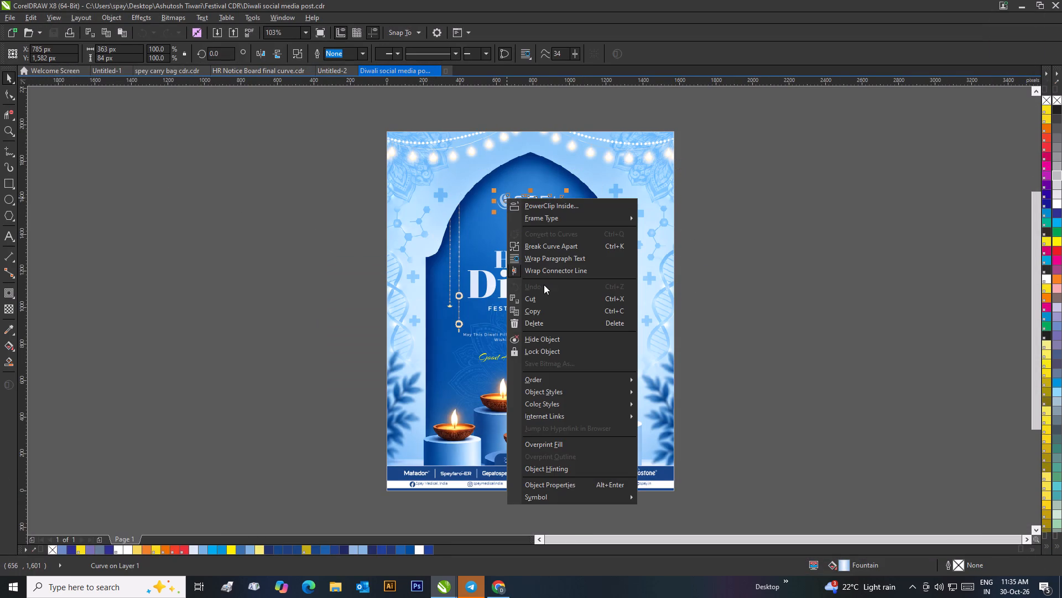
pyautogui.click(547, 312)
pyautogui.click(694, 311)
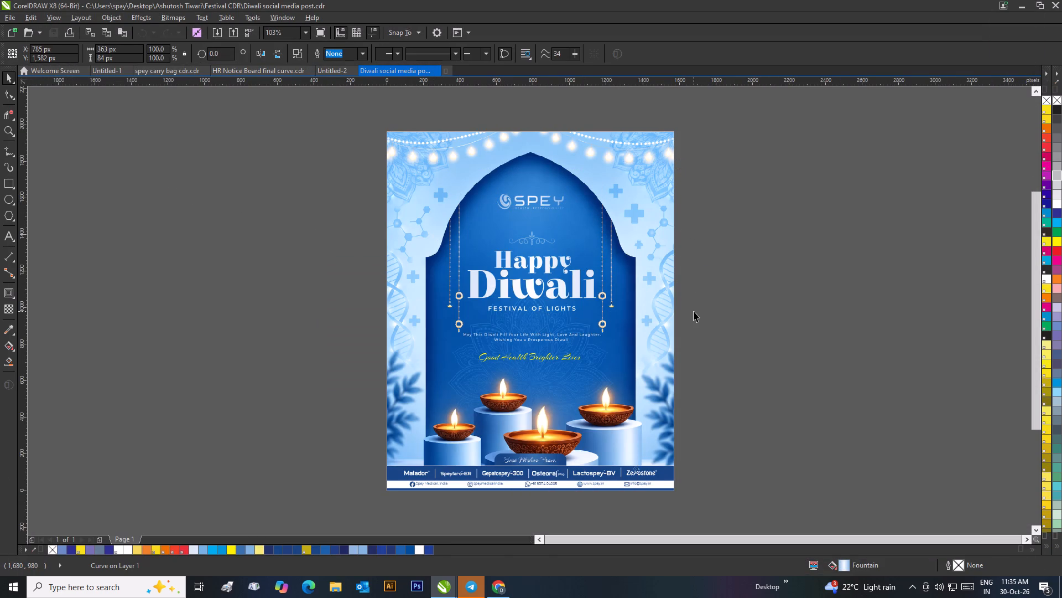
# Paste the copied Spey logo into a new blank document and fill it with white.
pyautogui.hotkey('ctrl', 'n')
pyautogui.scroll(-3, 660, 338)
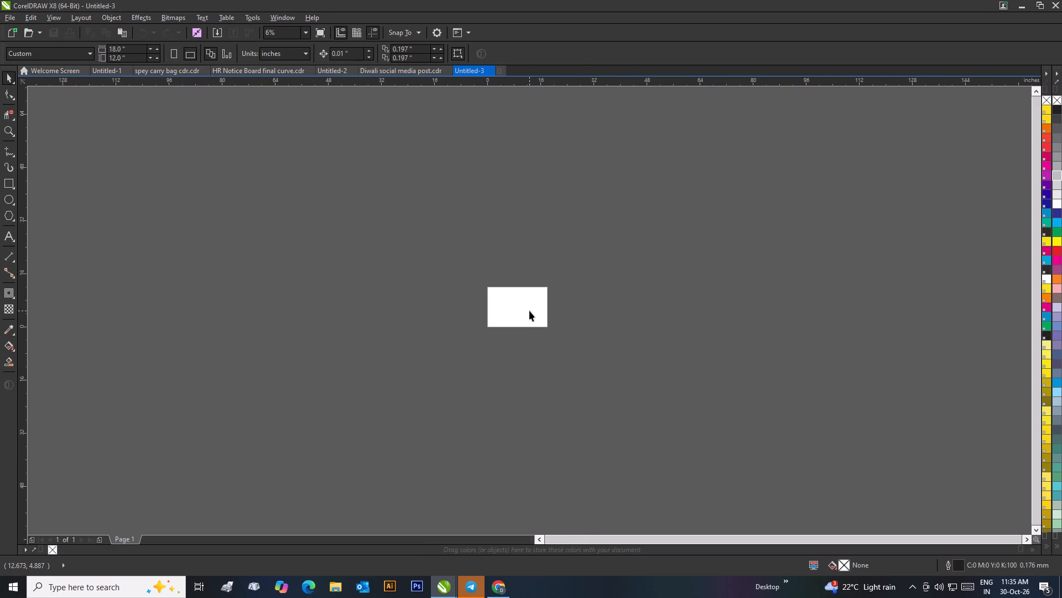
pyautogui.hotkey('ctrl', 'v')
pyautogui.click(1059, 204)
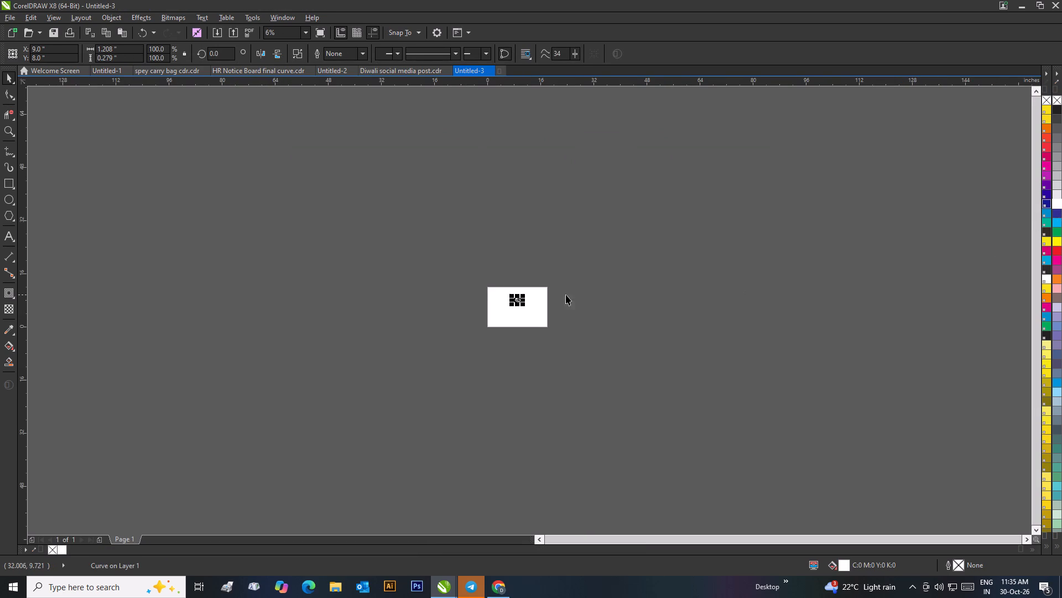
# Enlarge the white Spey logo proportionally to about 1400%, roughly 16.9 inches wide, keeping its upper-left corner anchored.
pyautogui.scroll(2, 538, 307)
pyautogui.moveTo(461, 283); pyautogui.dragTo(670, 450)
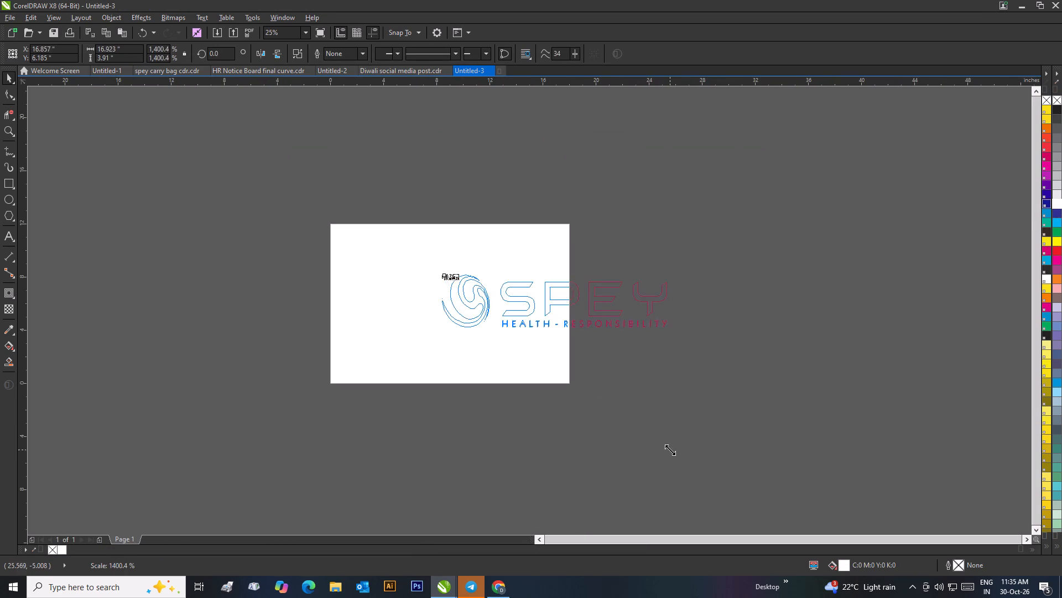
# Scale the white Spey logo proportionally to about 1383%, roughly 16.7 inches wide, and move it onto the empty area above the page's upper-right corner.
pyautogui.moveTo(670, 450); pyautogui.dragTo(667, 442)
pyautogui.moveTo(595, 299); pyautogui.dragTo(695, 188)
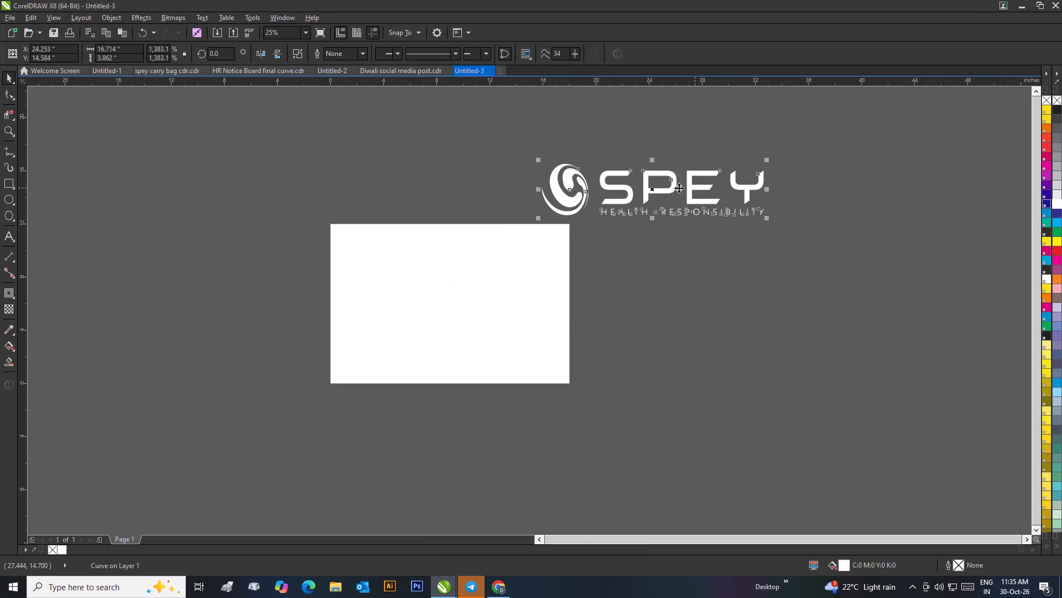
# Resize the page to match the logo's dimensions: 16.714 inches wide by 3.862 inches high.
pyautogui.moveTo(122, 50); pyautogui.dragTo(98, 50)
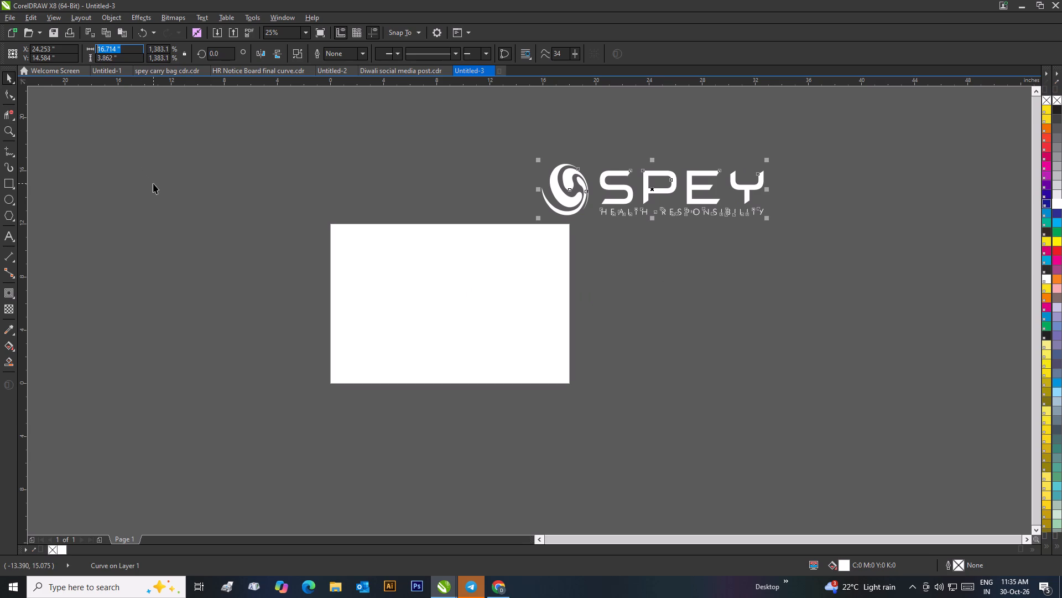
pyautogui.hotkey('ctrl', 'c')
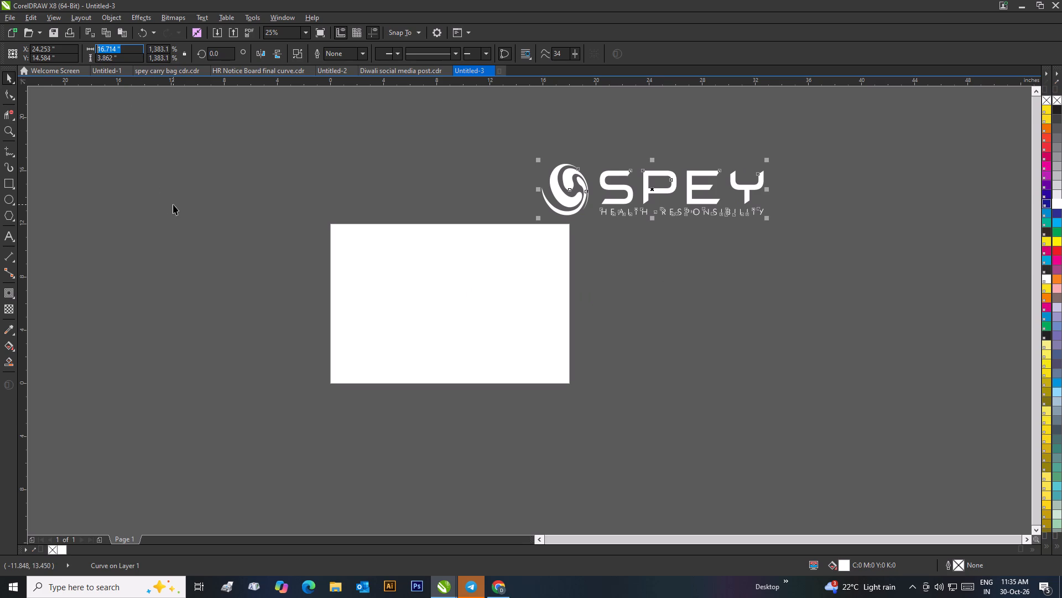
pyautogui.click(178, 205)
pyautogui.moveTo(134, 47); pyautogui.dragTo(99, 49)
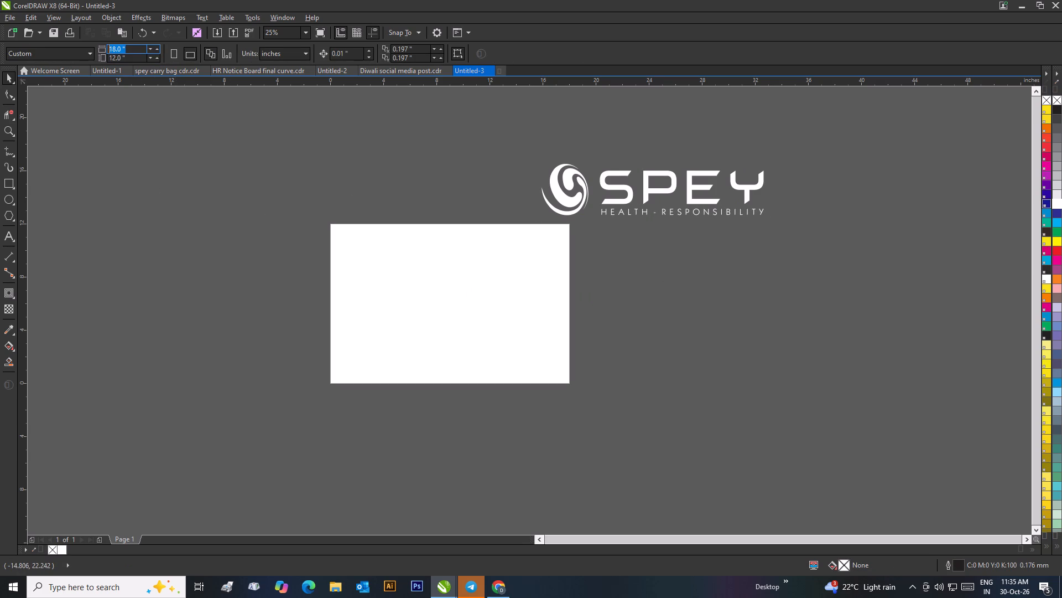
pyautogui.moveTo(99, 49); pyautogui.dragTo(98, 49)
pyautogui.press('BackSpace')
pyautogui.hotkey('ctrl', 'v')
pyautogui.press('Tab')
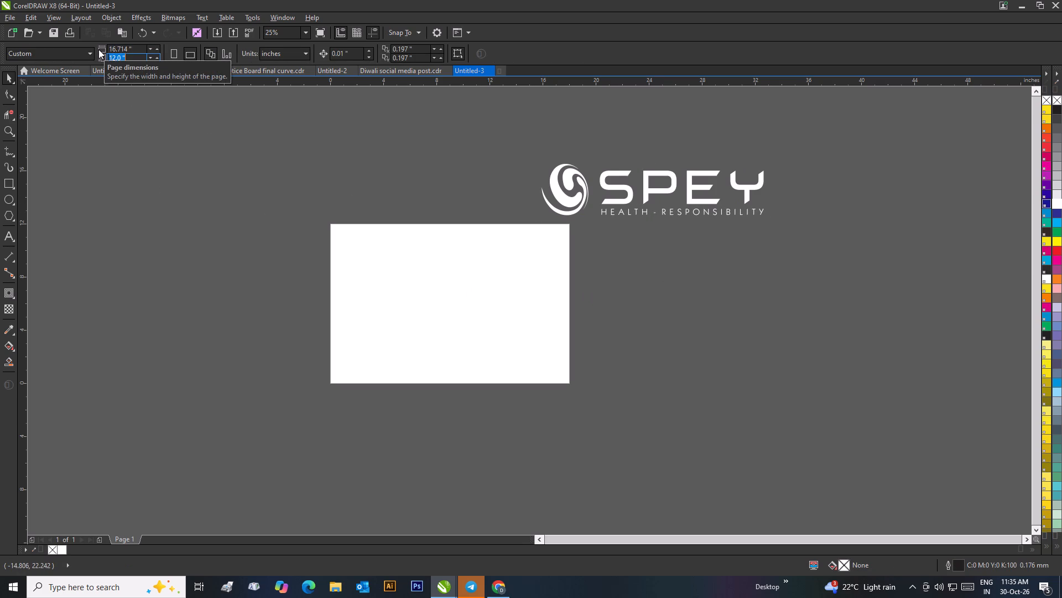
pyautogui.press('BackSpace')
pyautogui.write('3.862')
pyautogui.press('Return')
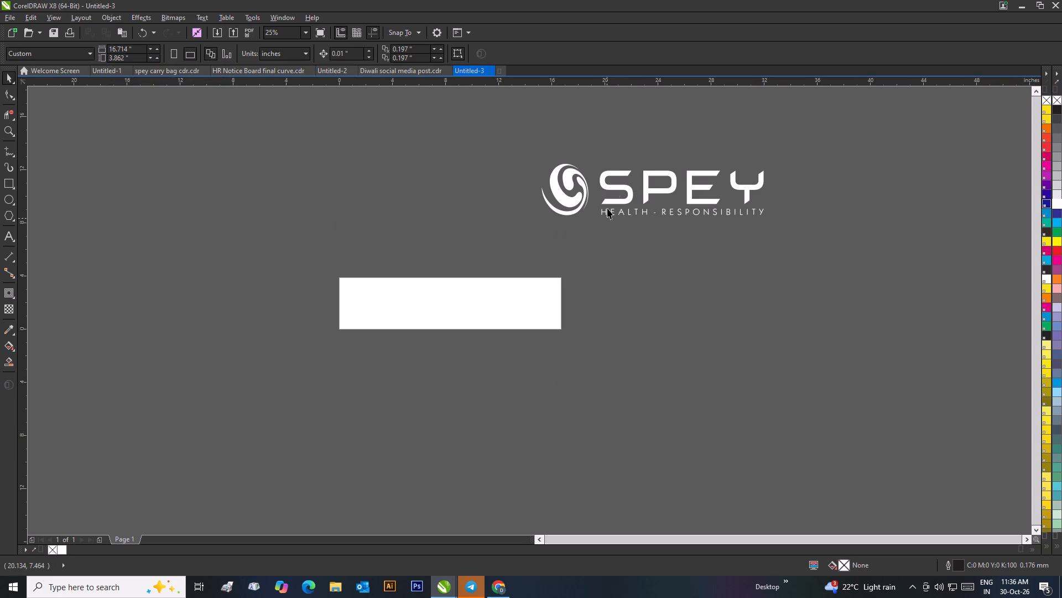
# Centre the white Spey logo on the resized page and deselect it.
pyautogui.click(612, 191)
pyautogui.click(618, 189)
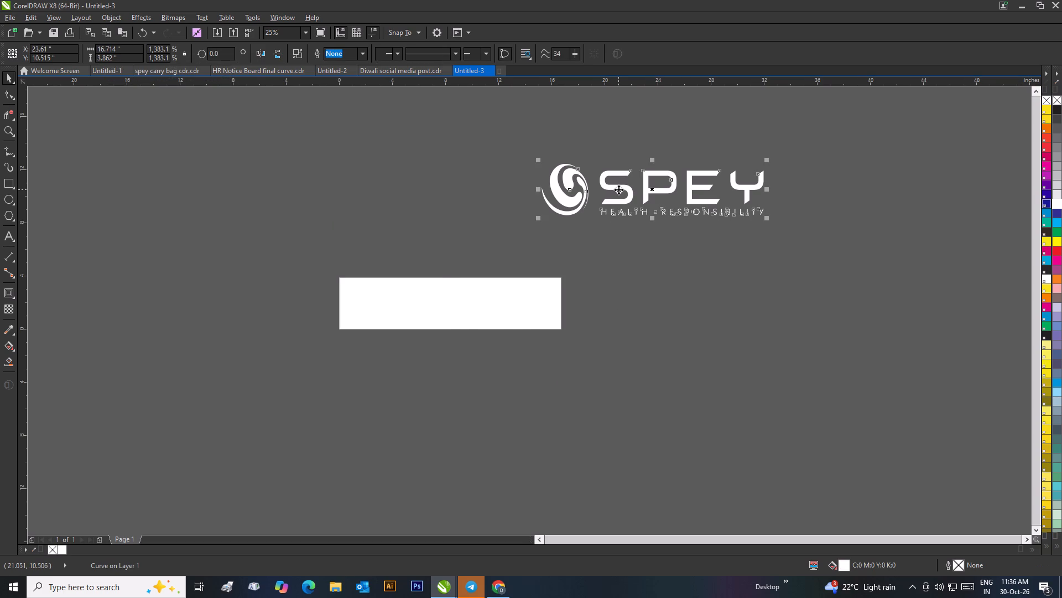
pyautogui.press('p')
pyautogui.click(648, 244)
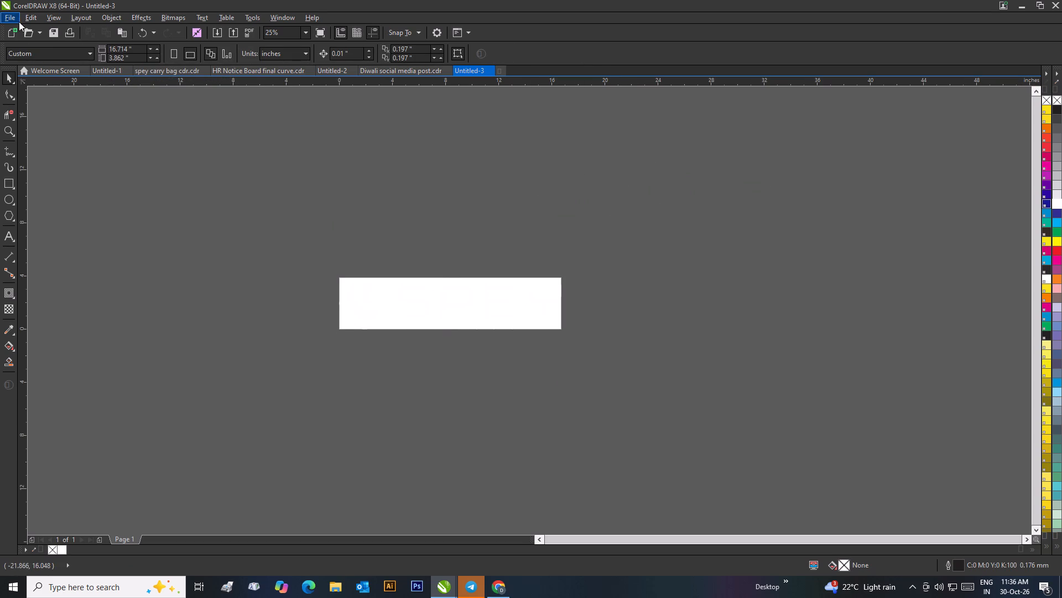
# Export the white logo as a PNG file named LOGO SPEY in the suggested desktop folder.
pyautogui.click(12, 20)
pyautogui.click(35, 204)
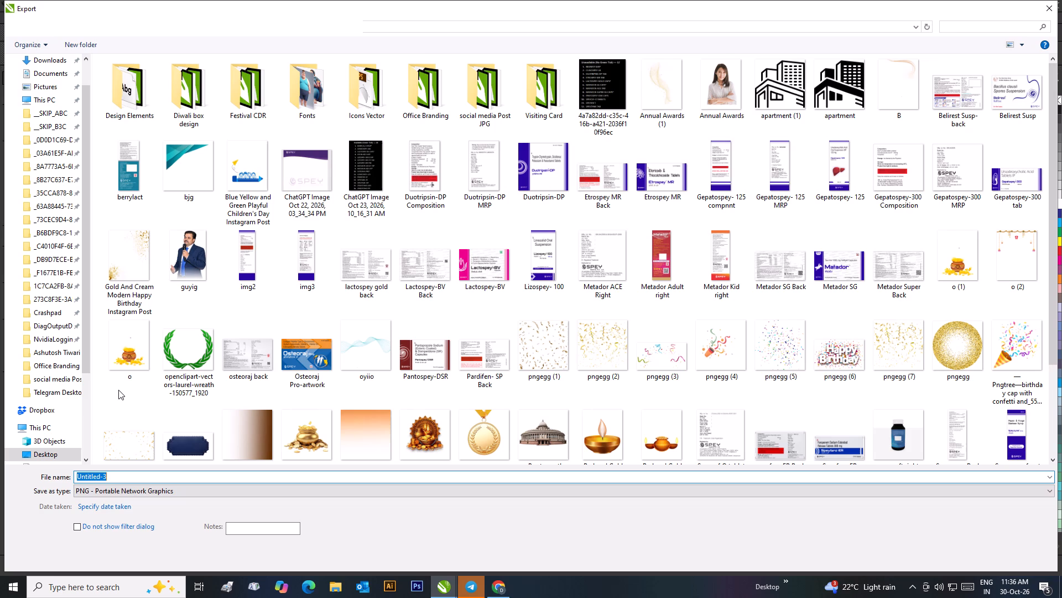
pyautogui.press('BackSpace')
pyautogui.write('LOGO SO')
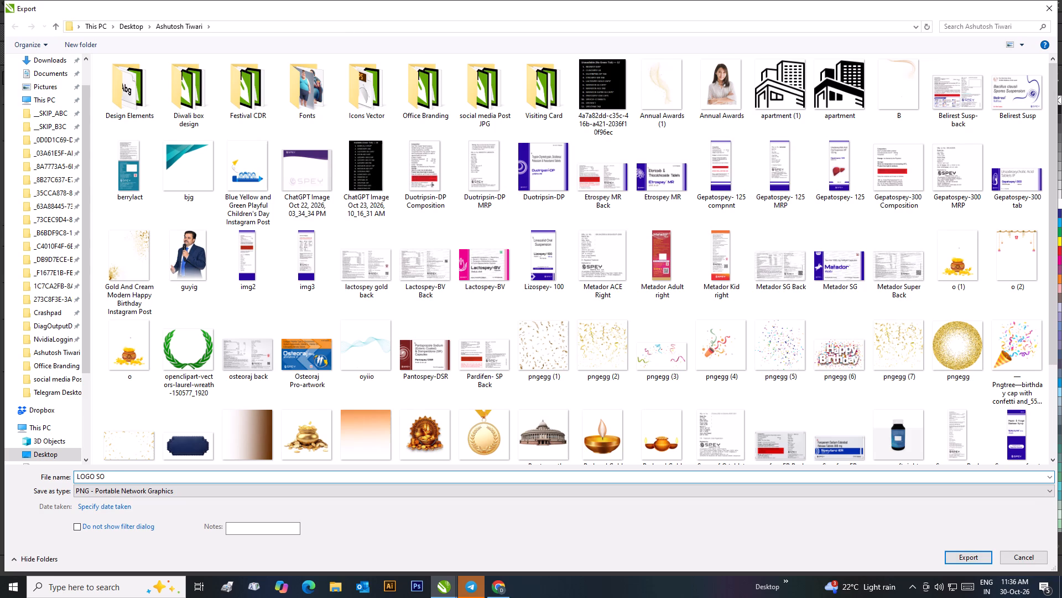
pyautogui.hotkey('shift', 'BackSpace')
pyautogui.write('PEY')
pyautogui.click(976, 560)
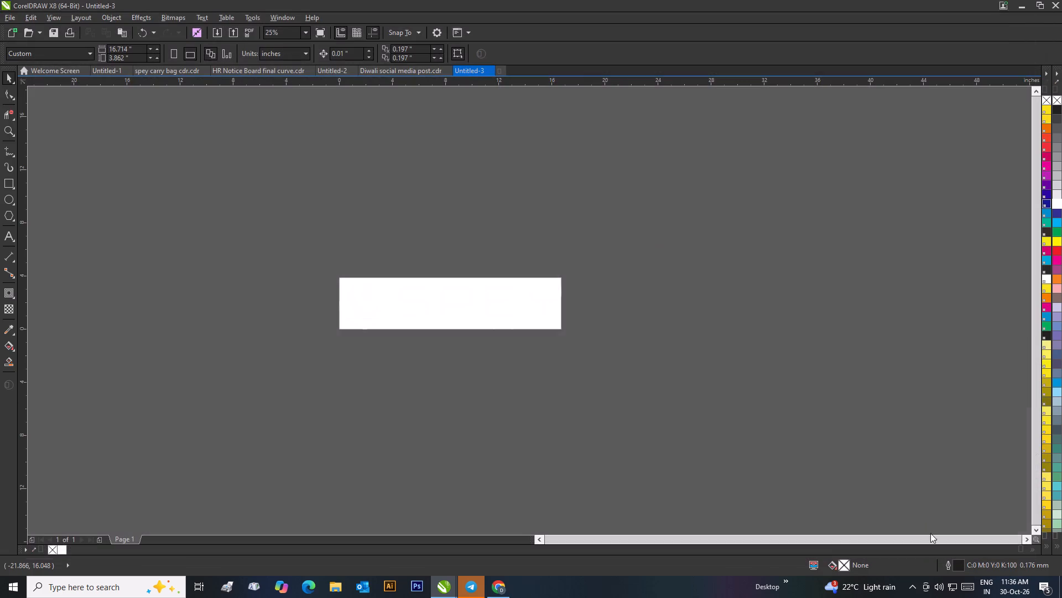
pyautogui.click(695, 389)
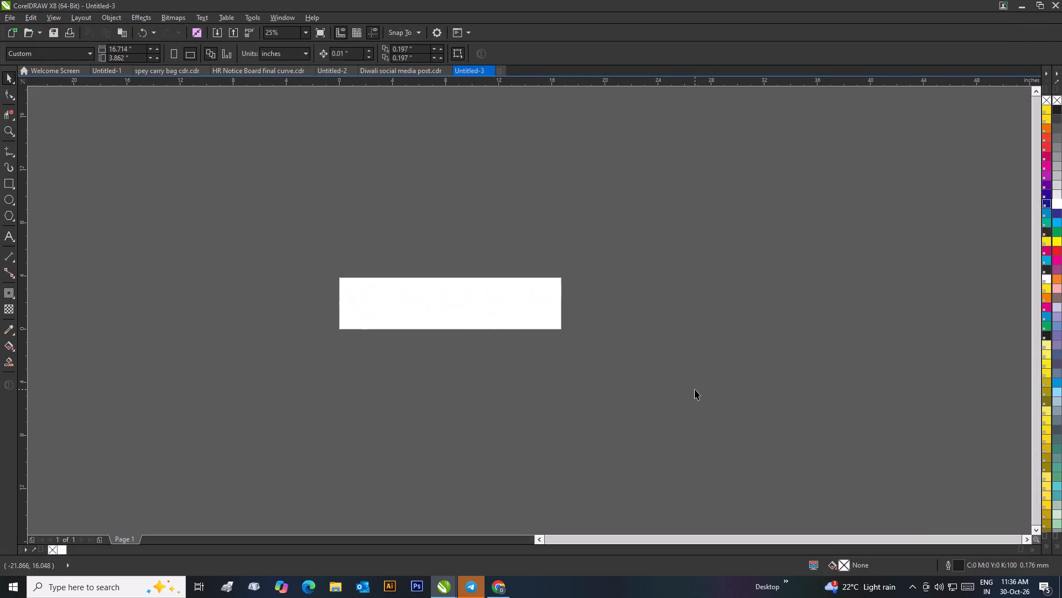